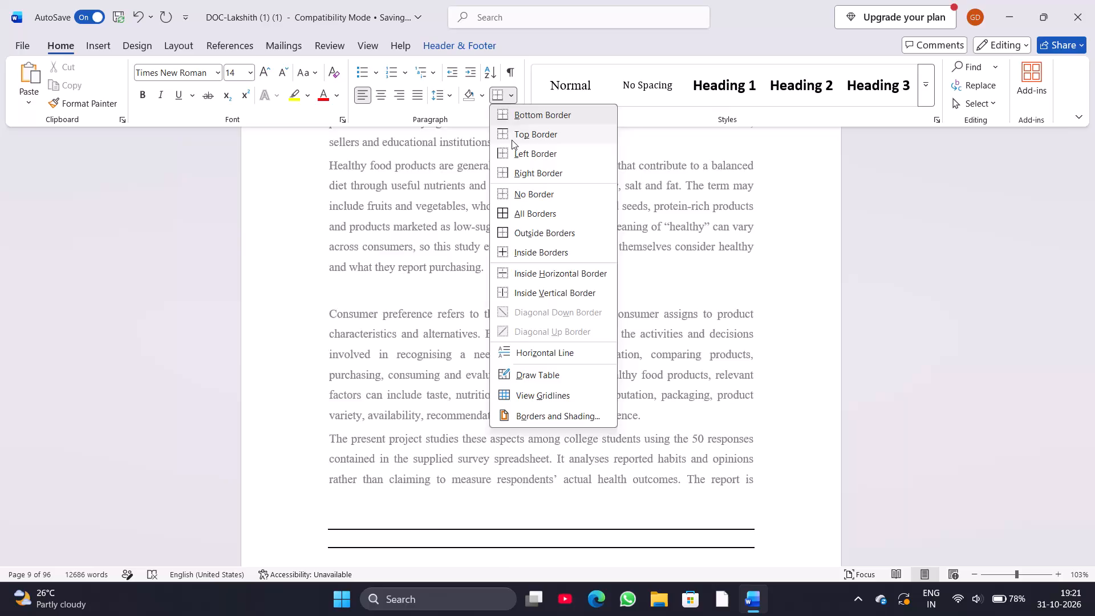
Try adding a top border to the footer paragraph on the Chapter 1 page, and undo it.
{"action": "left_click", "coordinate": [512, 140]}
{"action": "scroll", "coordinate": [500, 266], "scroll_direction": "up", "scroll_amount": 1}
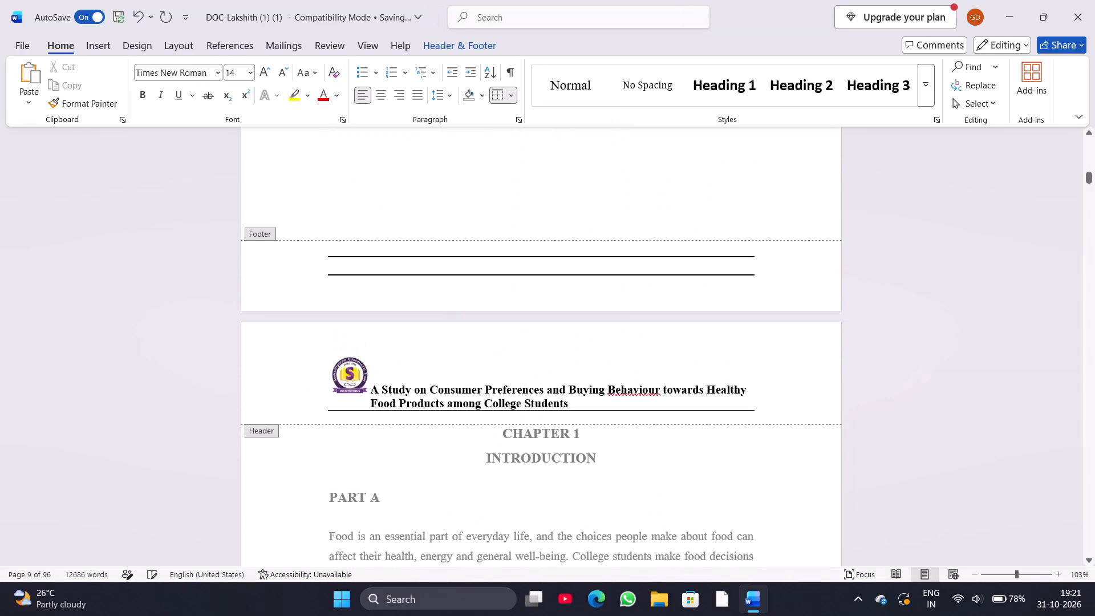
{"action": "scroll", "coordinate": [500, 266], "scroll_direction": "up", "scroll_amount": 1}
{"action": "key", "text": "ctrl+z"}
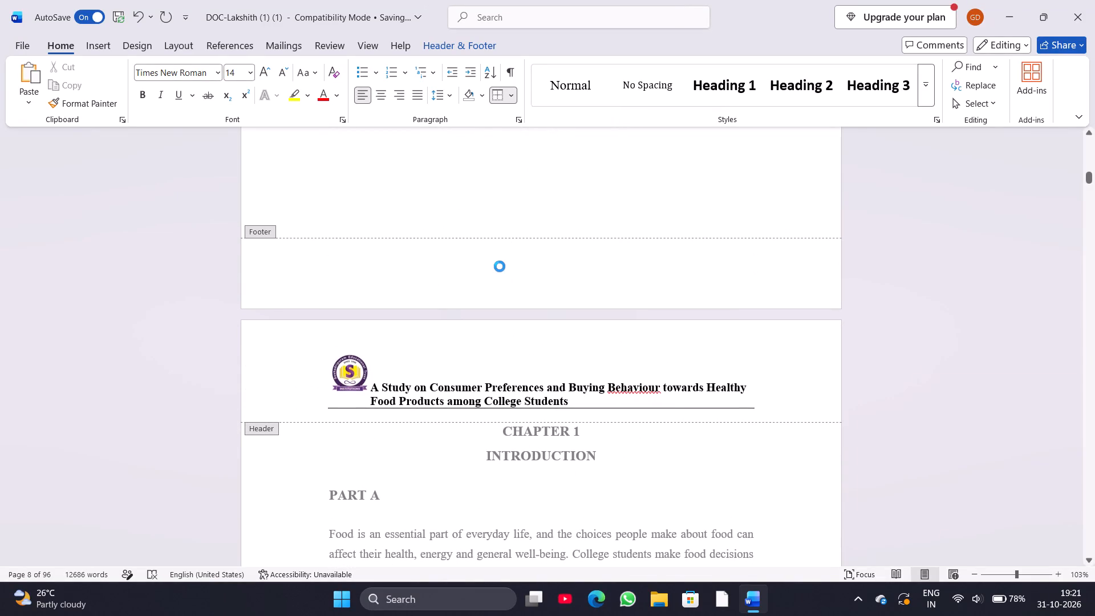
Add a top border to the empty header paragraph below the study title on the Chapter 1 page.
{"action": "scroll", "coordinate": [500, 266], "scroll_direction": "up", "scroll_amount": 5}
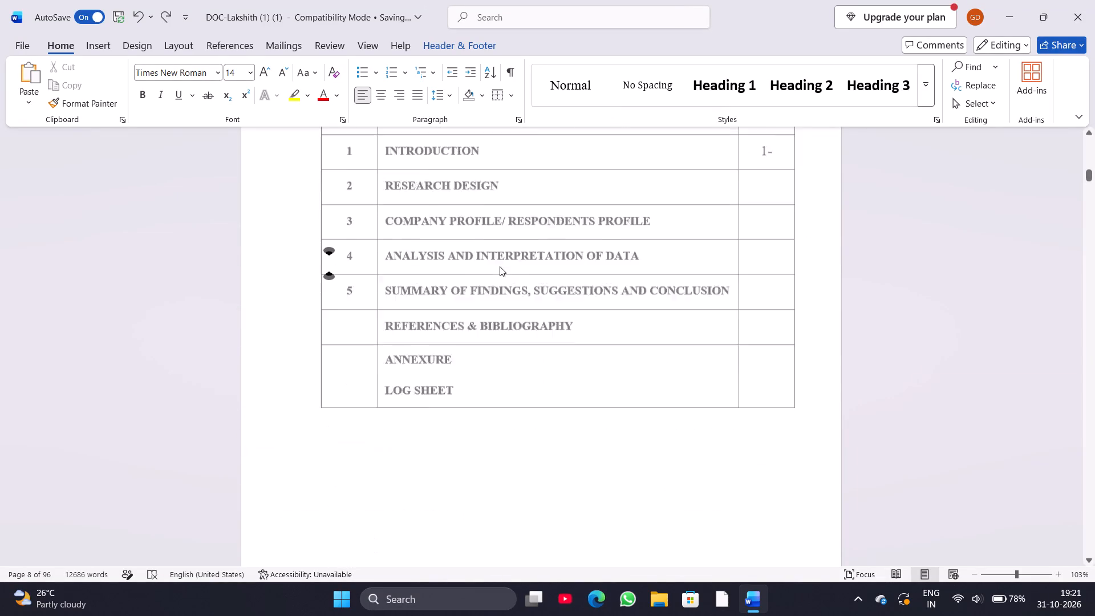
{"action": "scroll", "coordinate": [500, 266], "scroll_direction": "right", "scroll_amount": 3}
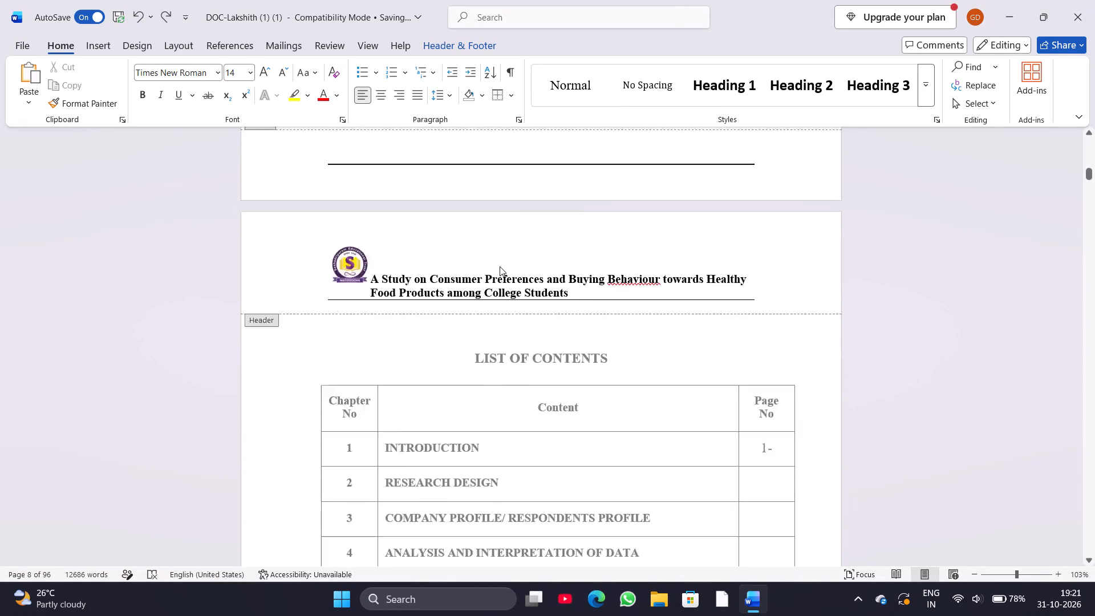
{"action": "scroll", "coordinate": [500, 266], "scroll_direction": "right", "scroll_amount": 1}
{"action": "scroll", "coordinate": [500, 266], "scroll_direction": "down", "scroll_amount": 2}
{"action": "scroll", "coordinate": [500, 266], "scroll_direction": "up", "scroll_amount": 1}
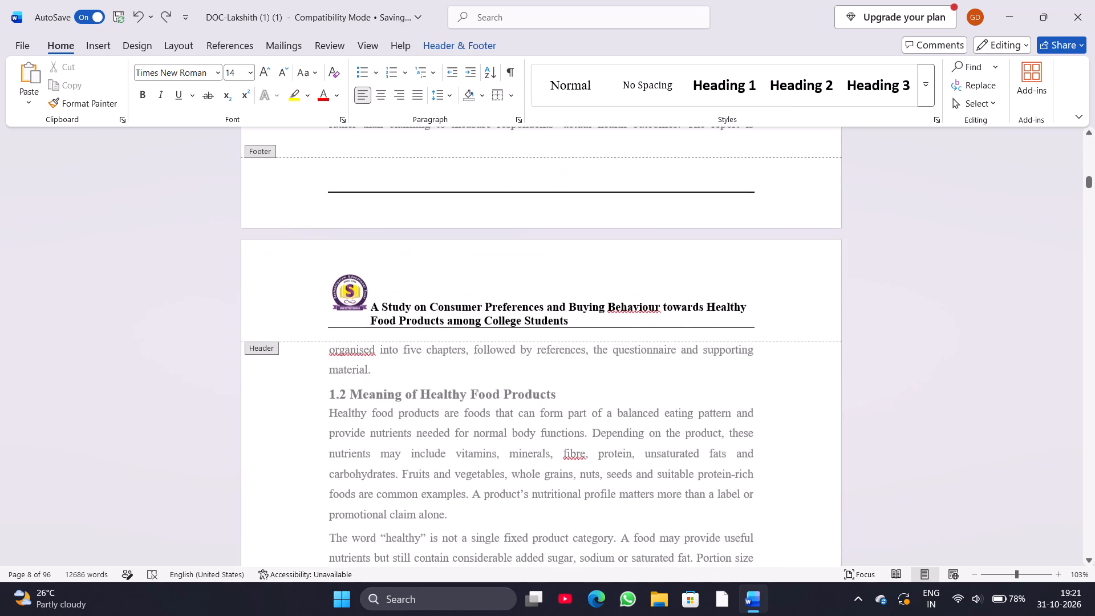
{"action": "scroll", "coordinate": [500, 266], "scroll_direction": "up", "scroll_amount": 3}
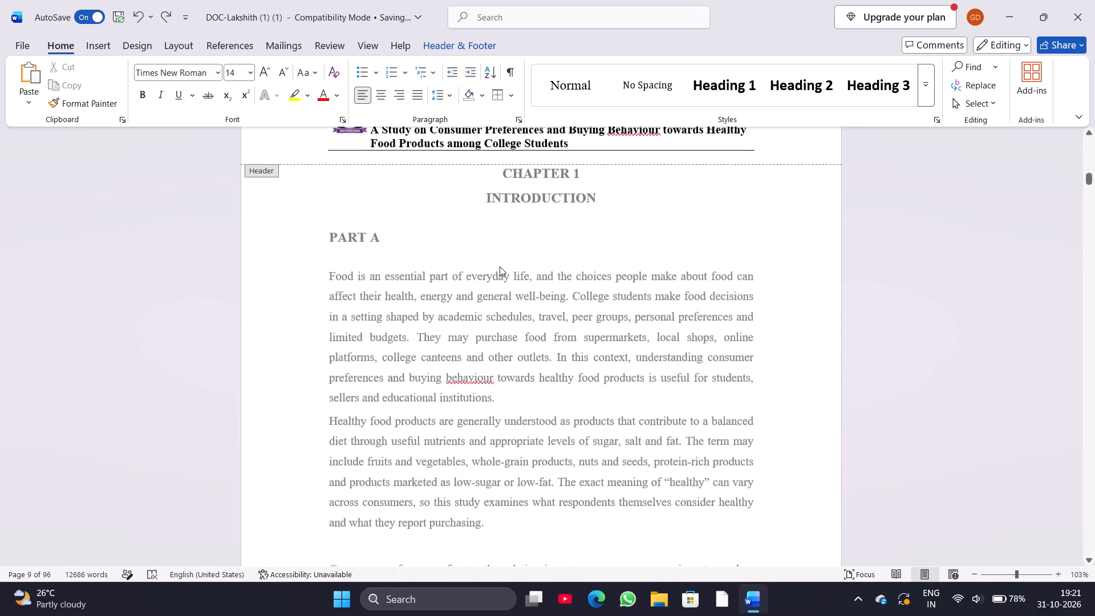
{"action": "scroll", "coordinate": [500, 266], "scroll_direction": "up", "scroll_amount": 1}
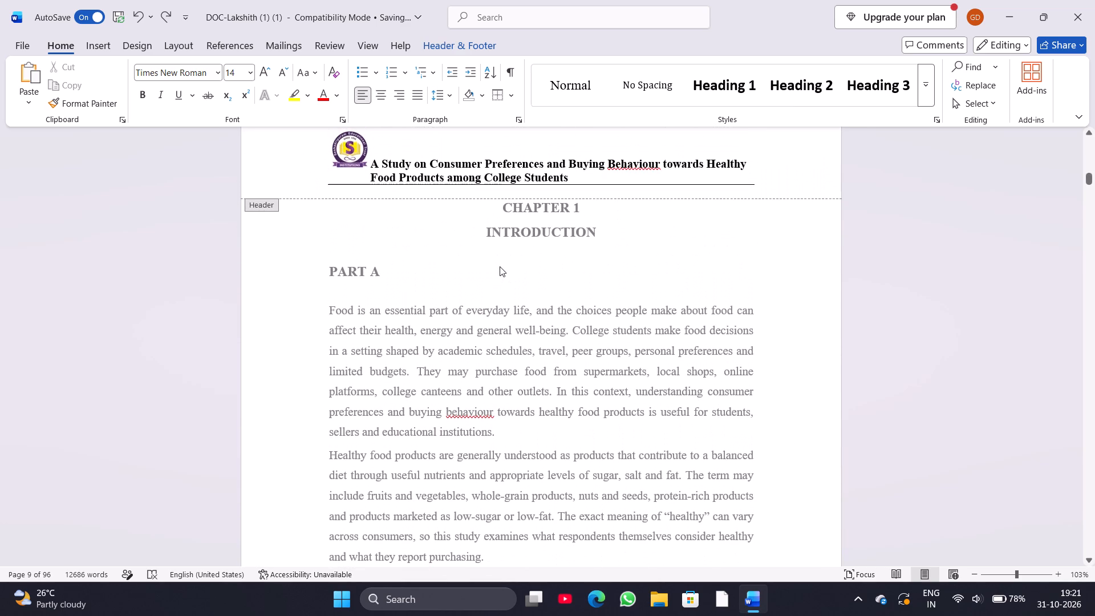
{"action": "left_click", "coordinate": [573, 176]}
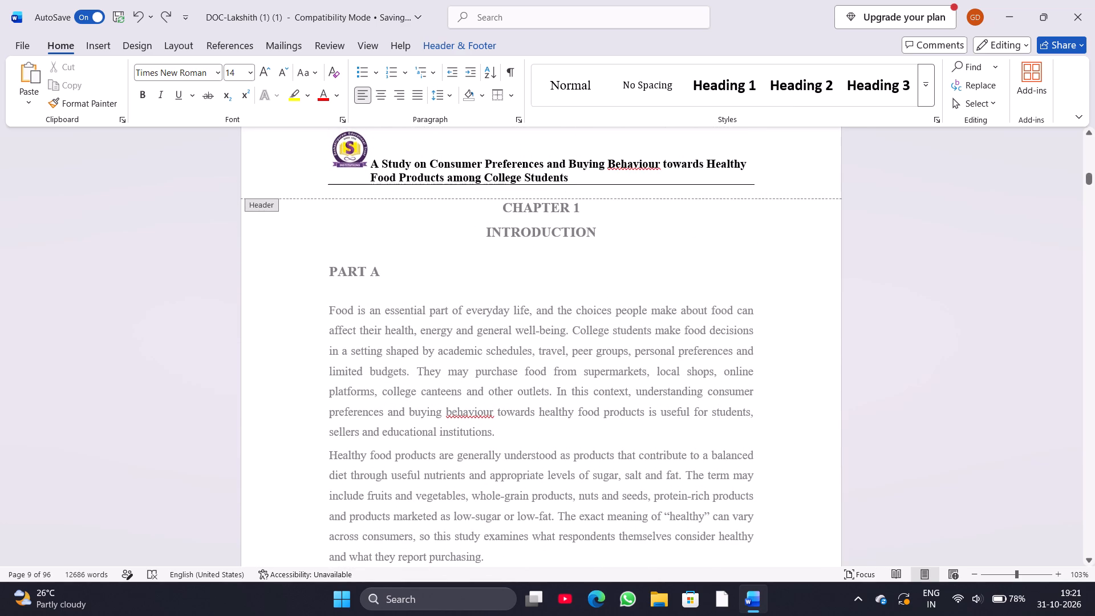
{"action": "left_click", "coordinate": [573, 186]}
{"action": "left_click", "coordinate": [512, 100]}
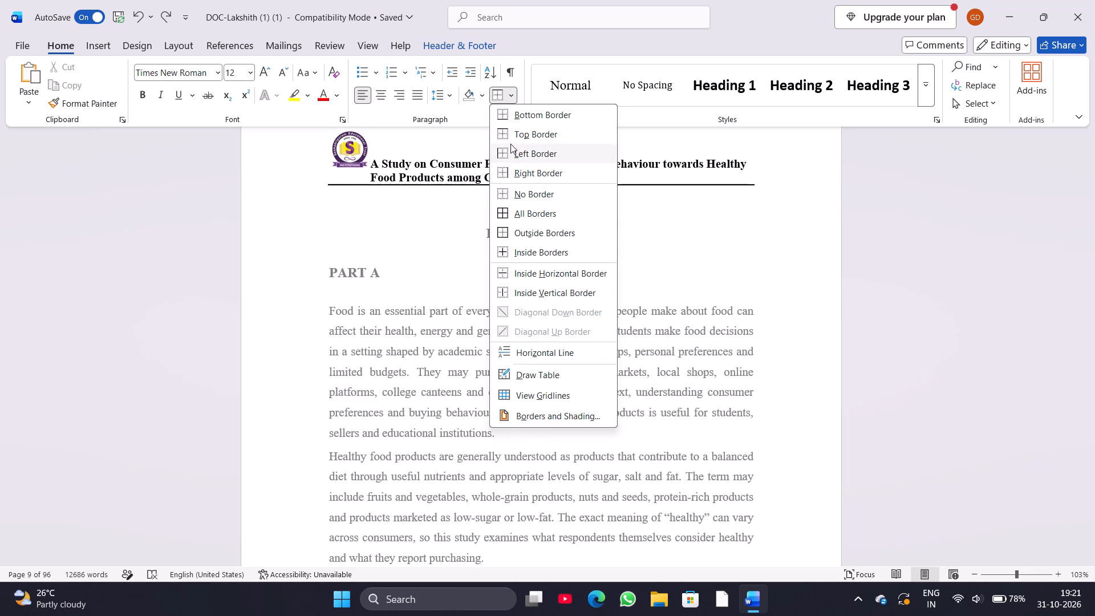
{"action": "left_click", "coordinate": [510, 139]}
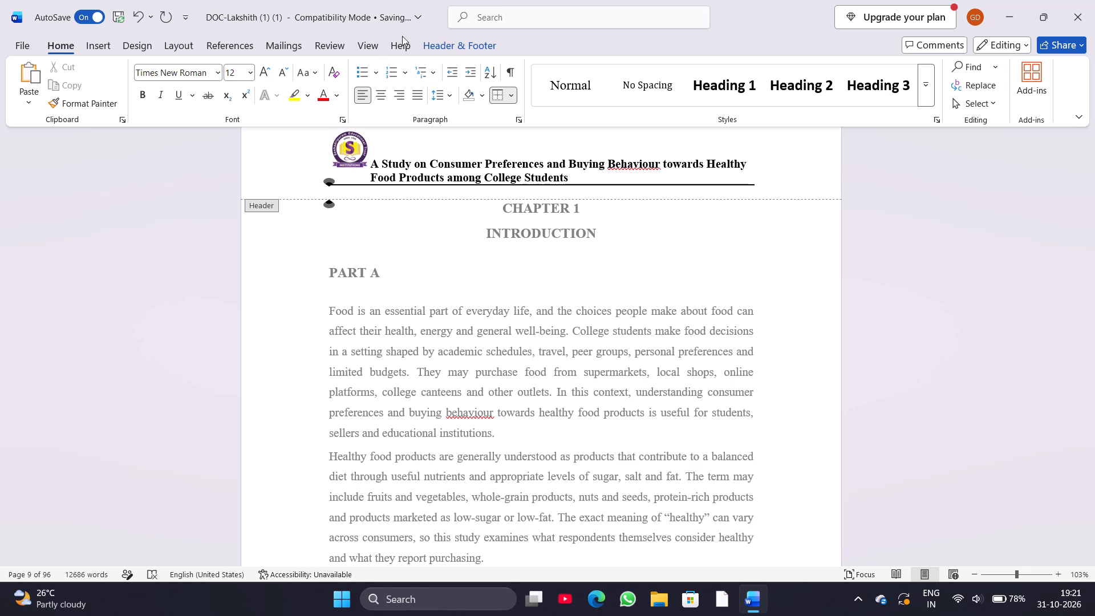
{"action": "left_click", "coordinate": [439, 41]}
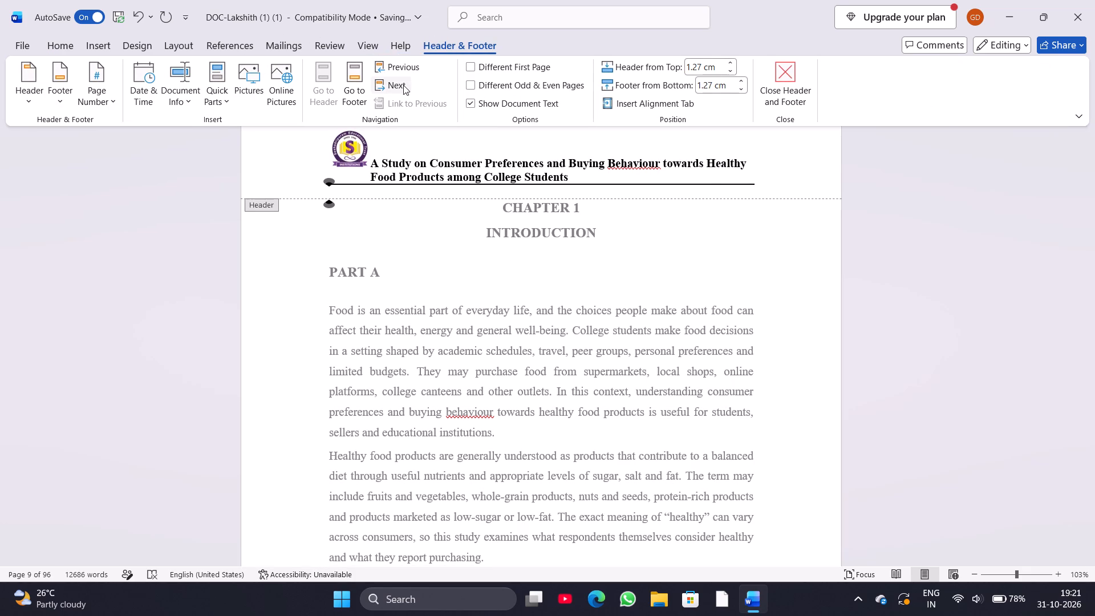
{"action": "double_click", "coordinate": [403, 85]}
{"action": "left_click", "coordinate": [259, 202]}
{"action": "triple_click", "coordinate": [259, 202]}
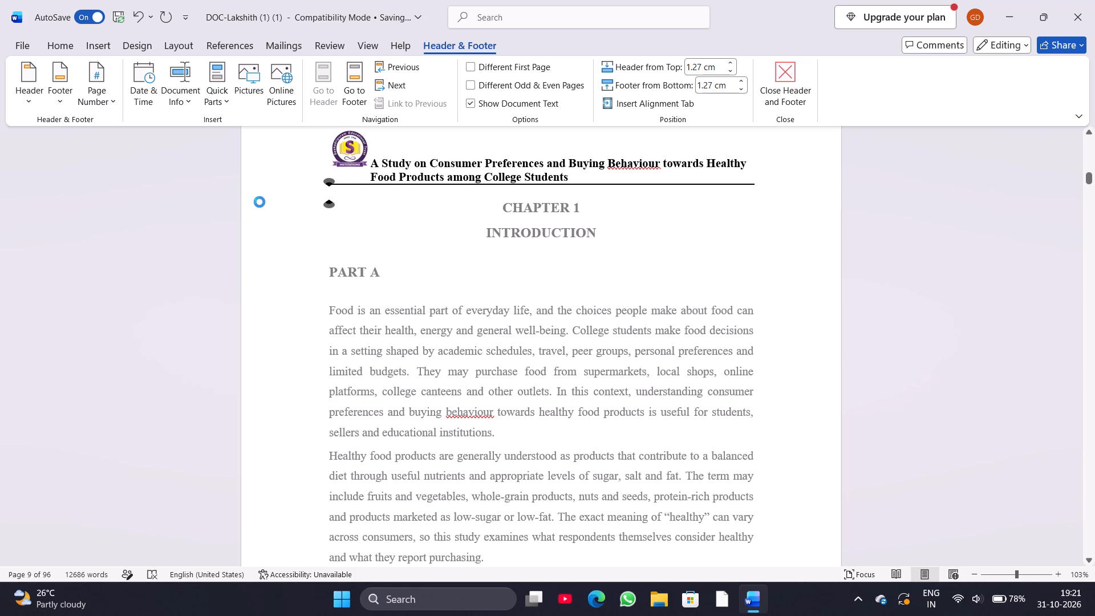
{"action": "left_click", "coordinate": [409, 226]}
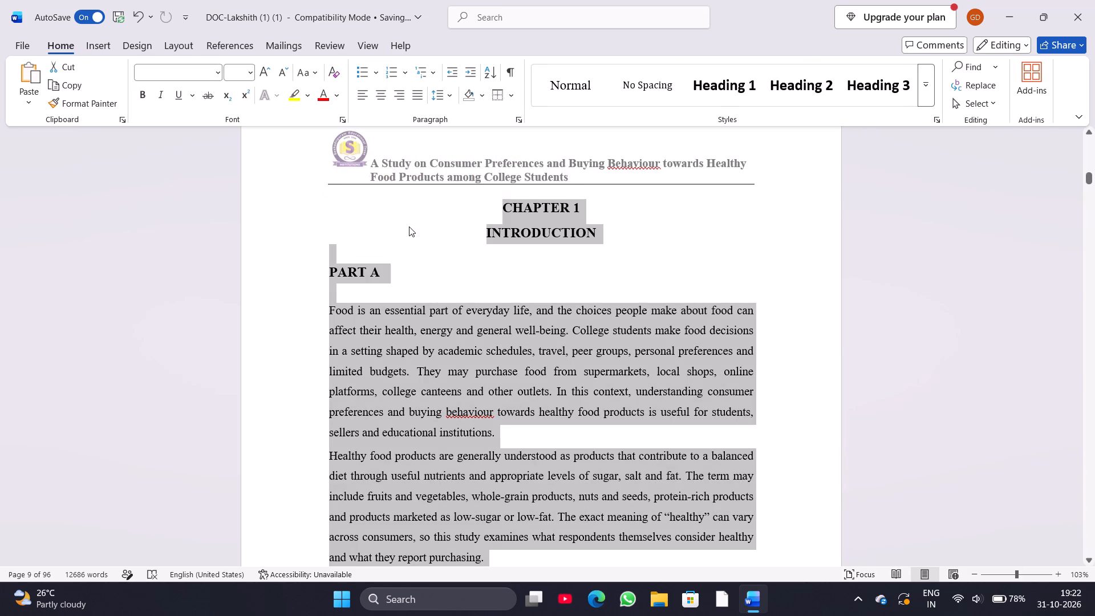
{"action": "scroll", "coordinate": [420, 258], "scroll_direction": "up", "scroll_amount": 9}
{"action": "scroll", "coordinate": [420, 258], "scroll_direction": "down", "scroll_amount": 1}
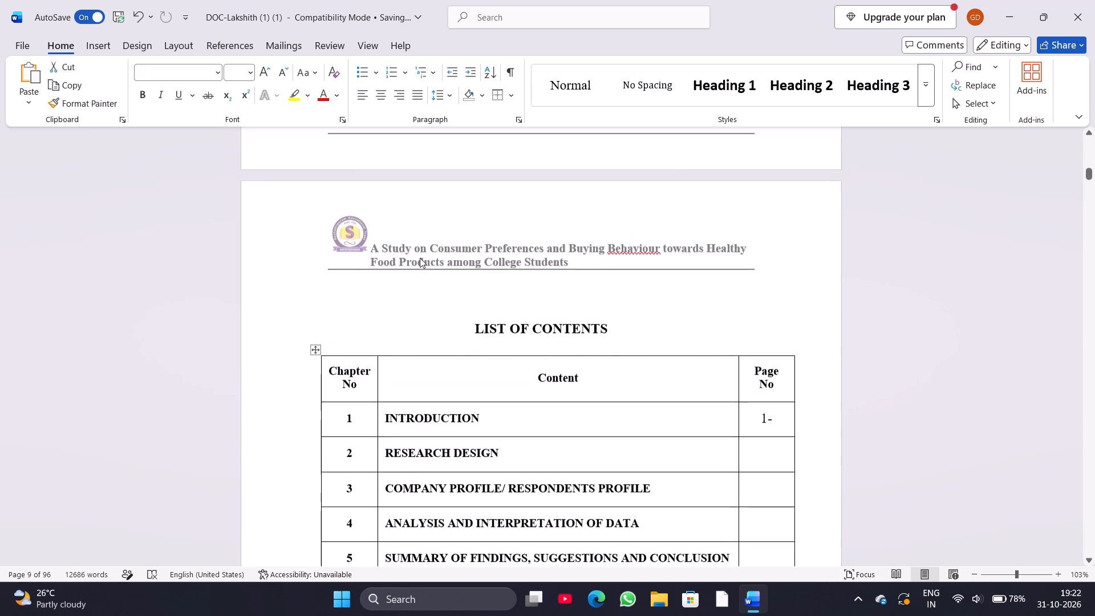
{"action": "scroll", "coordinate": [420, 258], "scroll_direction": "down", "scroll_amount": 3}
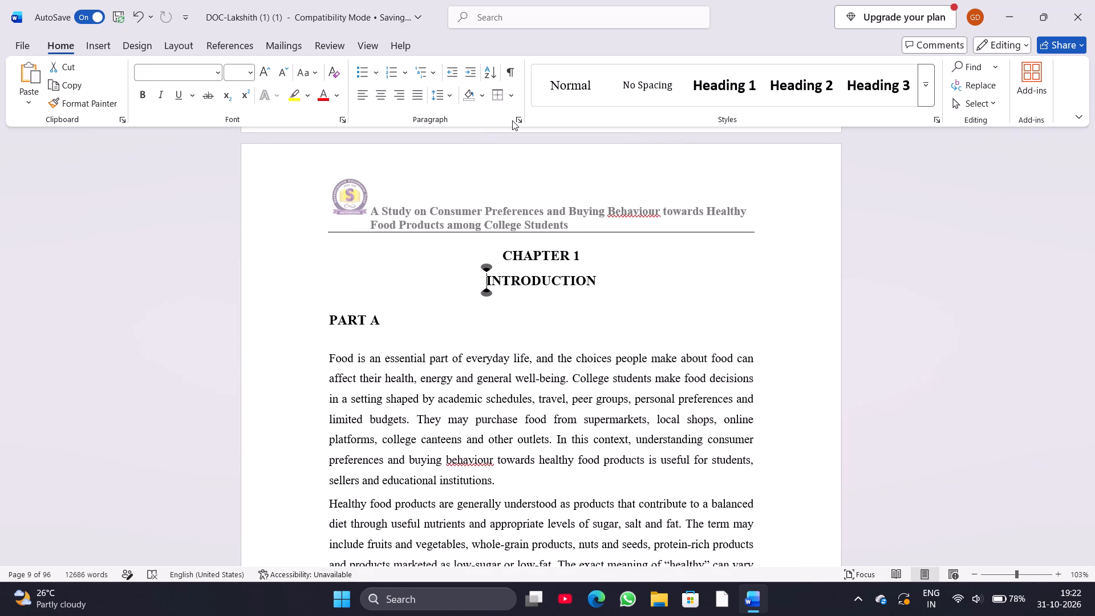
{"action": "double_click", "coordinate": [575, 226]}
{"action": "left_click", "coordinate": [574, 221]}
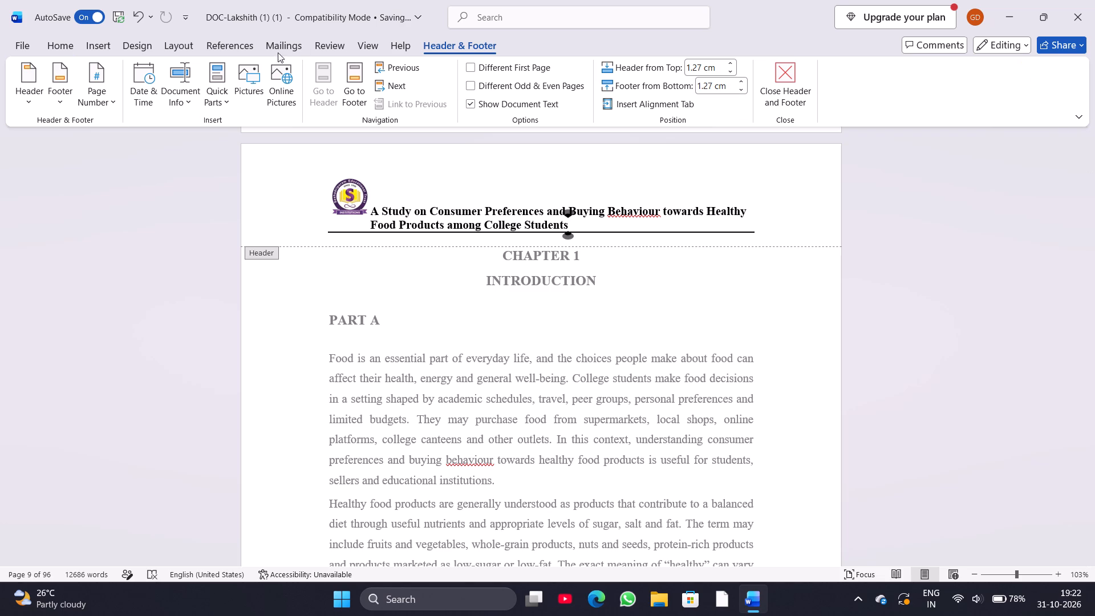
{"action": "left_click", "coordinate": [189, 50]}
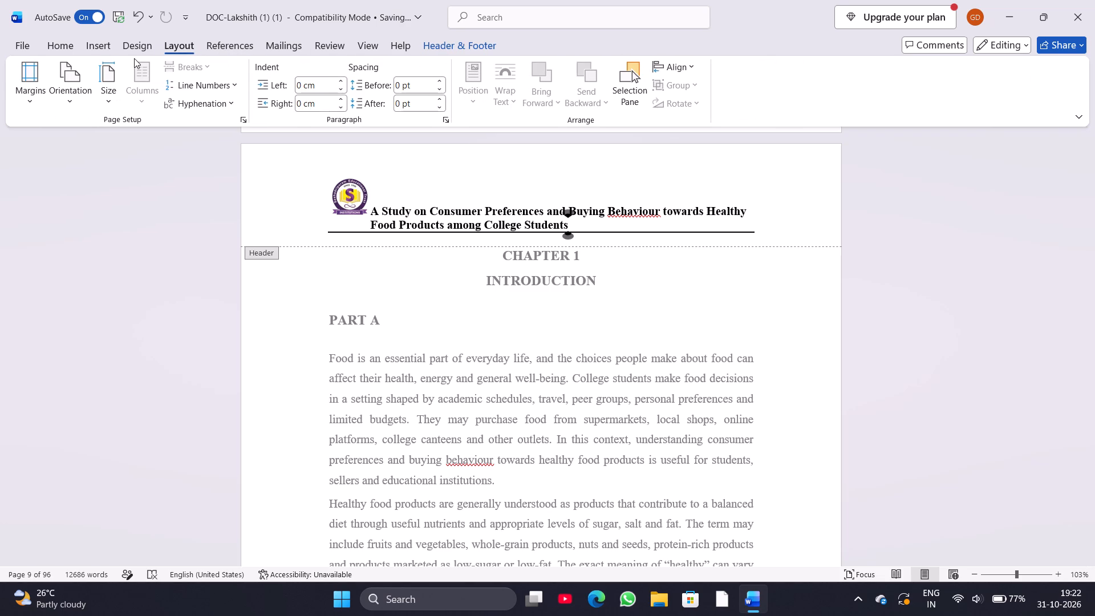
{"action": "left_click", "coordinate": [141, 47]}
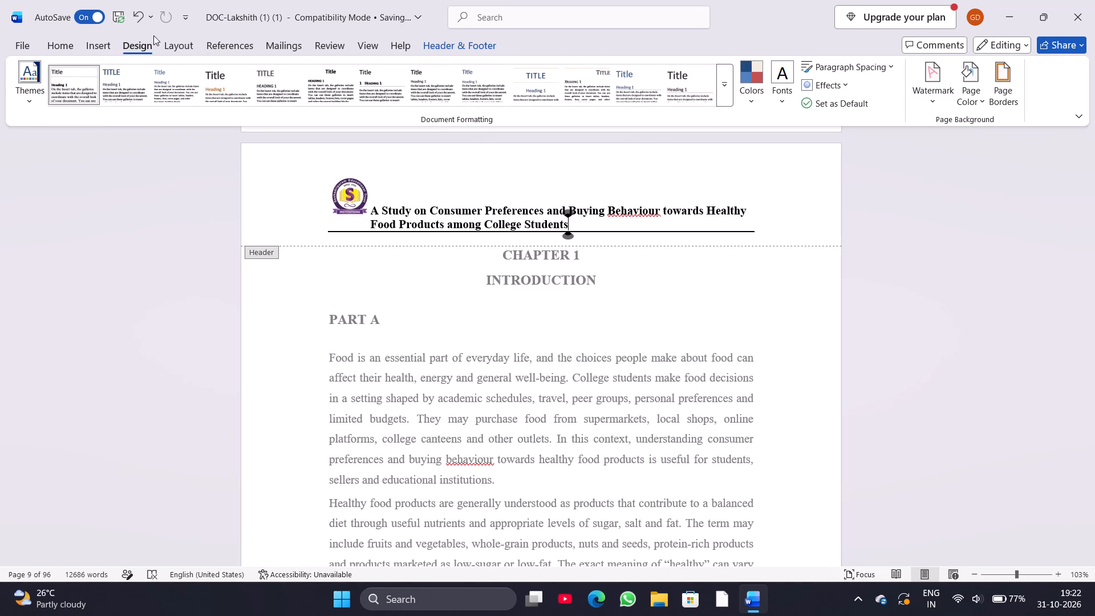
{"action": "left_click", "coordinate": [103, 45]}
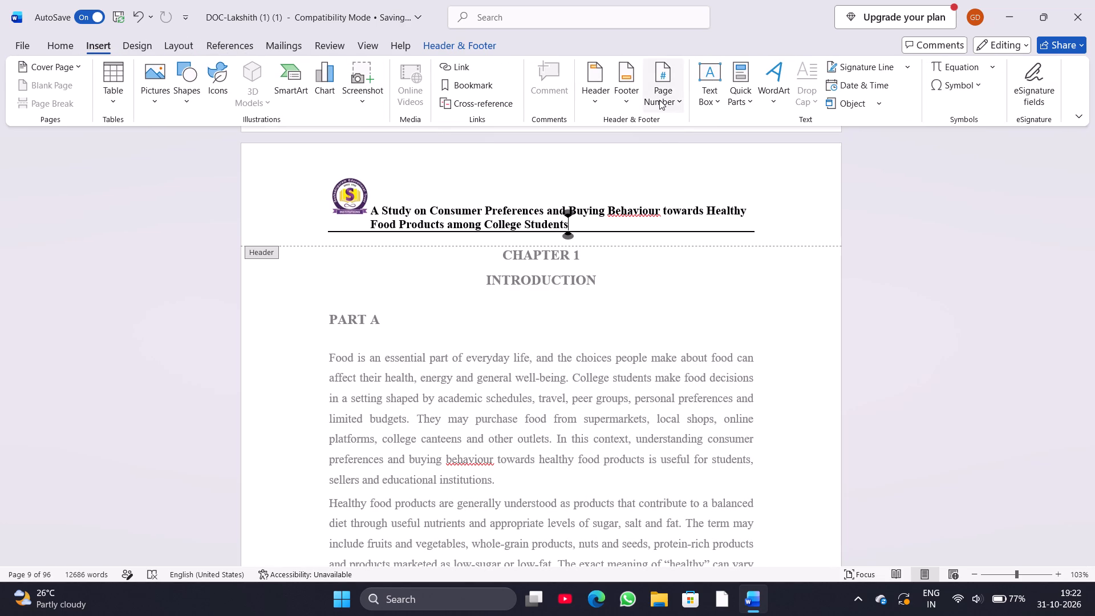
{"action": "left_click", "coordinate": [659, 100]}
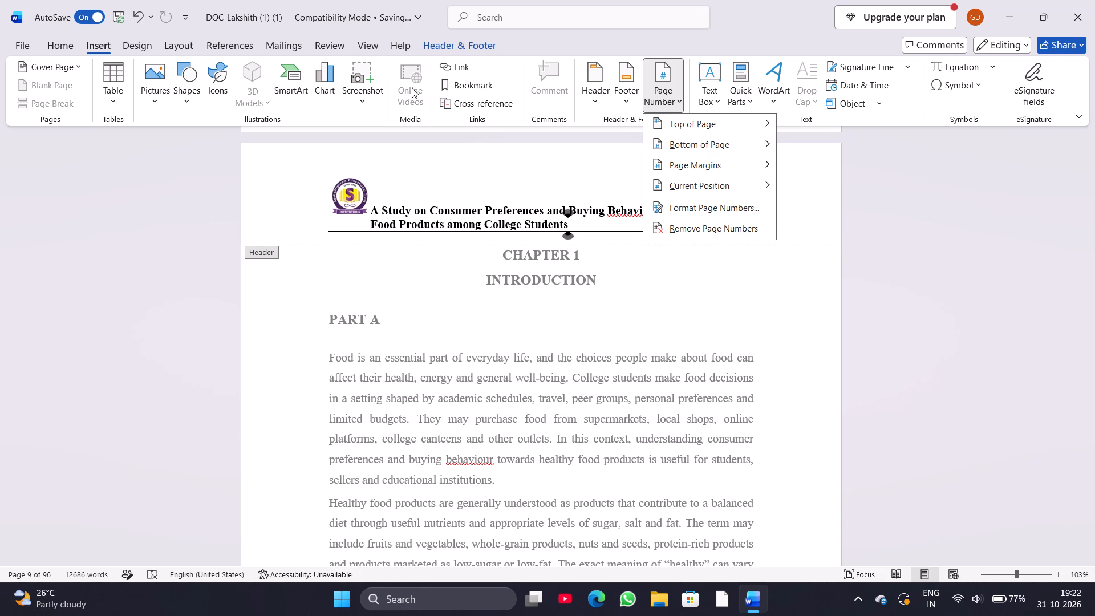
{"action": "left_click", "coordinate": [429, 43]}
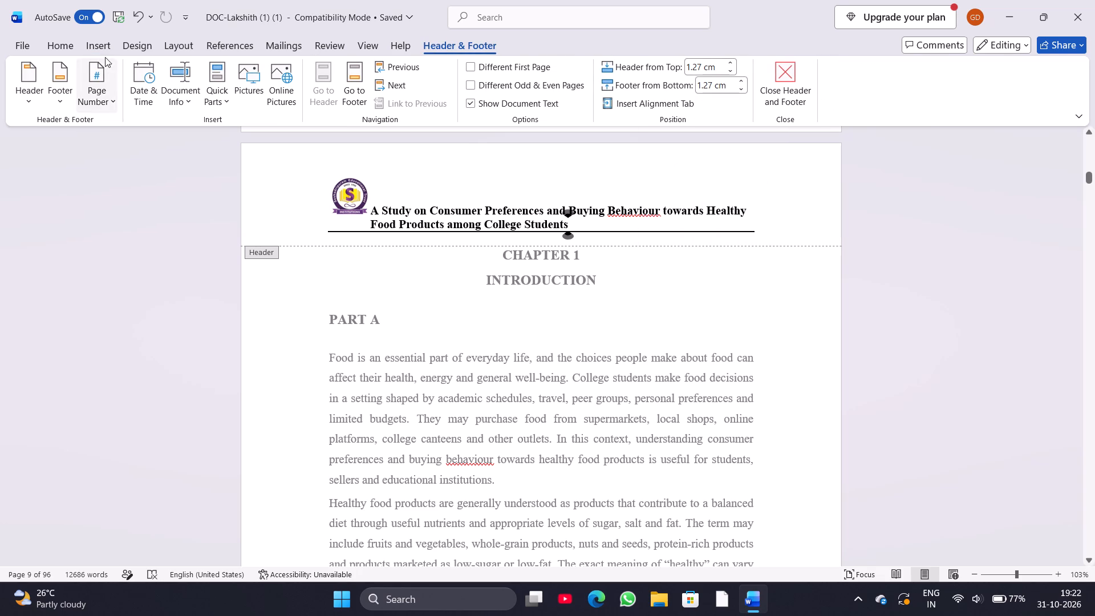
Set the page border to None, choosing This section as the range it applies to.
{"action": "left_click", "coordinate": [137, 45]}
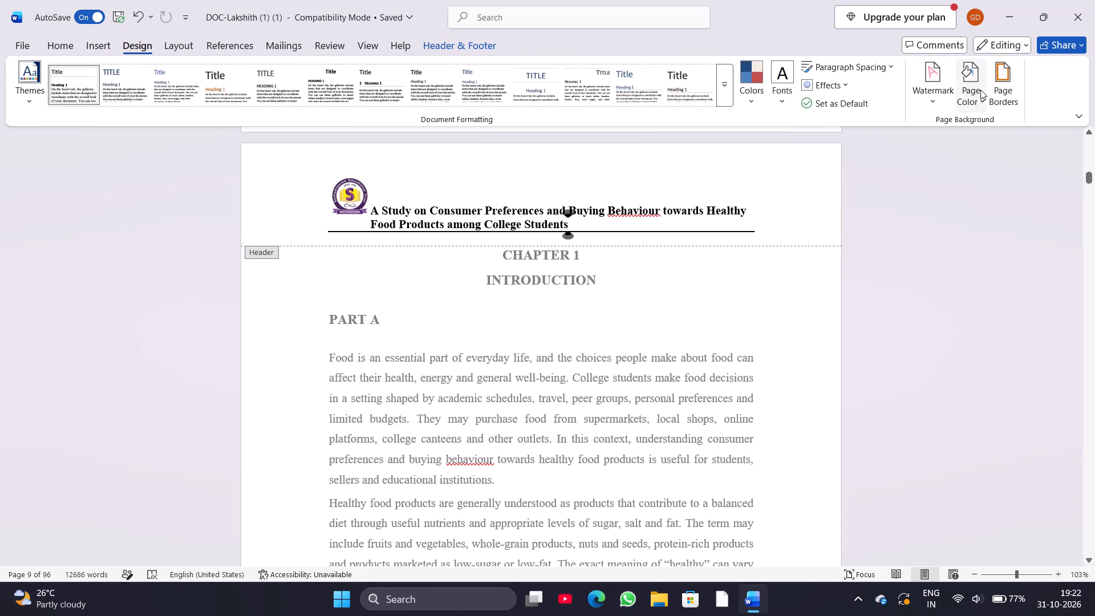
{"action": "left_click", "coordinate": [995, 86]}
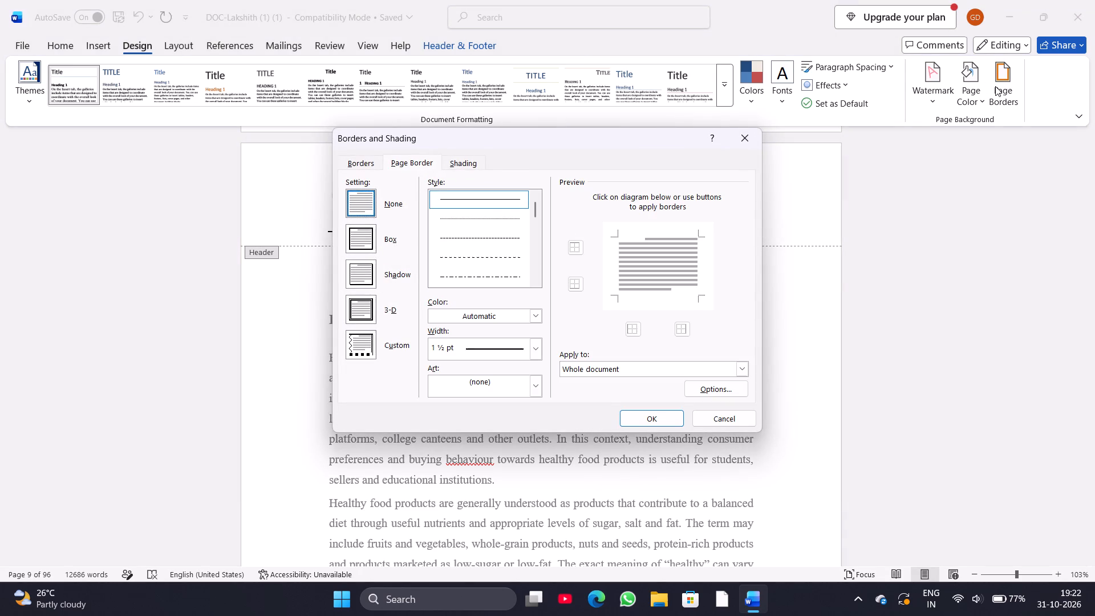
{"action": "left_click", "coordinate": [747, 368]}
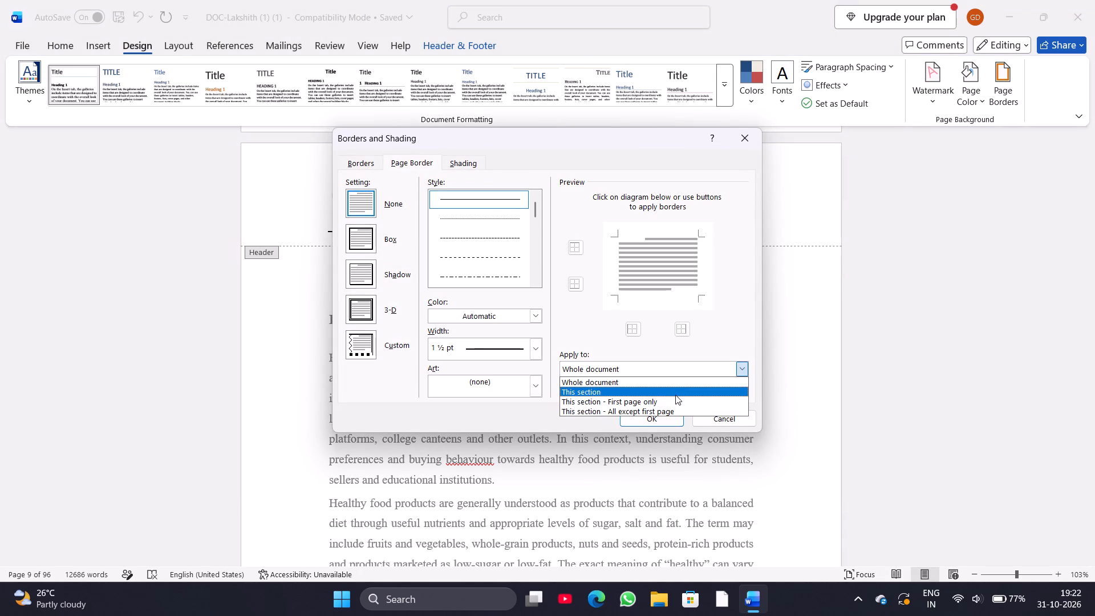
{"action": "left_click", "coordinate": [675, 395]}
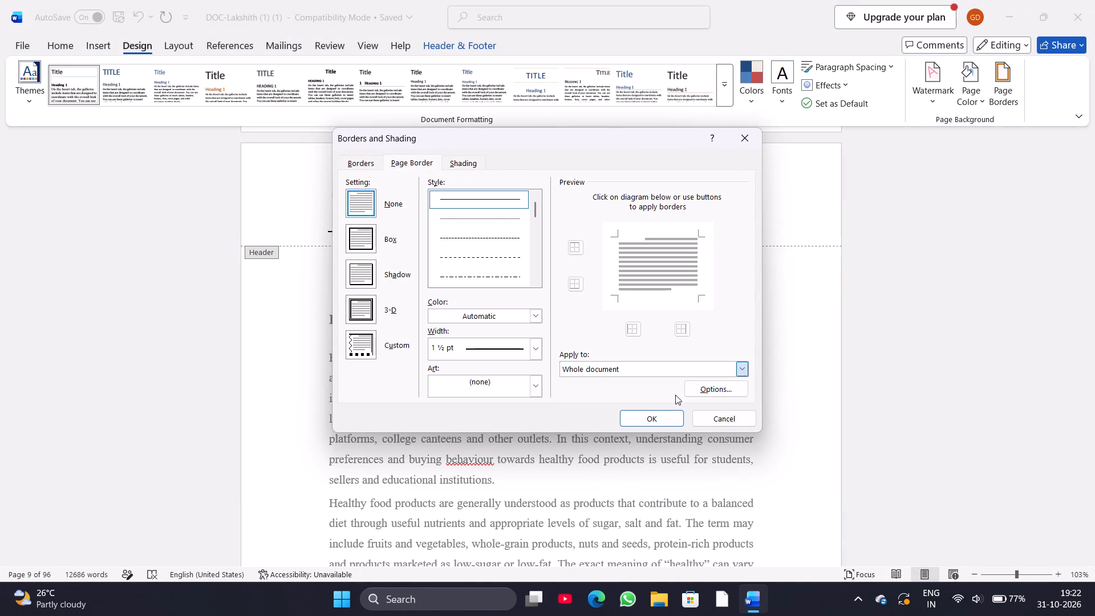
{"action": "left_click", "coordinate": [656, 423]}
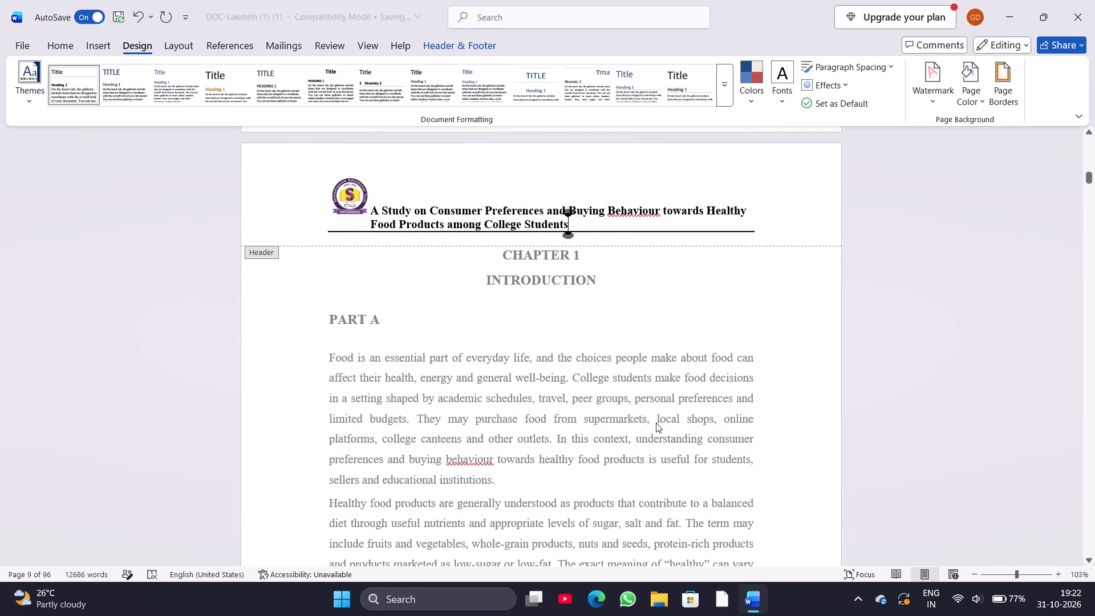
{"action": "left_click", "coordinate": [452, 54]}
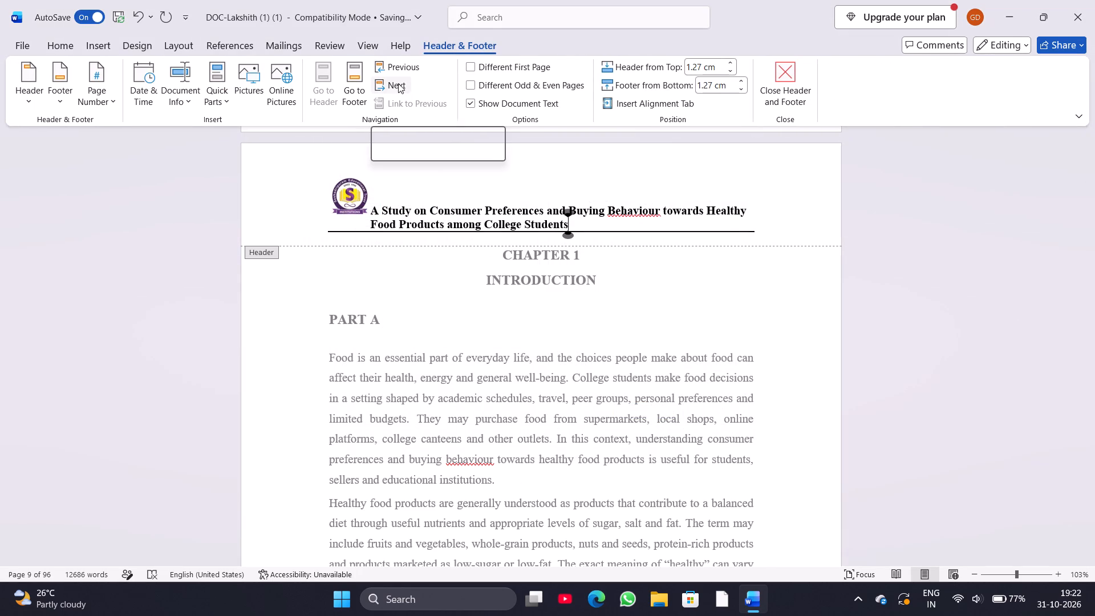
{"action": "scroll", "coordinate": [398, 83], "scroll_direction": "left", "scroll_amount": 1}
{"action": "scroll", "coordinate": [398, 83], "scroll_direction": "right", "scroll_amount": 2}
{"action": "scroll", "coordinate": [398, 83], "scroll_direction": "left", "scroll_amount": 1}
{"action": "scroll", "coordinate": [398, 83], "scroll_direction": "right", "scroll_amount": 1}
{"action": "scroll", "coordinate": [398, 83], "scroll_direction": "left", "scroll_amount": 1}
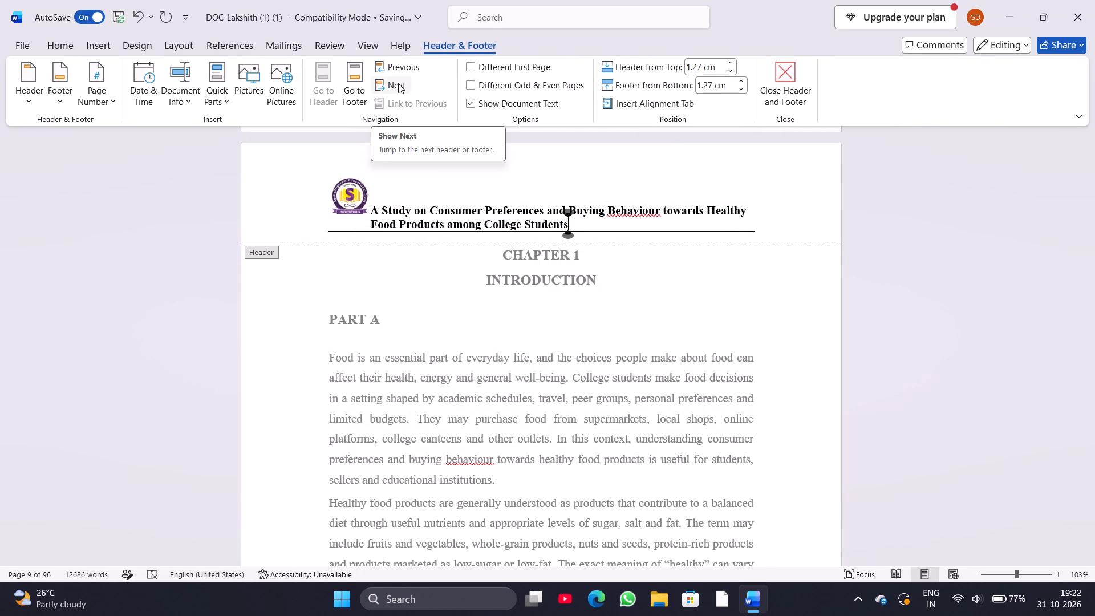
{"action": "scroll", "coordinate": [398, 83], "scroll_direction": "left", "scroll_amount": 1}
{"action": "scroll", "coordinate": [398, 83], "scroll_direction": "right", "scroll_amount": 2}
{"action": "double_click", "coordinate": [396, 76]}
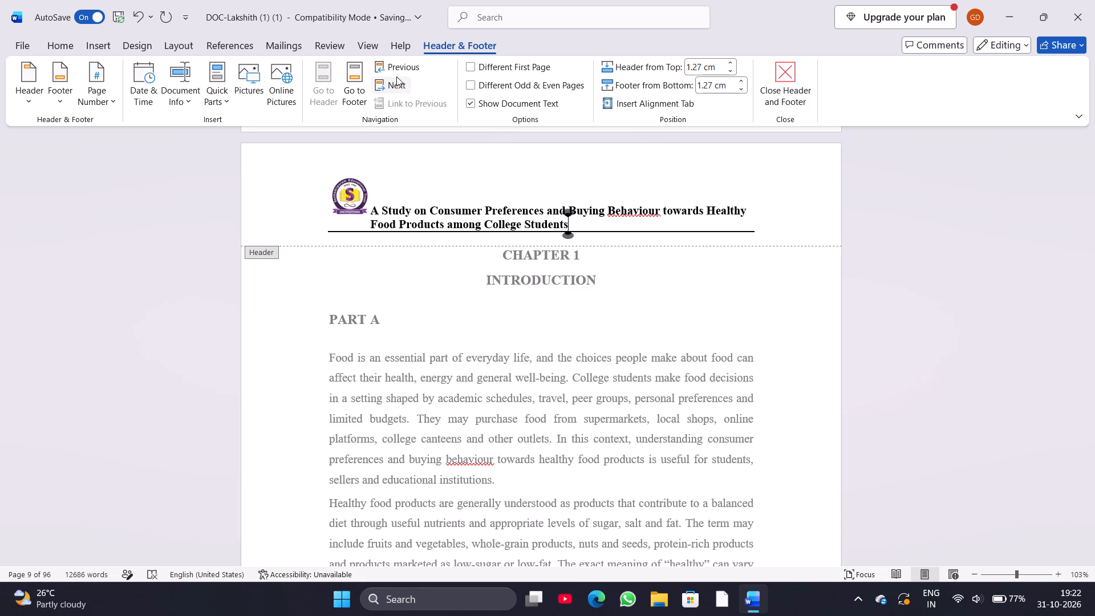
Undo the recent border changes, back through the line beneath the study title in the header.
{"action": "left_click", "coordinate": [563, 229]}
{"action": "left_click", "coordinate": [583, 228]}
{"action": "key", "text": "ctrl+z"}
{"action": "key", "text": "ctrl+z"}
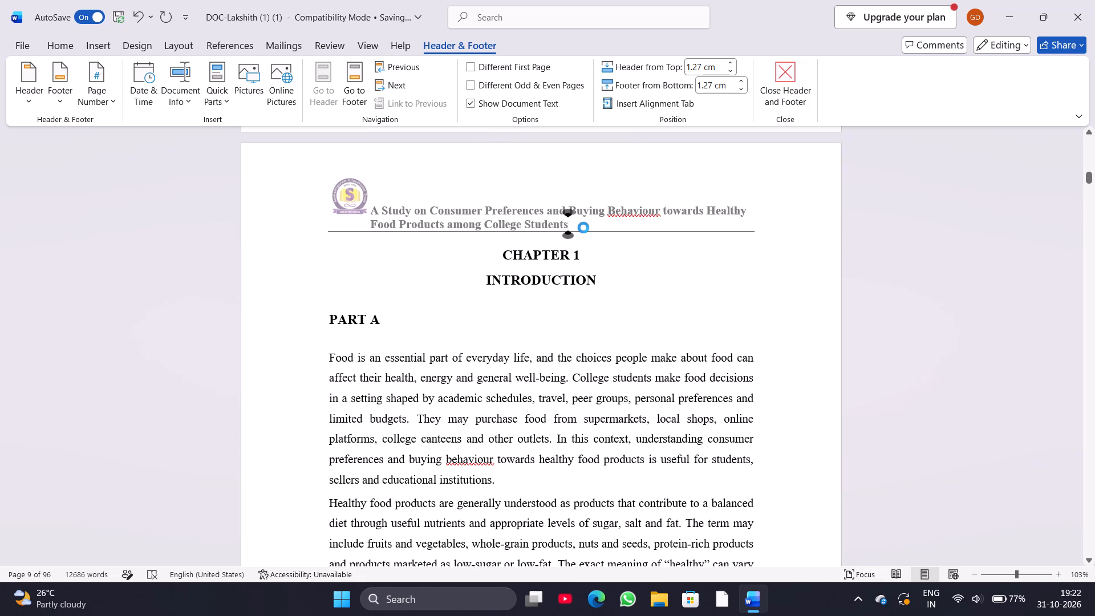
{"action": "key", "text": "ctrl+z"}
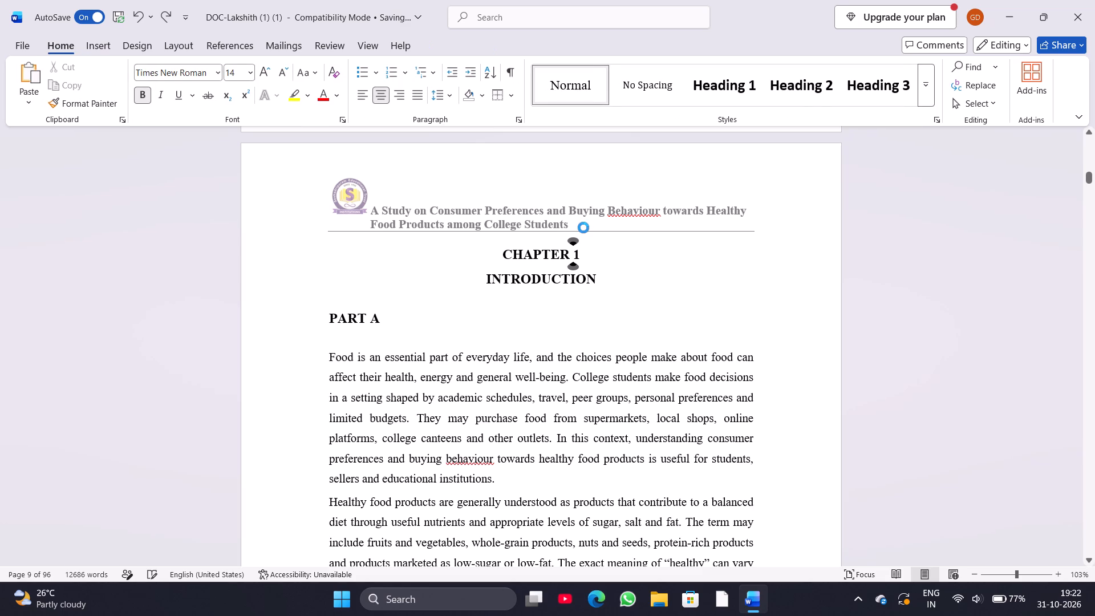
{"action": "key", "text": "ctrl+z"}
{"action": "key", "text": "ctrl+z"}
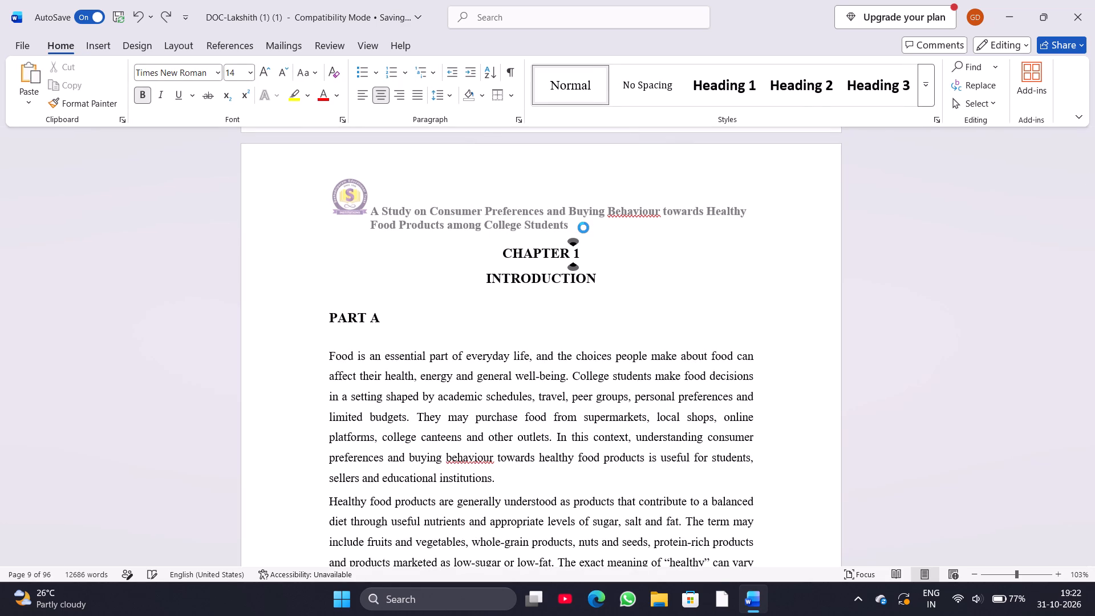
Undo the earlier header edits on the Chapter 1 page, back through the empty line below the study title and the title's alignment.
{"action": "key", "text": "ctrl+z"}
{"action": "key", "text": "ctrl+z"}
{"action": "key", "text": "ctrl+z"}
{"action": "key", "text": "ctrl+z"}
{"action": "left_click", "coordinate": [583, 228], "text": "ctrl"}
{"action": "key", "text": "ctrl+z"}
{"action": "key", "text": "ctrl+z"}
{"action": "key", "text": "ctrl+z"}
{"action": "key", "text": "ctrl+z"}
{"action": "key", "text": "ctrl+z"}
{"action": "key", "text": "ctrl+z"}
{"action": "key", "text": "ctrl+z"}
{"action": "key", "text": "ctrl+z"}
{"action": "key", "text": "ctrl+z"}
{"action": "key", "text": "ctrl+z"}
{"action": "key", "text": "ctrl+z"}
{"action": "key", "text": "ctrl+z"}
{"action": "key", "text": "ctrl+z"}
{"action": "key", "text": "ctrl+z"}
{"action": "key", "text": "ctrl+z"}
{"action": "key", "text": "ctrl+z"}
{"action": "key", "text": "ctrl+z"}
{"action": "key", "text": "ctrl+z"}
{"action": "key", "text": "ctrl+z"}
{"action": "key", "text": "ctrl+z"}
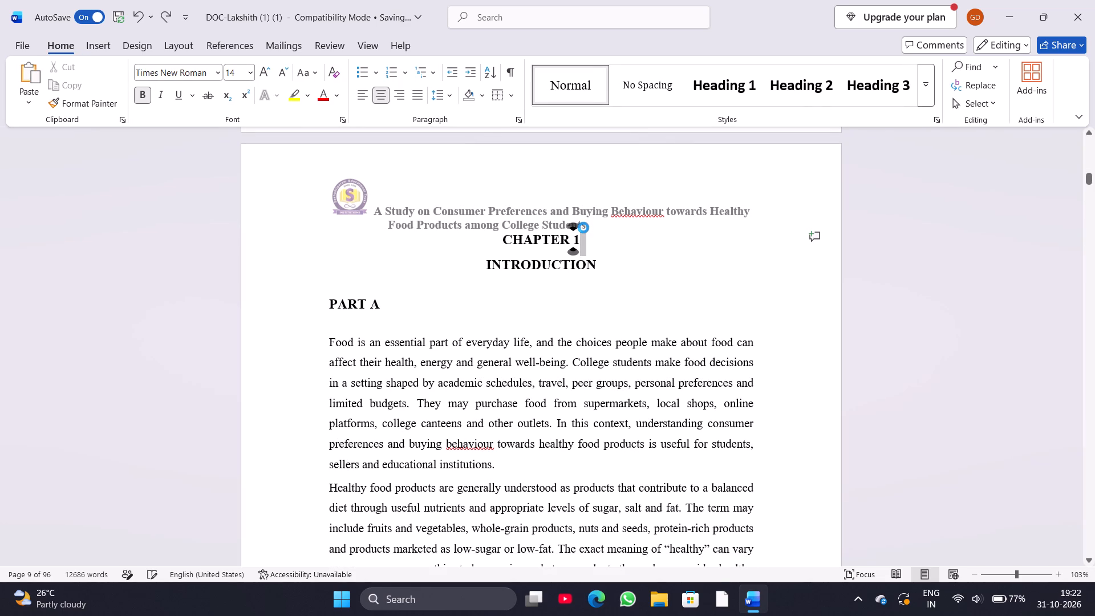
{"action": "left_click", "coordinate": [627, 237]}
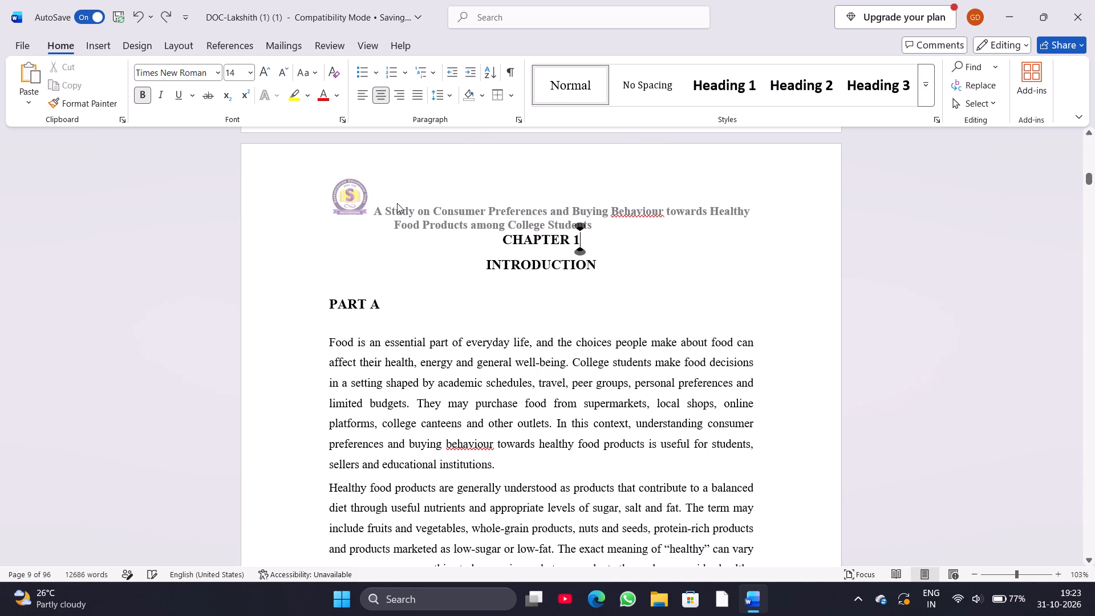
Clear the header from the Chapter 1 page onwards by deleting the study title and college logo, and return to the body text.
{"action": "double_click", "coordinate": [397, 203]}
{"action": "left_click_drag", "start_coordinate": [376, 213], "coordinate": [605, 229]}
{"action": "key", "text": "Delete"}
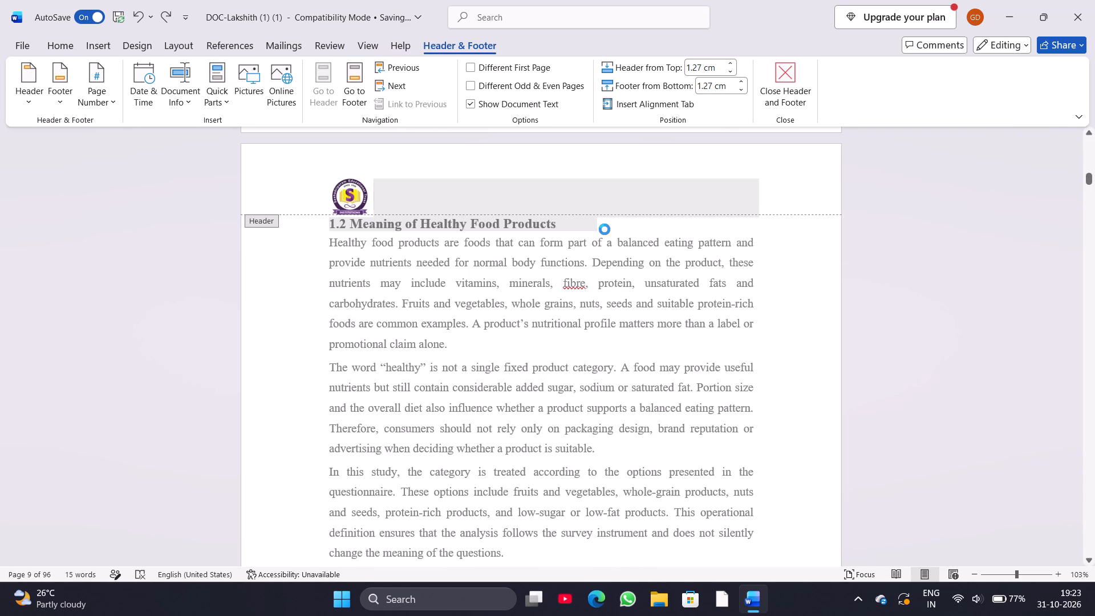
{"action": "left_click", "coordinate": [348, 194]}
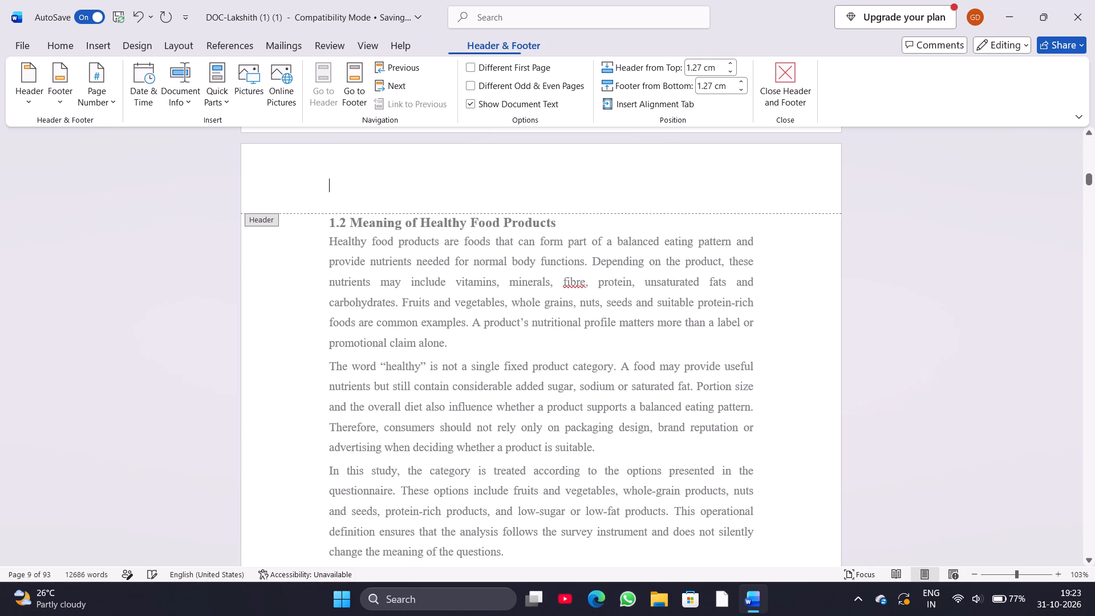
{"action": "scroll", "coordinate": [348, 194], "scroll_direction": "up", "scroll_amount": 4}
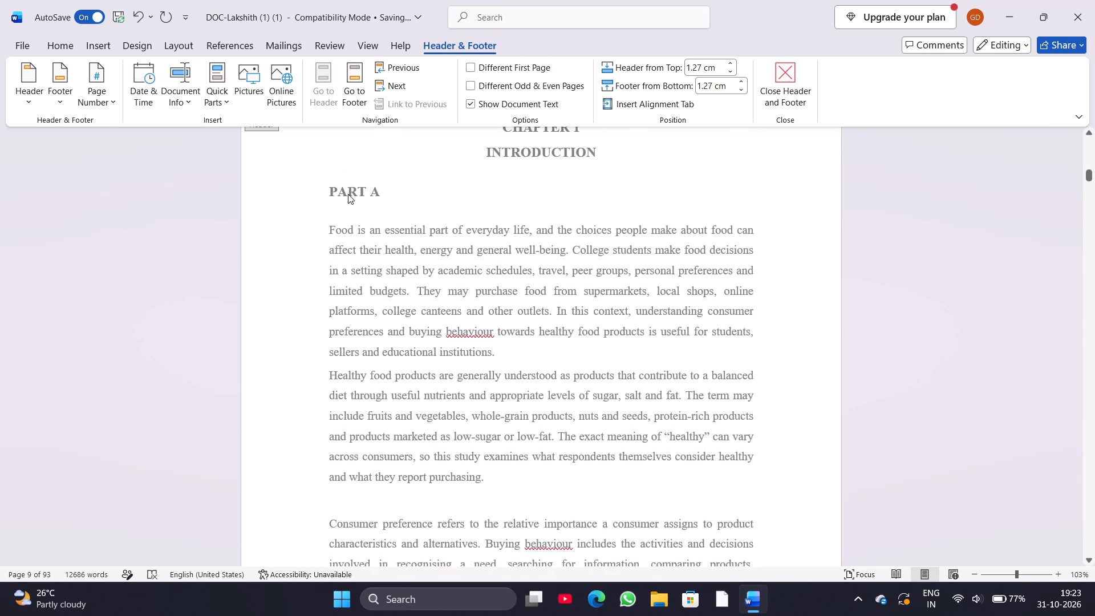
{"action": "scroll", "coordinate": [348, 194], "scroll_direction": "up", "scroll_amount": 2}
{"action": "scroll", "coordinate": [372, 365], "scroll_direction": "down", "scroll_amount": 1}
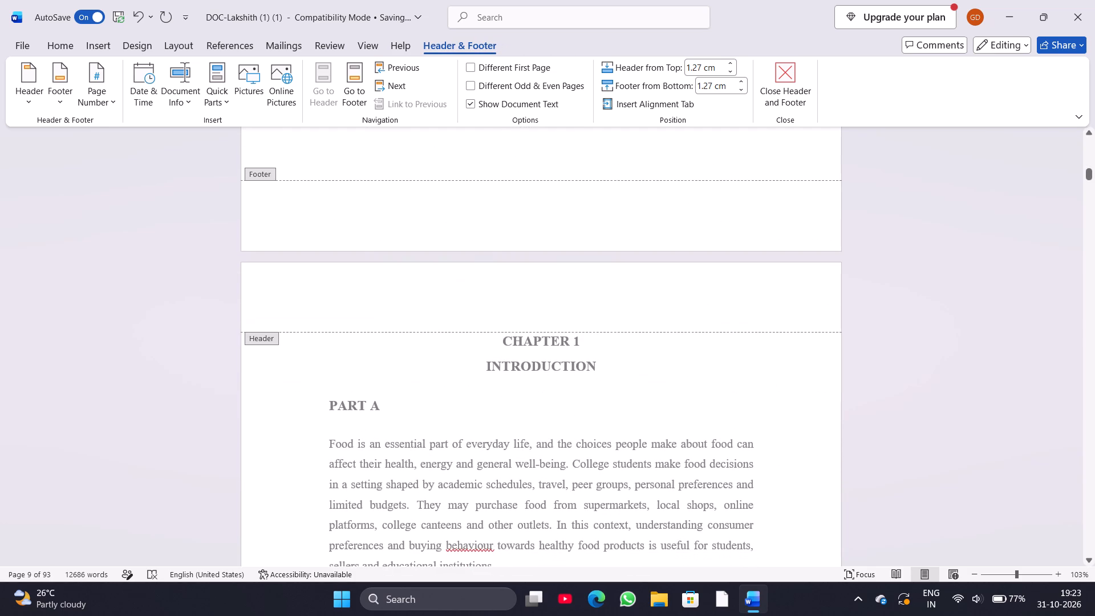
{"action": "double_click", "coordinate": [371, 314]}
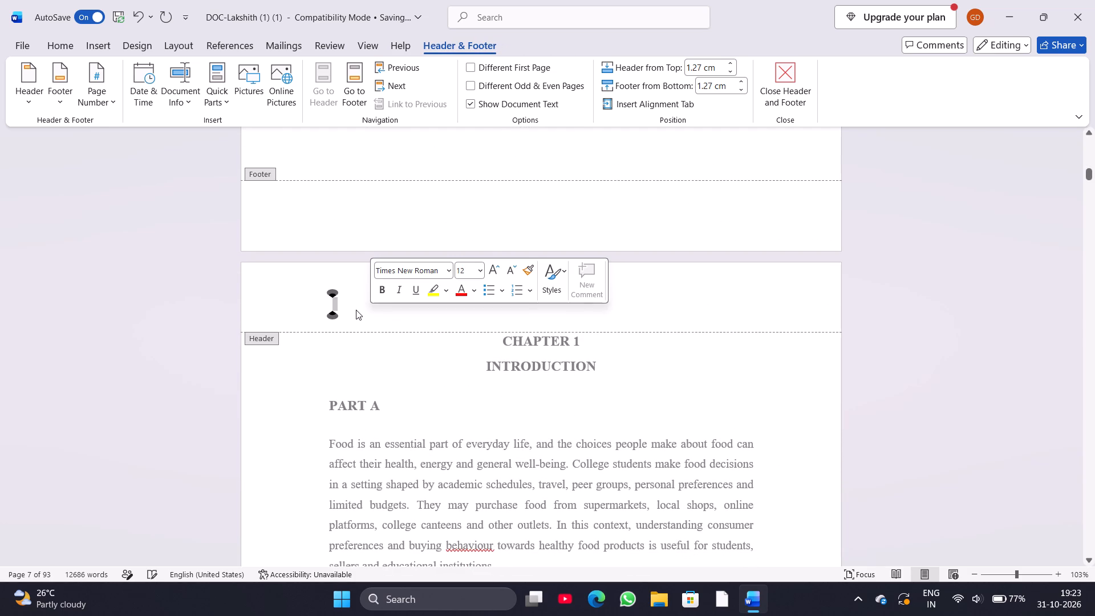
{"action": "left_click", "coordinate": [356, 310]}
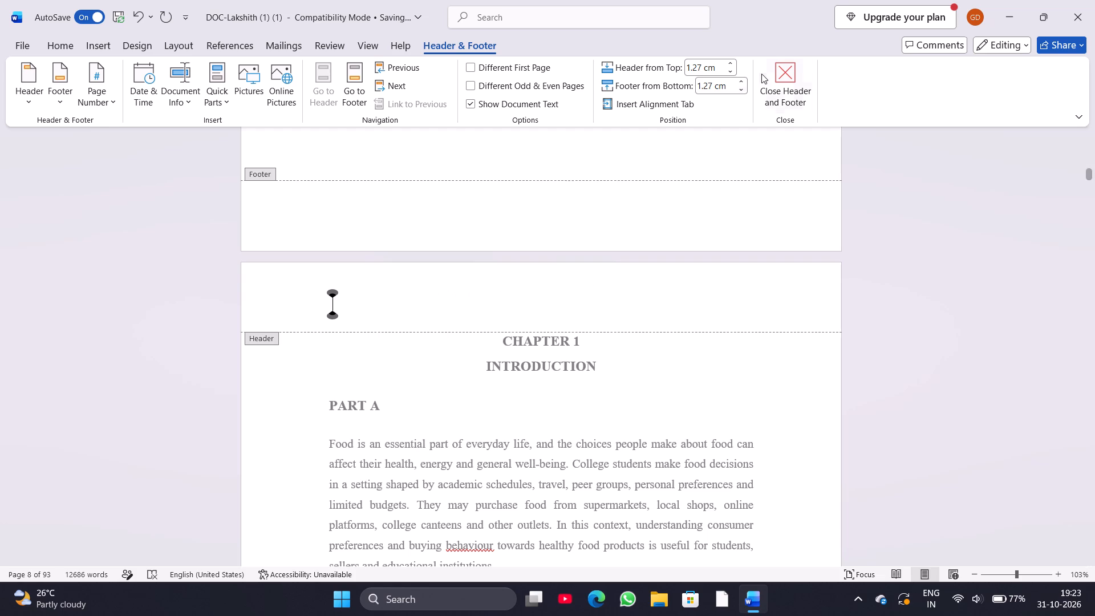
{"action": "left_click", "coordinate": [761, 71]}
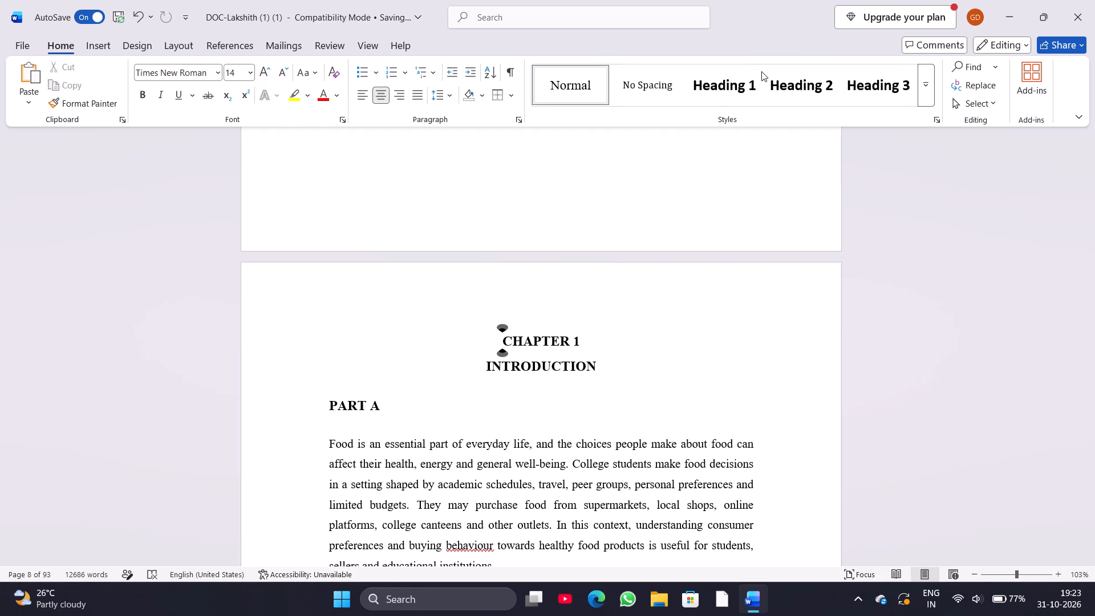
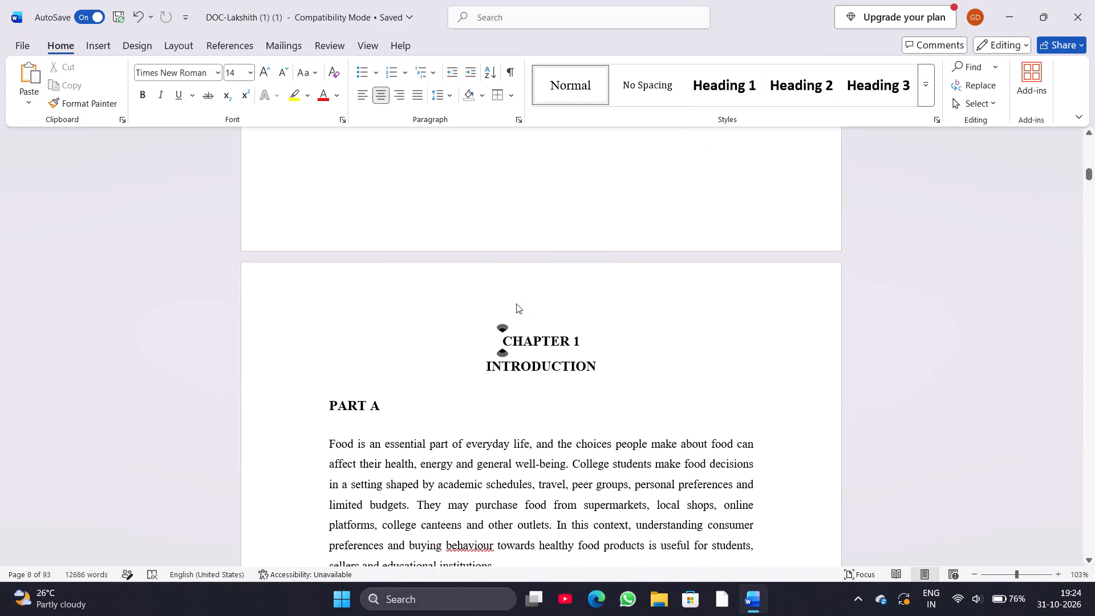
Insert the college logo from the Downloads picture WhatsApp Image 2026-10-14 into the empty header of the Chapter 1 page.
{"action": "double_click", "coordinate": [474, 309]}
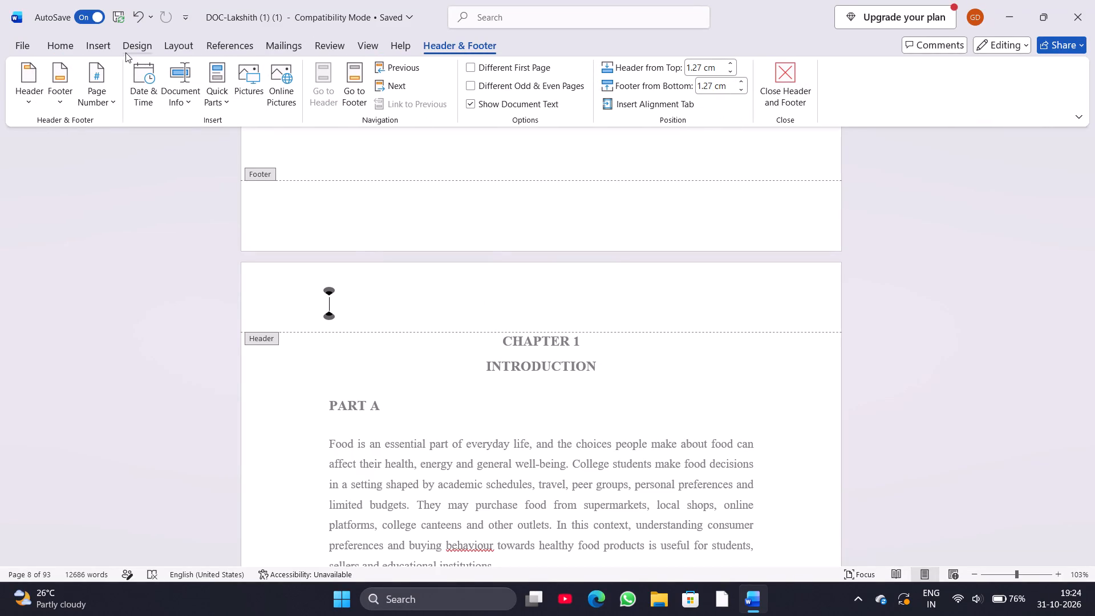
{"action": "left_click", "coordinate": [112, 48]}
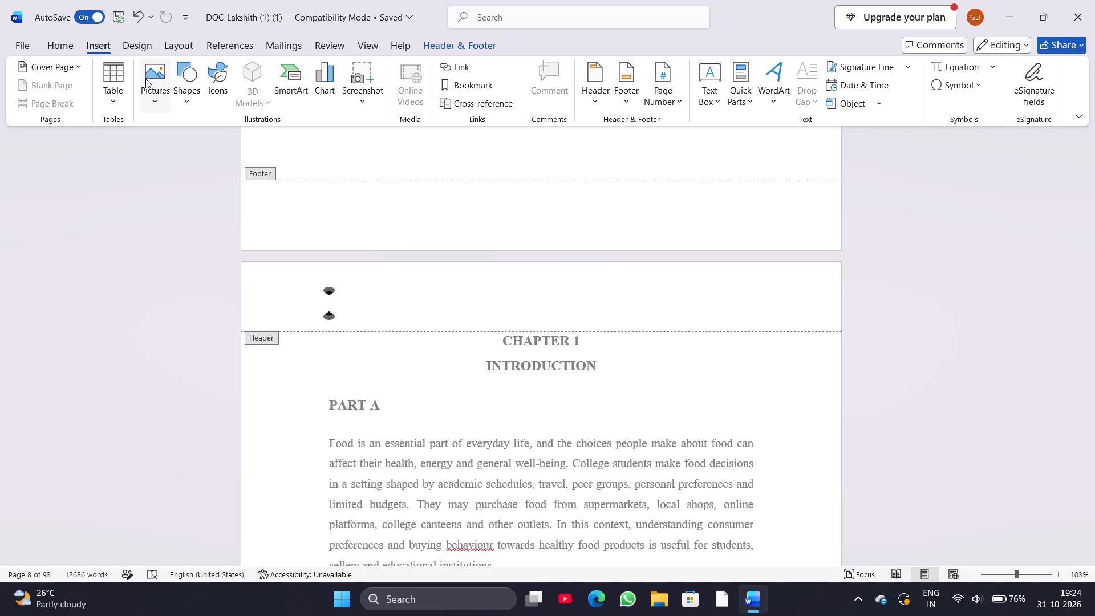
{"action": "left_click", "coordinate": [164, 72]}
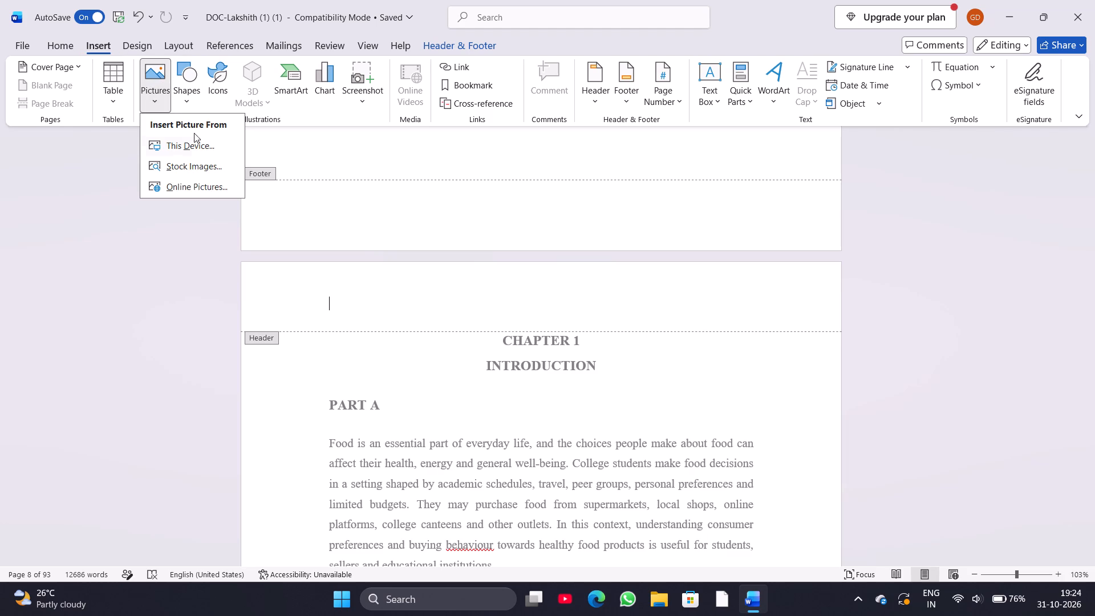
{"action": "left_click", "coordinate": [200, 144]}
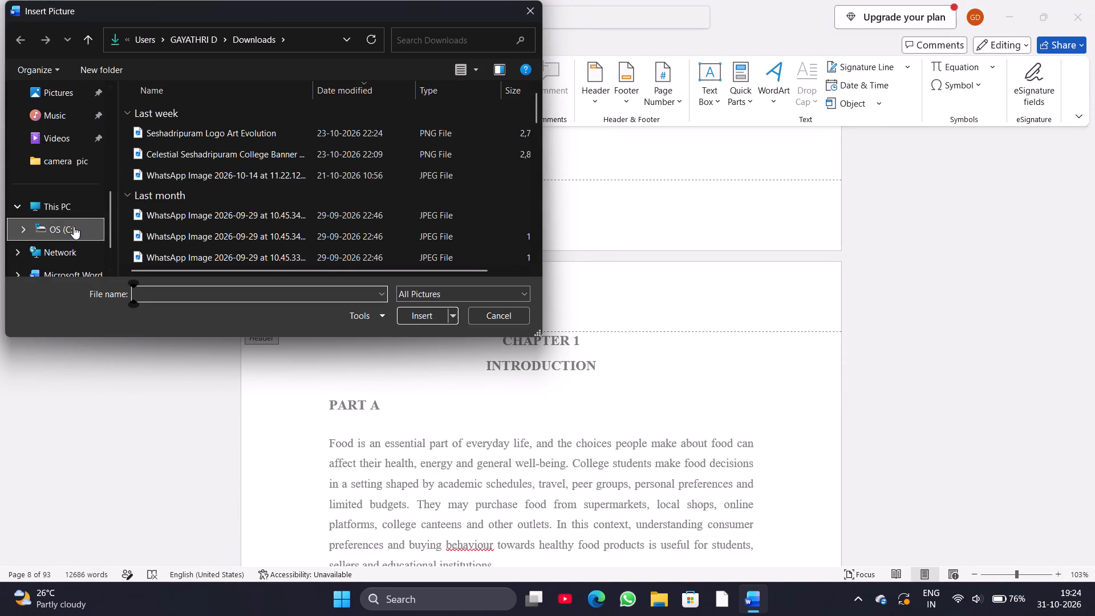
{"action": "left_click", "coordinate": [154, 169]}
{"action": "left_click", "coordinate": [423, 316]}
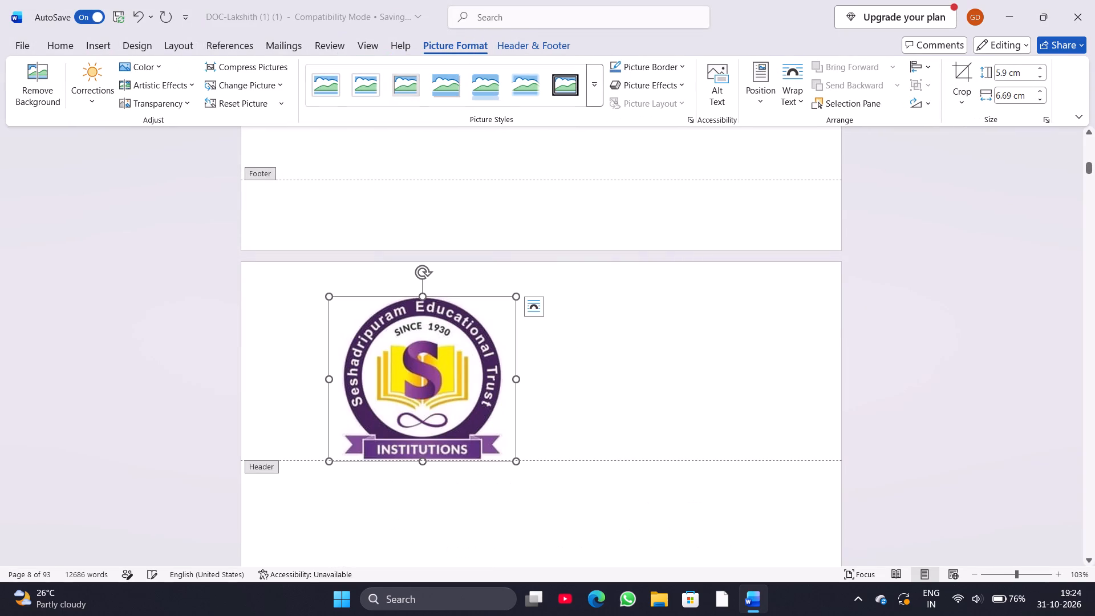
Shrink the header logo proportionally to about 1.45 cm high and 1.65 cm wide.
{"action": "left_click_drag", "start_coordinate": [517, 465], "coordinate": [499, 441]}
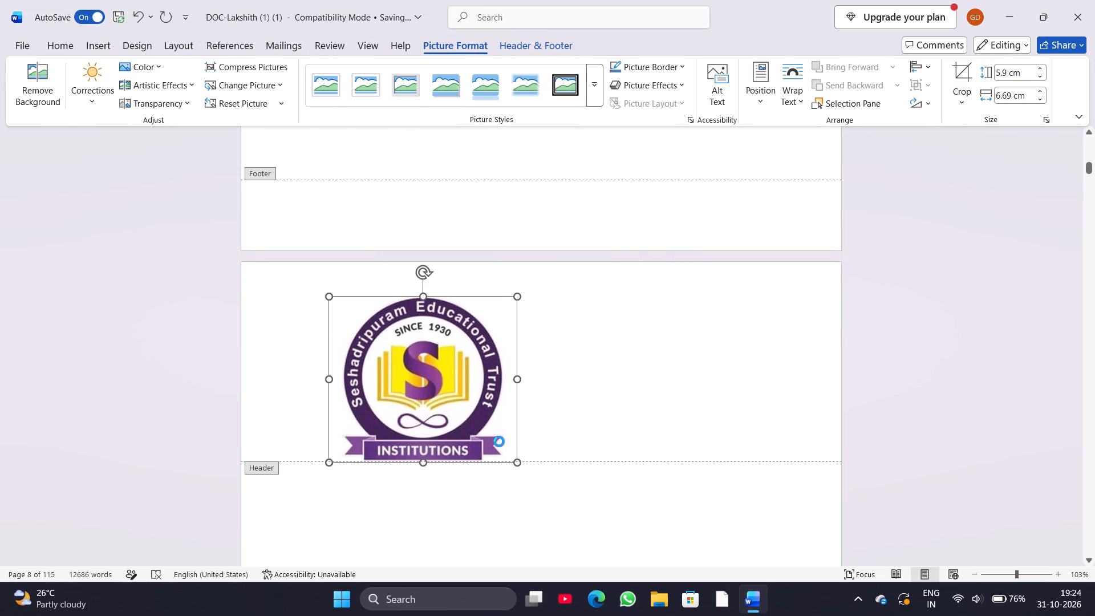
{"action": "left_click_drag", "start_coordinate": [499, 441], "coordinate": [367, 338]}
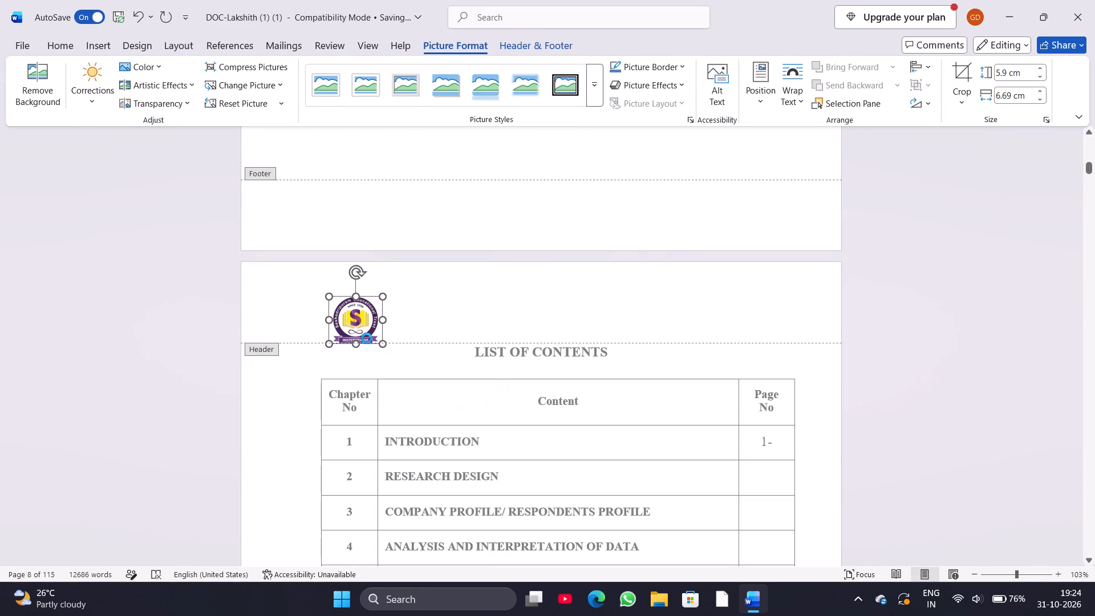
{"action": "left_click_drag", "start_coordinate": [367, 338], "coordinate": [365, 337]}
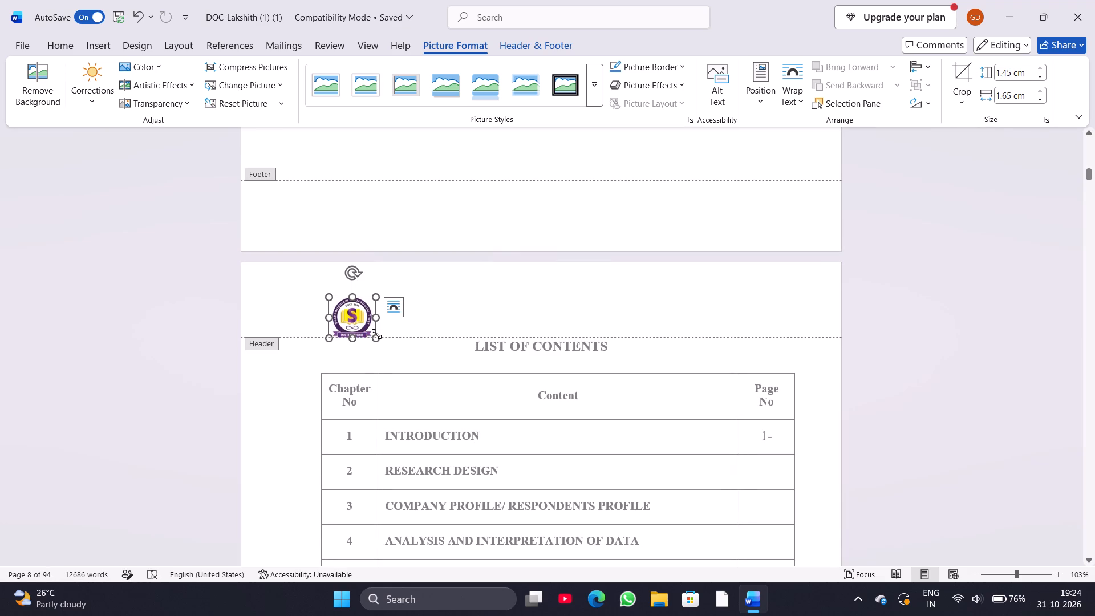
Shrink the college logo in the page header to about three quarters of its size, keeping its proportions.
{"action": "left_click_drag", "start_coordinate": [376, 337], "coordinate": [360, 325]}
{"action": "left_click_drag", "start_coordinate": [375, 337], "coordinate": [355, 317]}
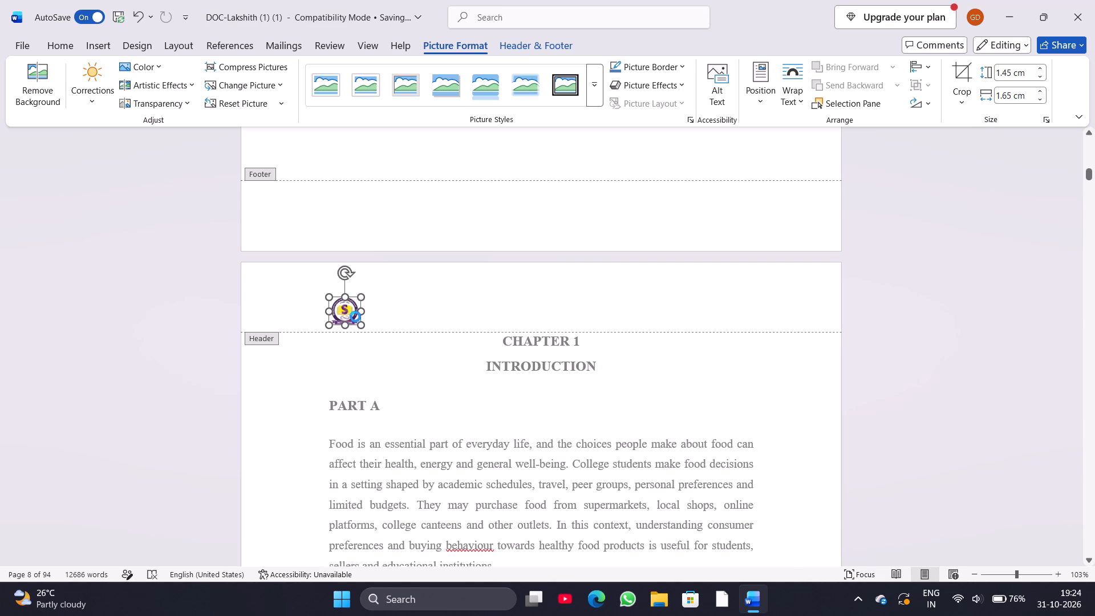
{"action": "left_click_drag", "start_coordinate": [355, 317], "coordinate": [363, 325]}
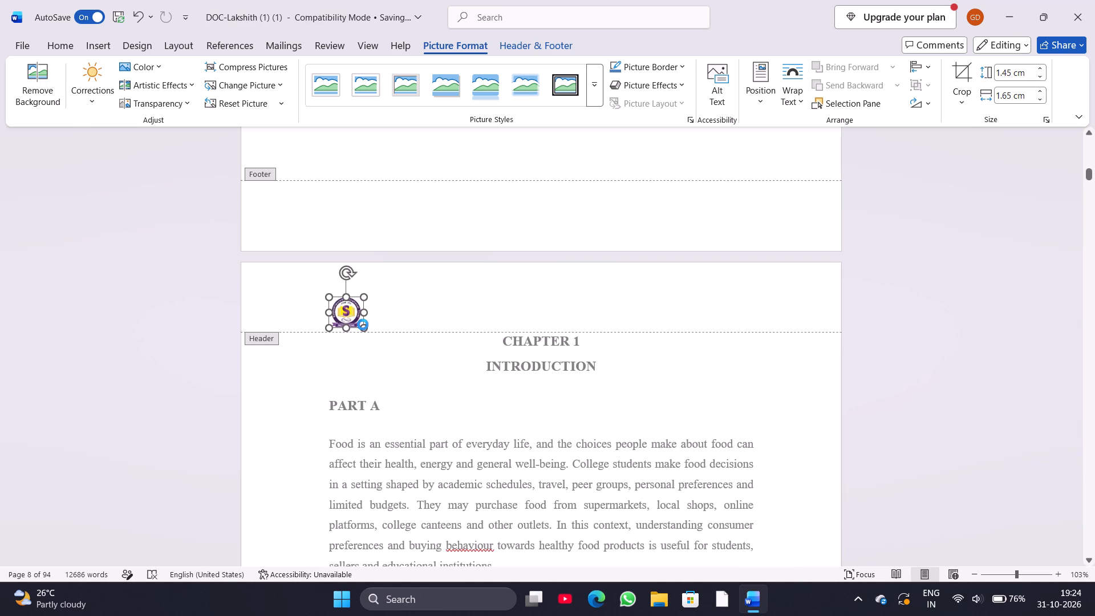
{"action": "left_click", "coordinate": [401, 316]}
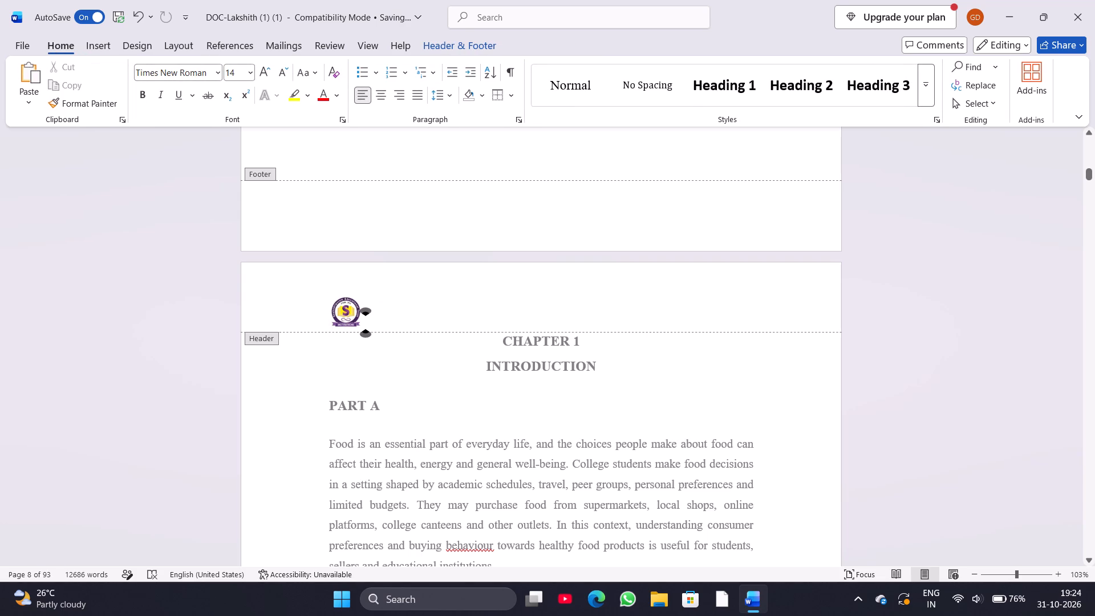
Copy the study title, without its quotation marks, from the Declaration by the Student page's body text.
{"action": "scroll", "coordinate": [382, 302], "scroll_direction": "up", "scroll_amount": 9}
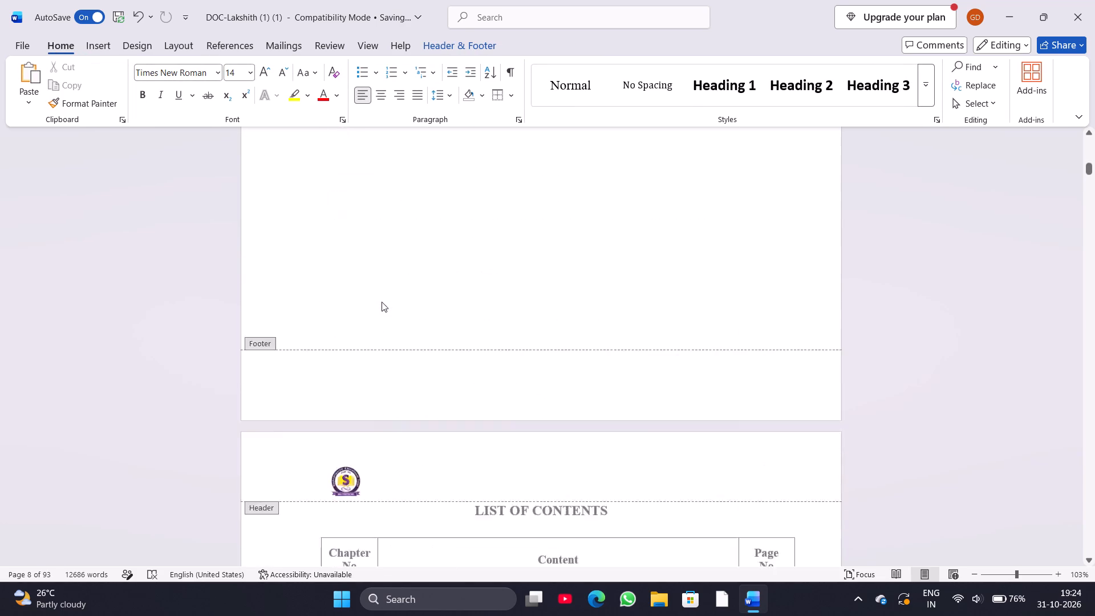
{"action": "scroll", "coordinate": [382, 302], "scroll_direction": "up", "scroll_amount": 6}
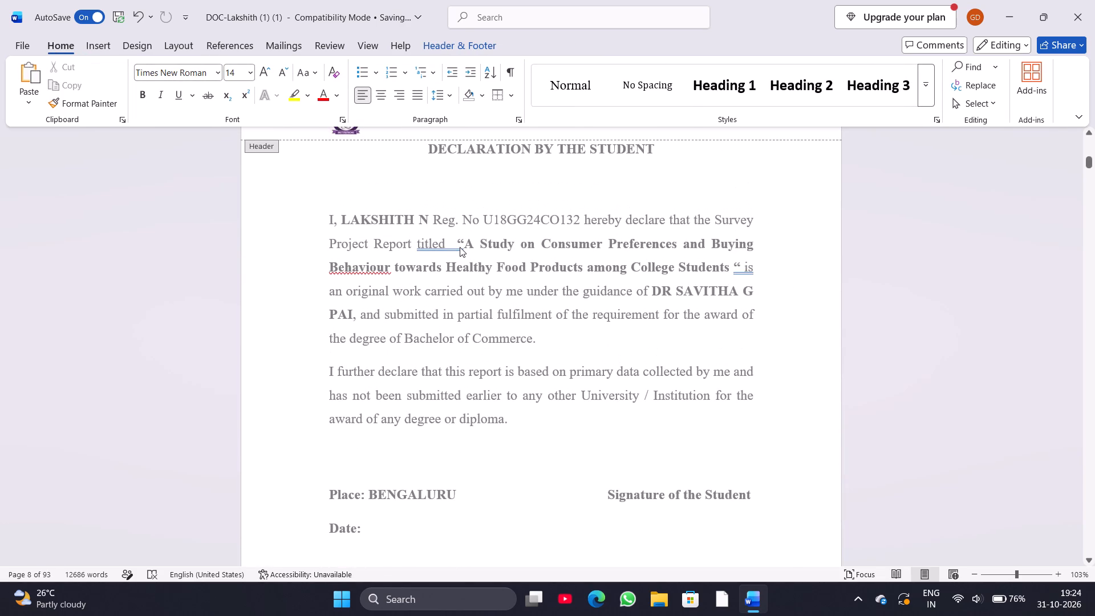
{"action": "left_click", "coordinate": [467, 246]}
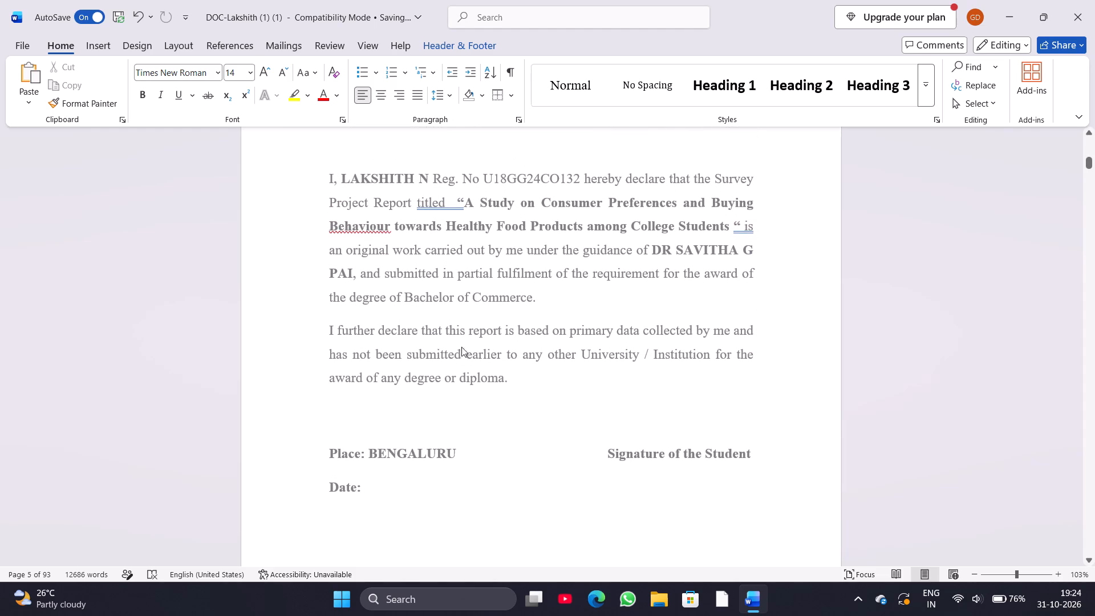
{"action": "double_click", "coordinate": [460, 219]}
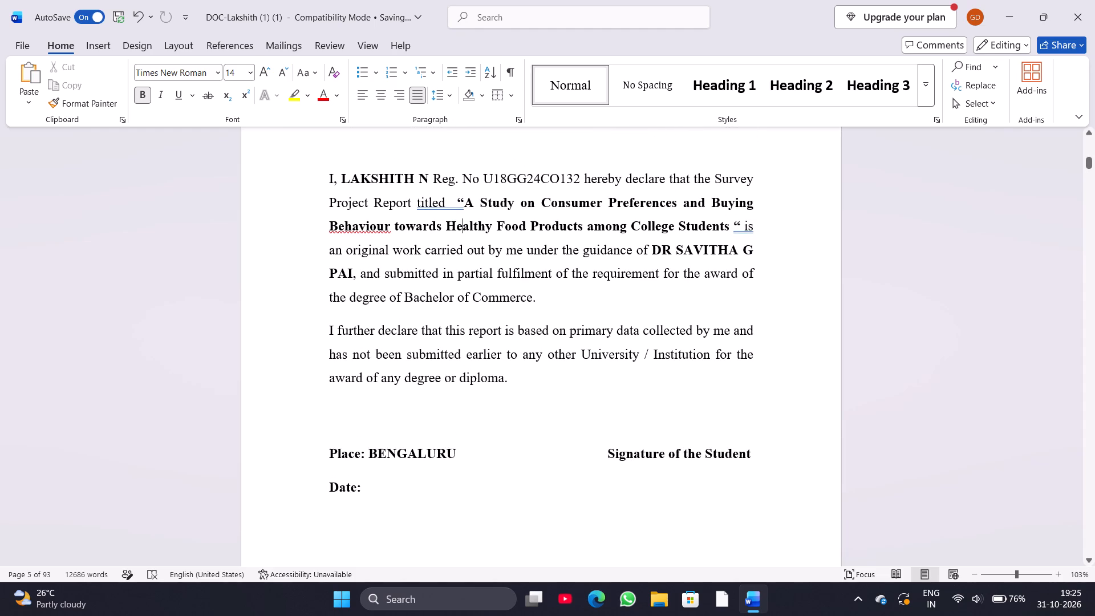
{"action": "left_click_drag", "start_coordinate": [465, 201], "coordinate": [466, 201]}
{"action": "left_click_drag", "start_coordinate": [466, 201], "coordinate": [699, 236]}
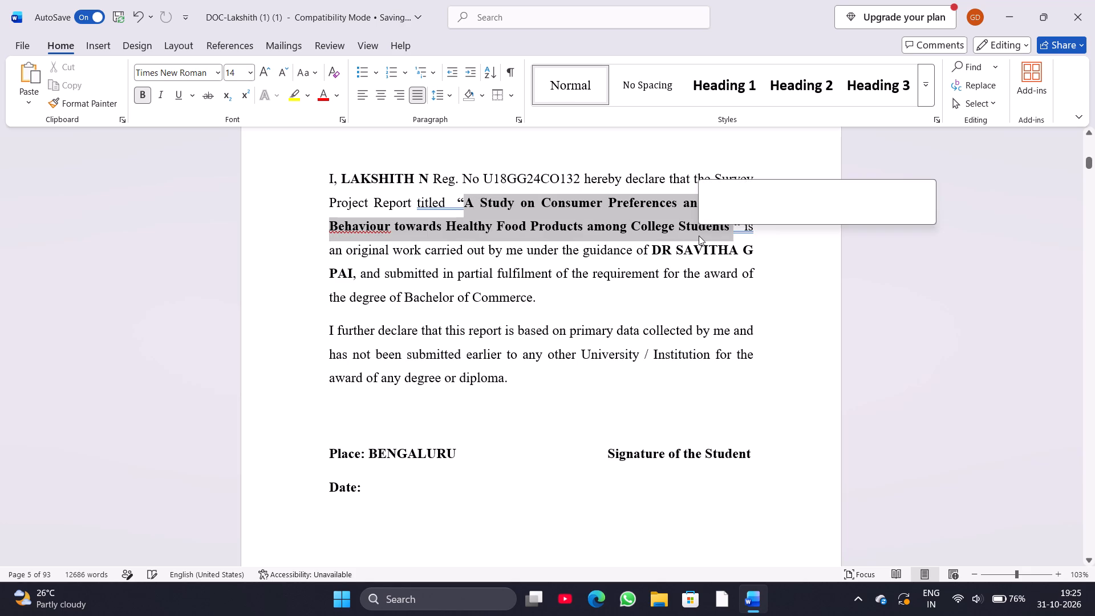
{"action": "key", "text": "ctrl+c"}
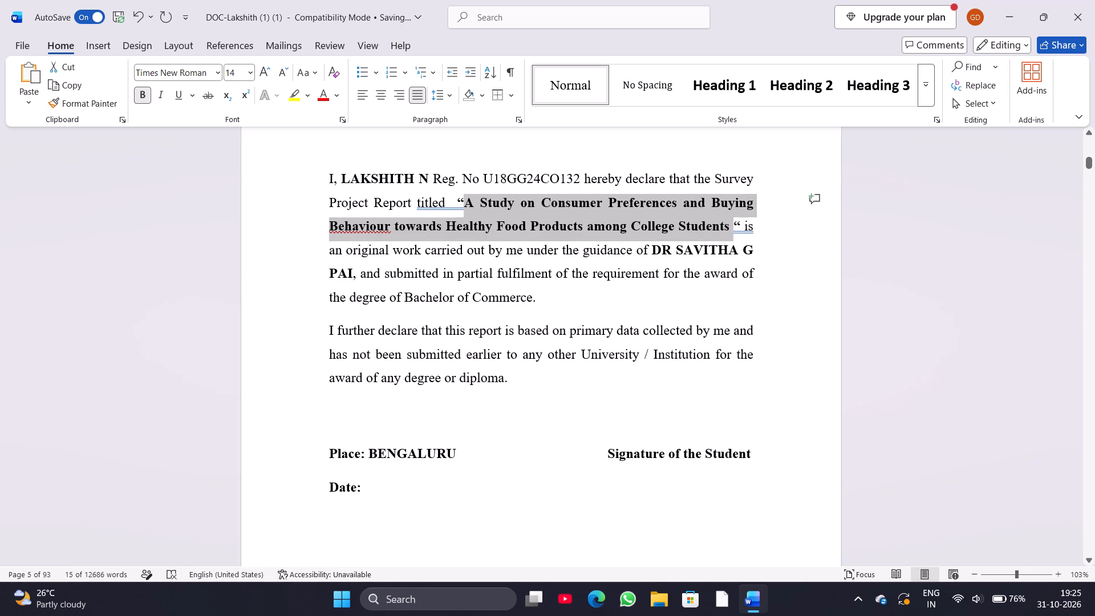
Paste the copied study title directly after the college logo in the header of the Chapter 1 page.
{"action": "scroll", "coordinate": [700, 254], "scroll_direction": "down", "scroll_amount": 6}
{"action": "scroll", "coordinate": [700, 254], "scroll_direction": "up", "scroll_amount": 1}
{"action": "scroll", "coordinate": [700, 254], "scroll_direction": "down", "scroll_amount": 2}
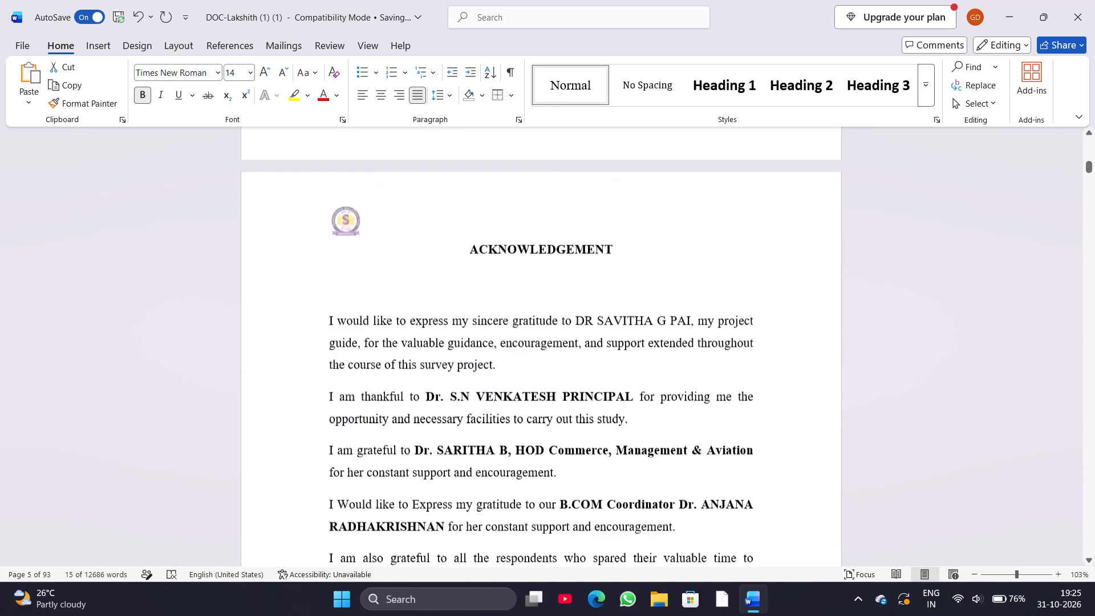
{"action": "scroll", "coordinate": [700, 254], "scroll_direction": "down", "scroll_amount": 3}
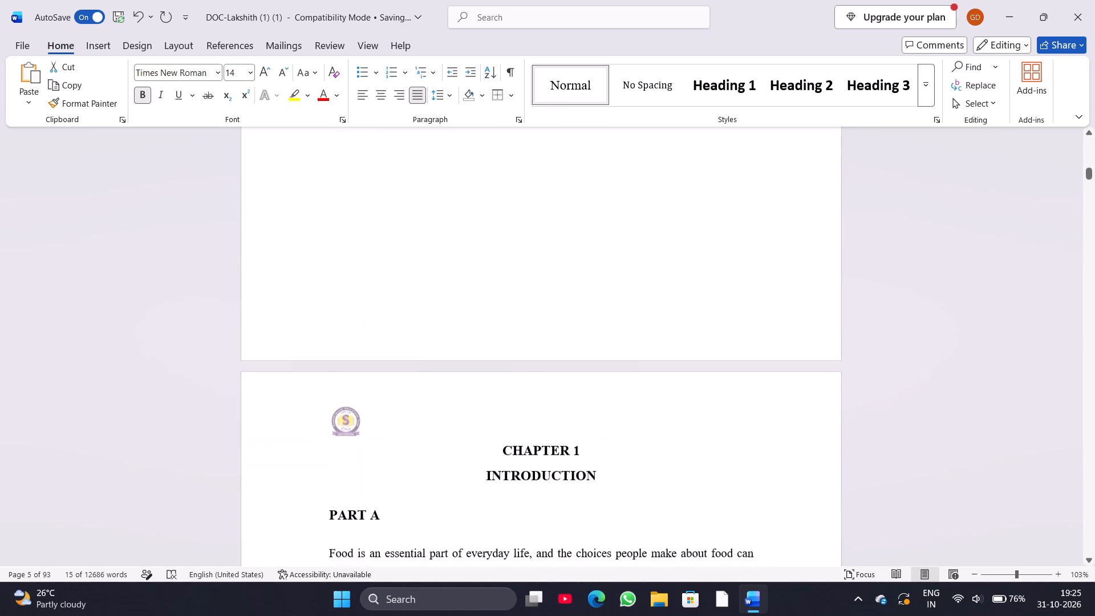
{"action": "double_click", "coordinate": [395, 412]}
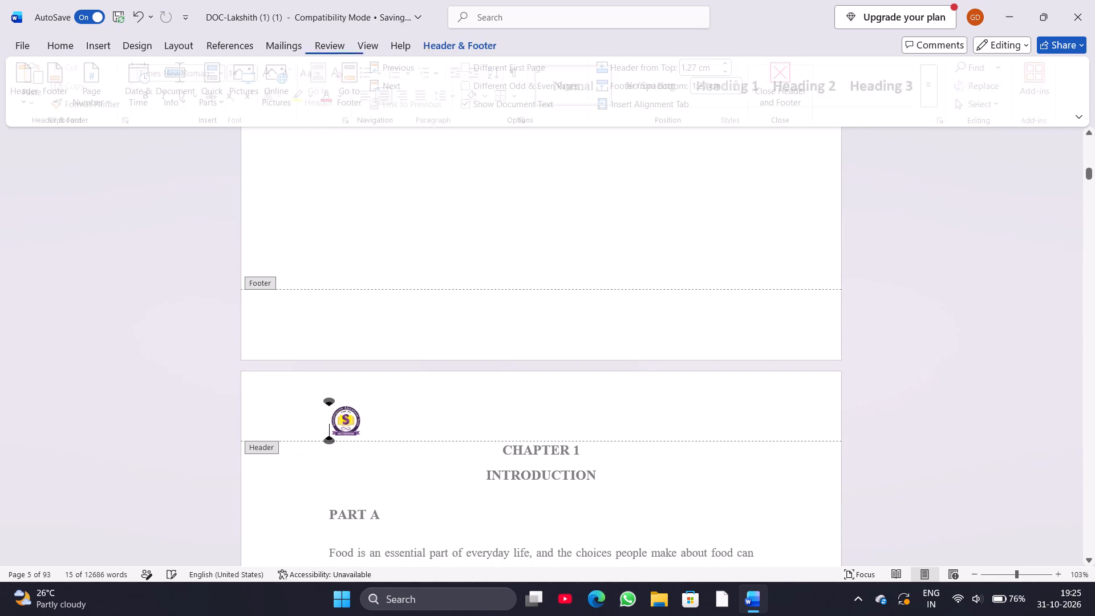
{"action": "left_click", "coordinate": [370, 434]}
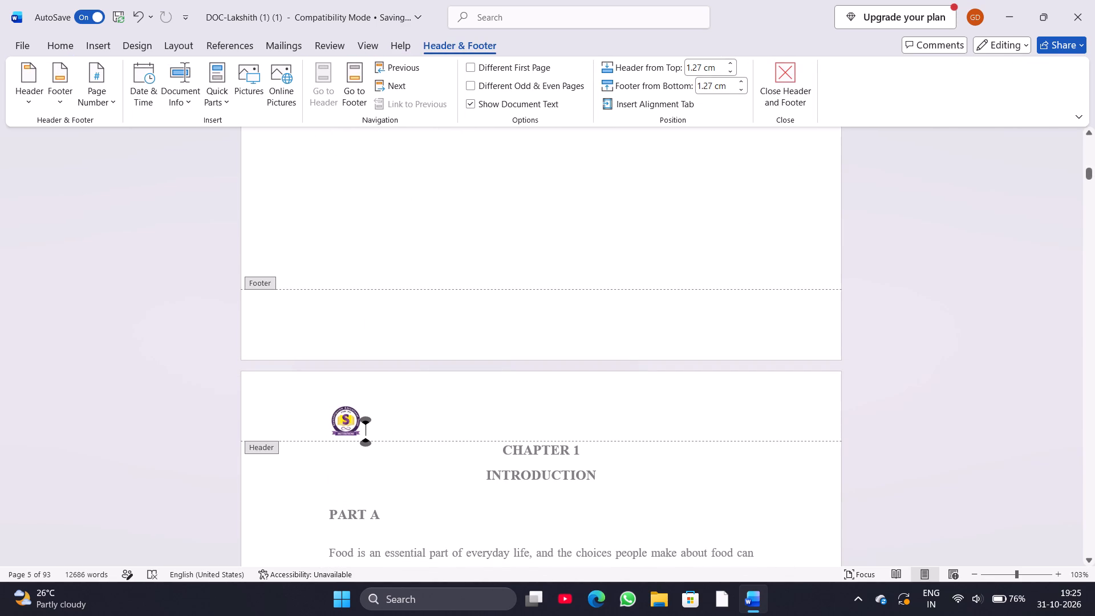
{"action": "key", "text": "ctrl+v"}
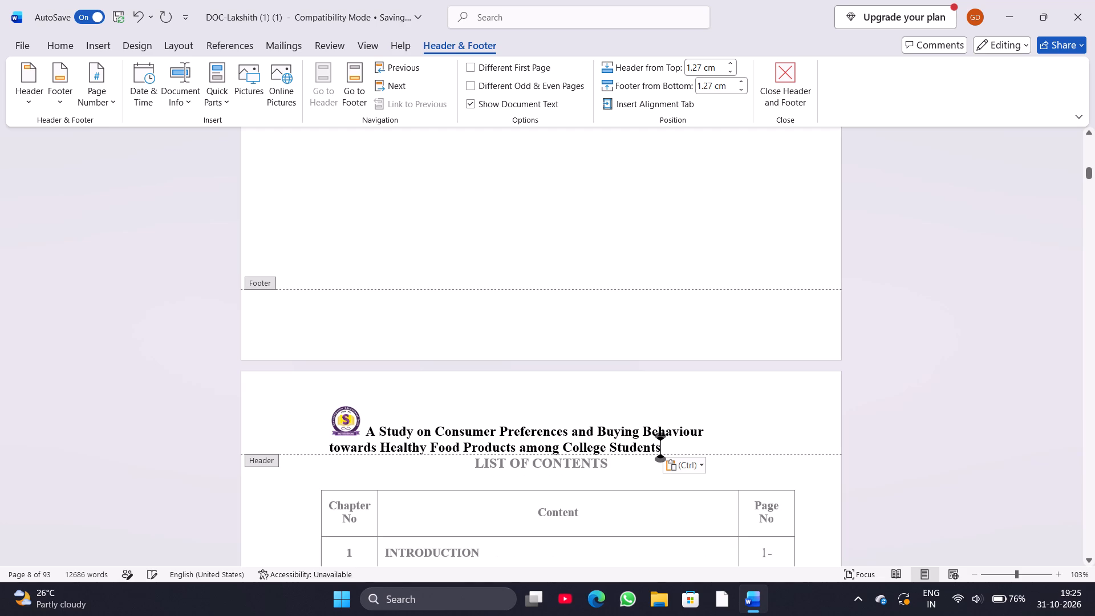
Set the font size of the study title in the header to 12.
{"action": "left_click_drag", "start_coordinate": [366, 428], "coordinate": [643, 459]}
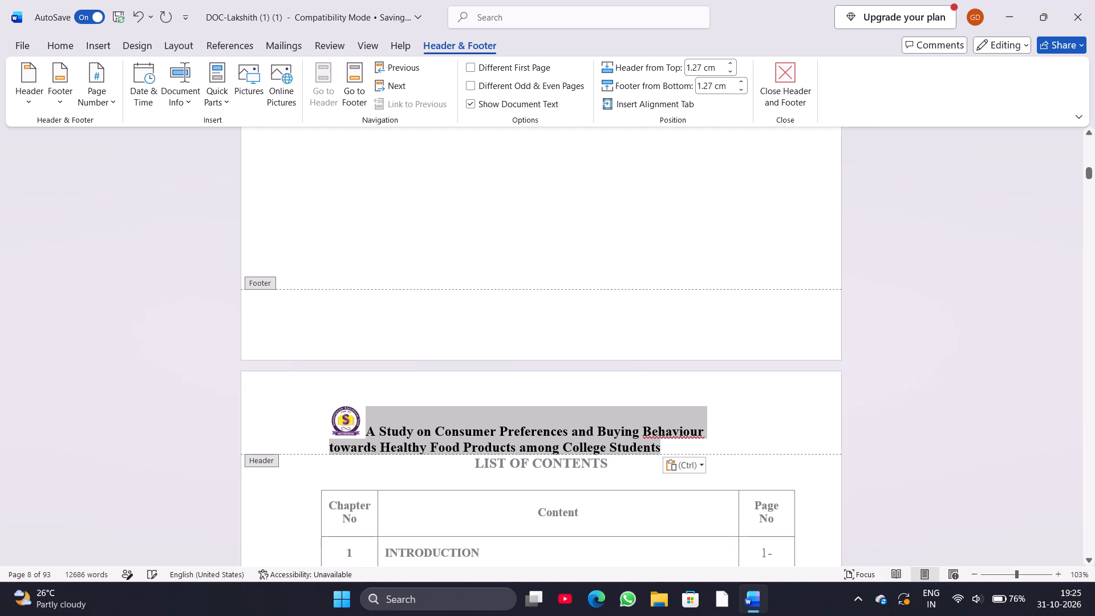
{"action": "left_click_drag", "start_coordinate": [643, 459], "coordinate": [659, 456]}
{"action": "left_click", "coordinate": [63, 42]}
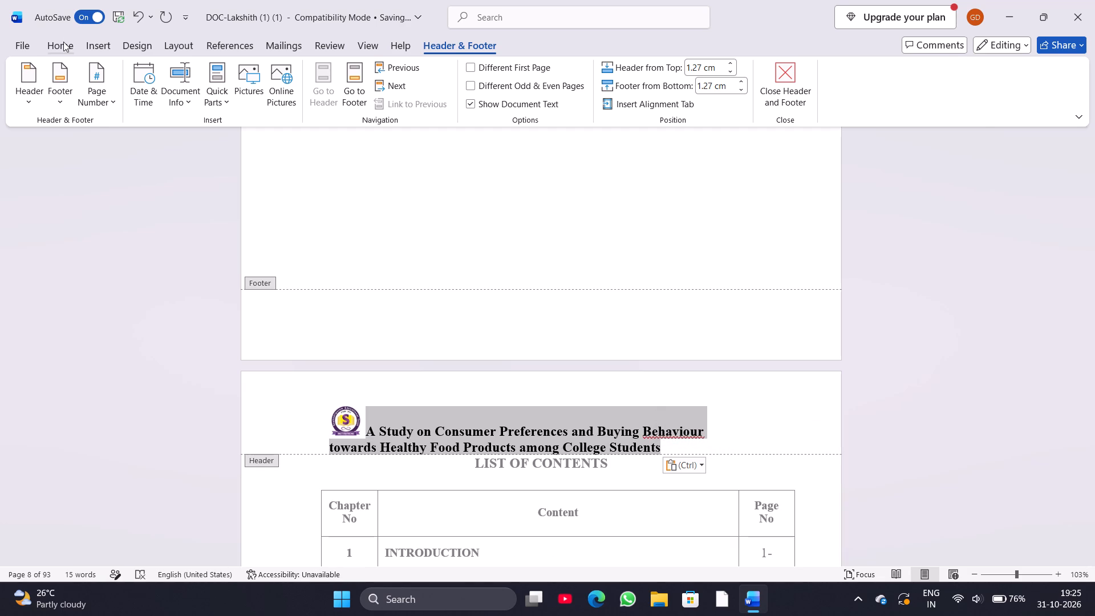
{"action": "left_click", "coordinate": [253, 72]}
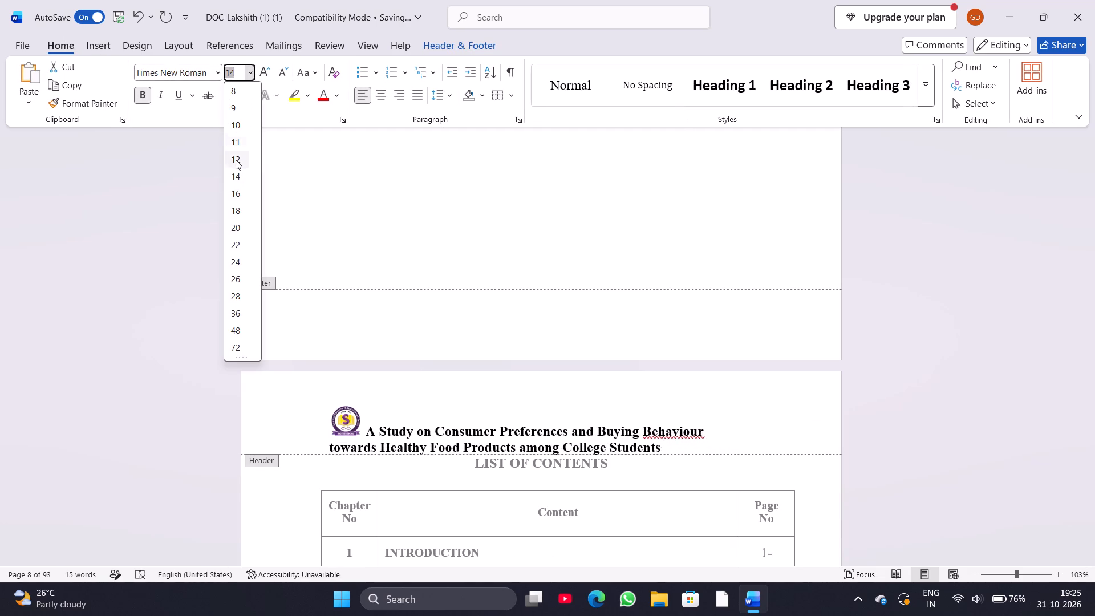
{"action": "left_click", "coordinate": [236, 159]}
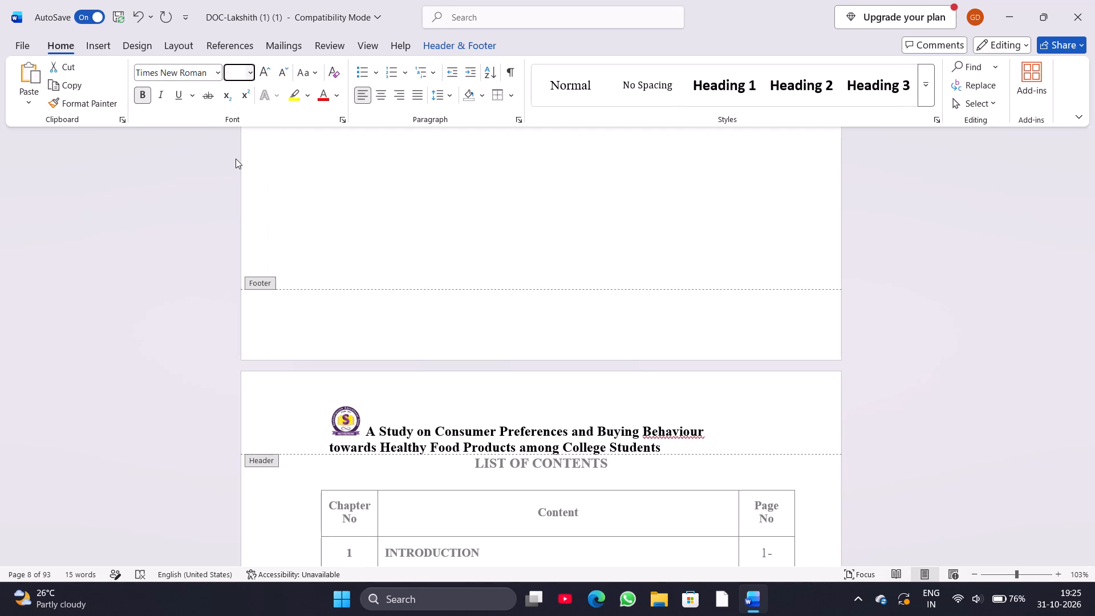
Add an empty line below the study title in the header of the Chapter 1 page.
{"action": "scroll", "coordinate": [236, 159], "scroll_direction": "down", "scroll_amount": 5}
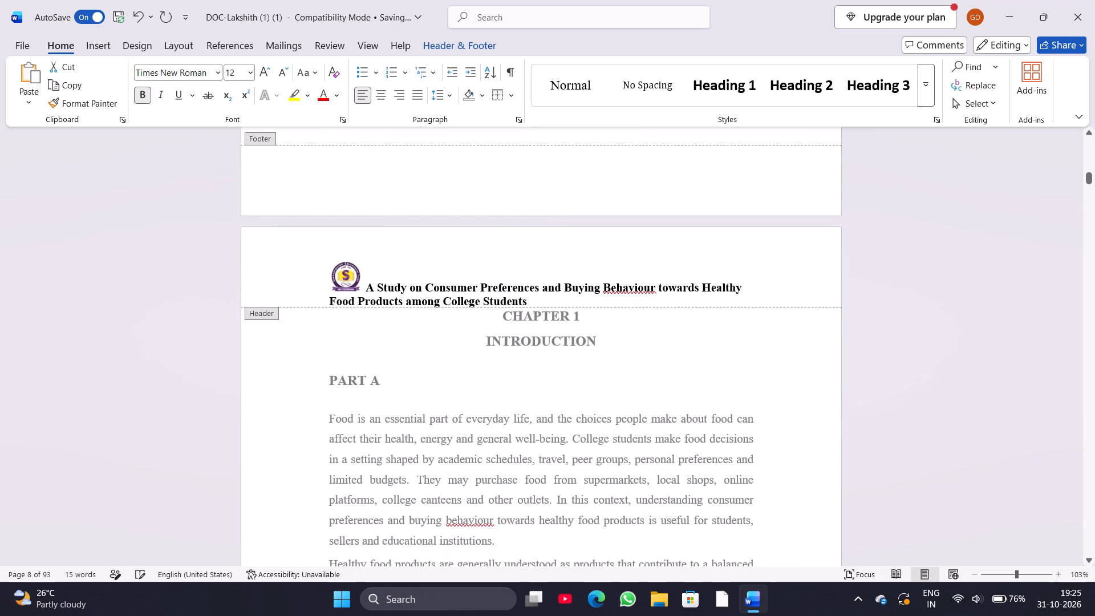
{"action": "left_click", "coordinate": [526, 291]}
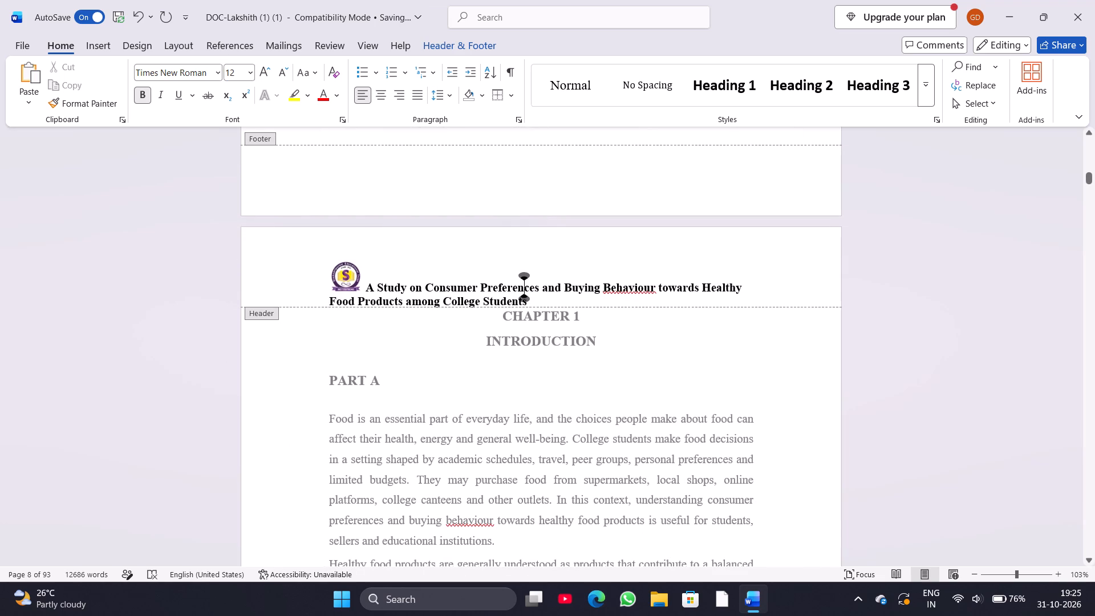
{"action": "left_click", "coordinate": [530, 302]}
{"action": "left_click", "coordinate": [482, 55]}
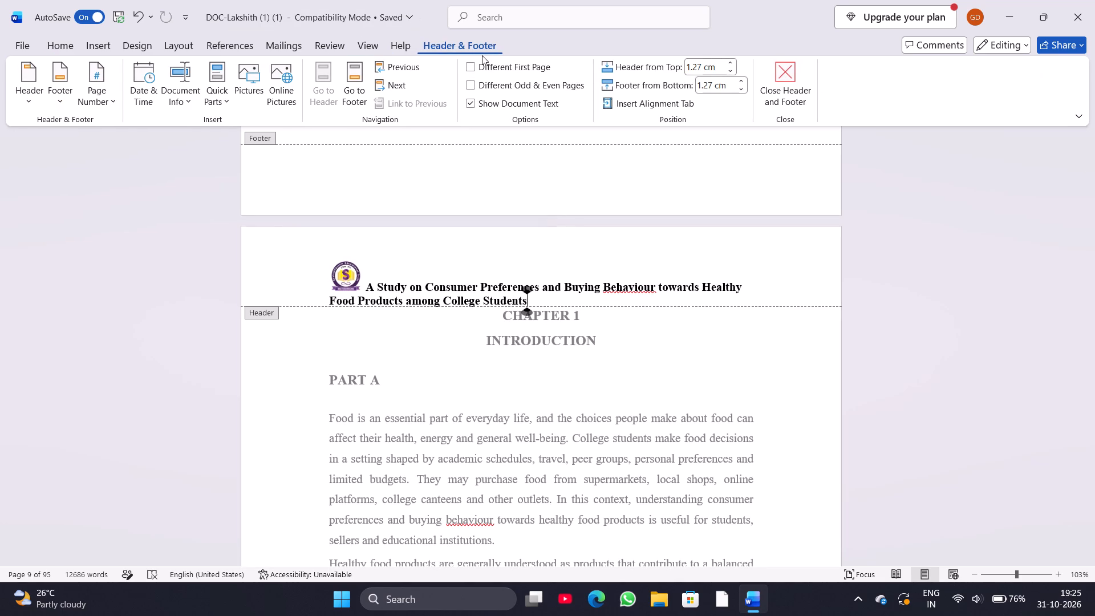
{"action": "left_click", "coordinate": [402, 102]}
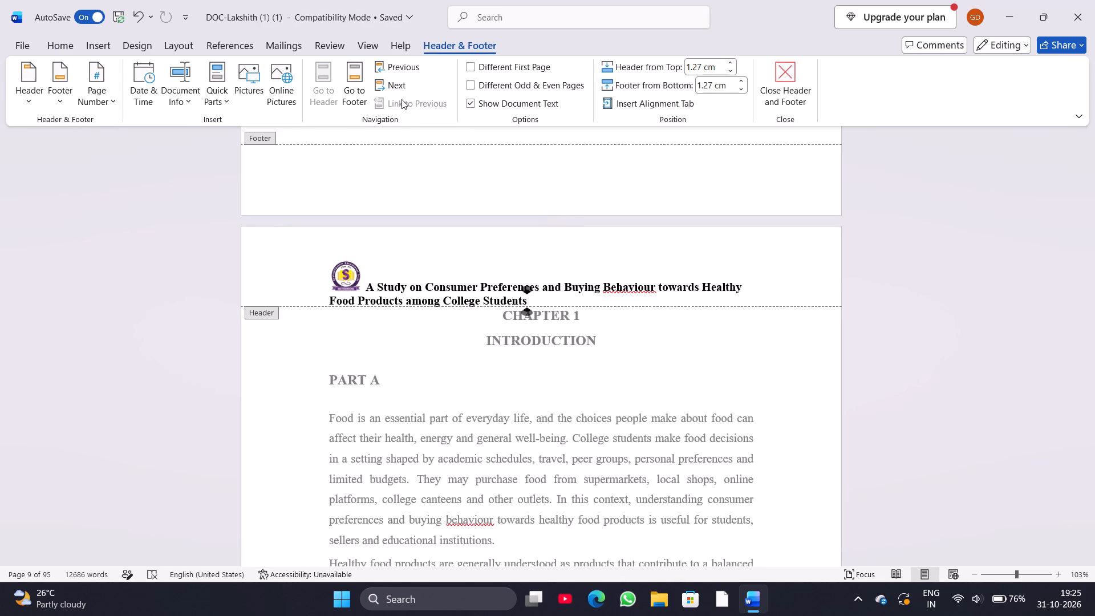
{"action": "left_click", "coordinate": [395, 87]}
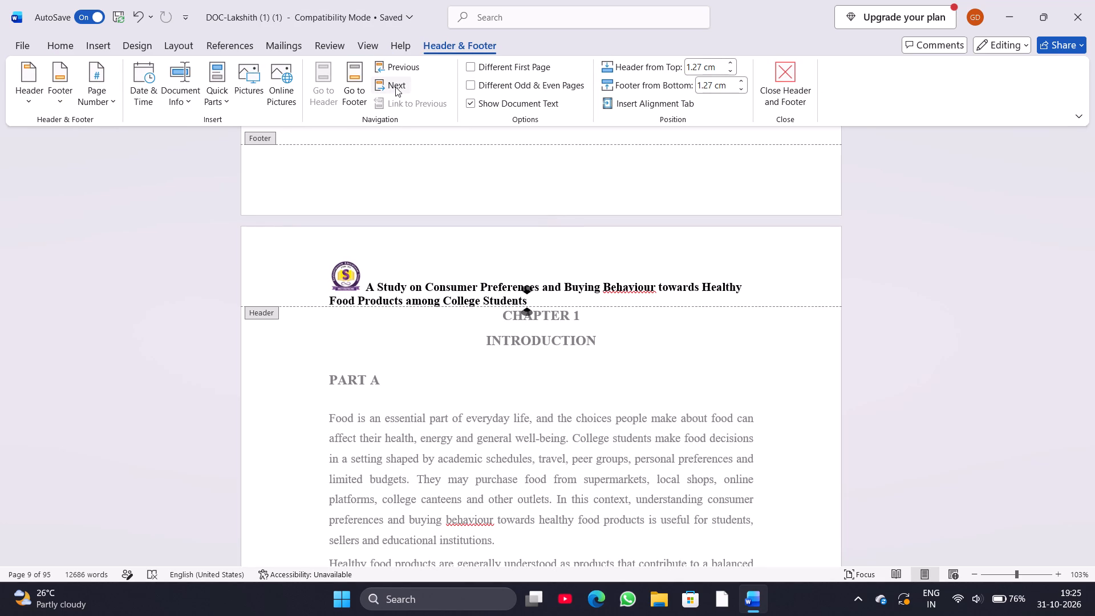
{"action": "double_click", "coordinate": [395, 87]}
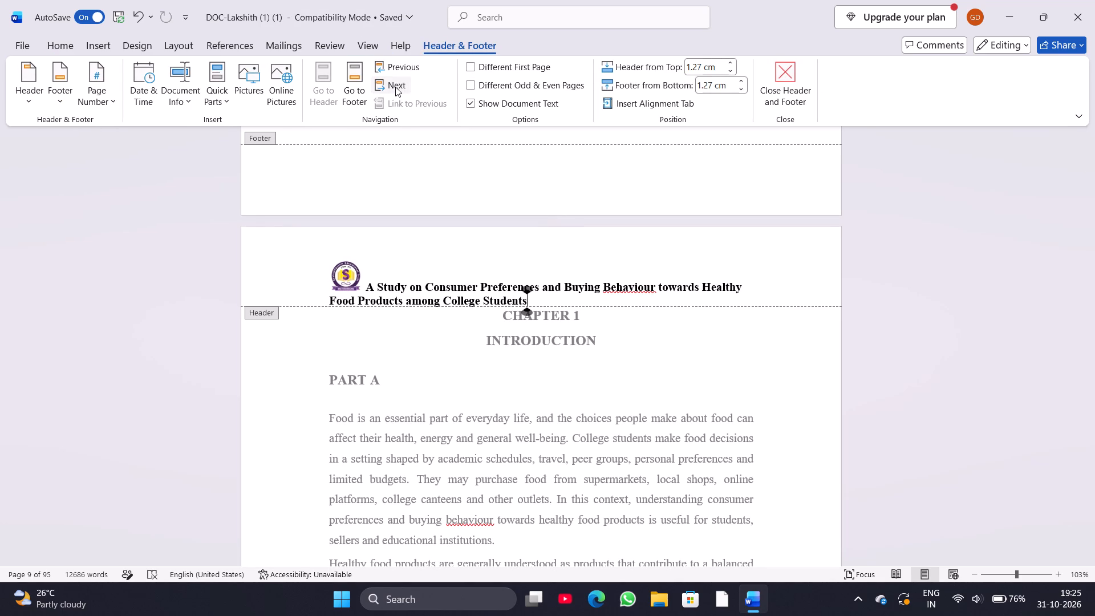
{"action": "left_click", "coordinate": [395, 87]}
{"action": "key", "text": "Return"}
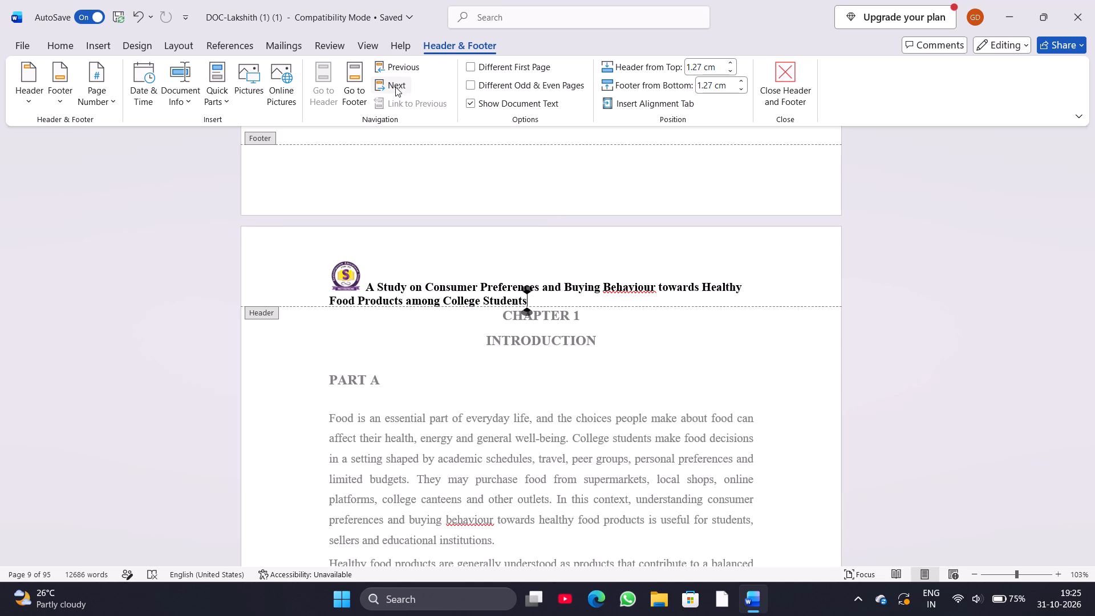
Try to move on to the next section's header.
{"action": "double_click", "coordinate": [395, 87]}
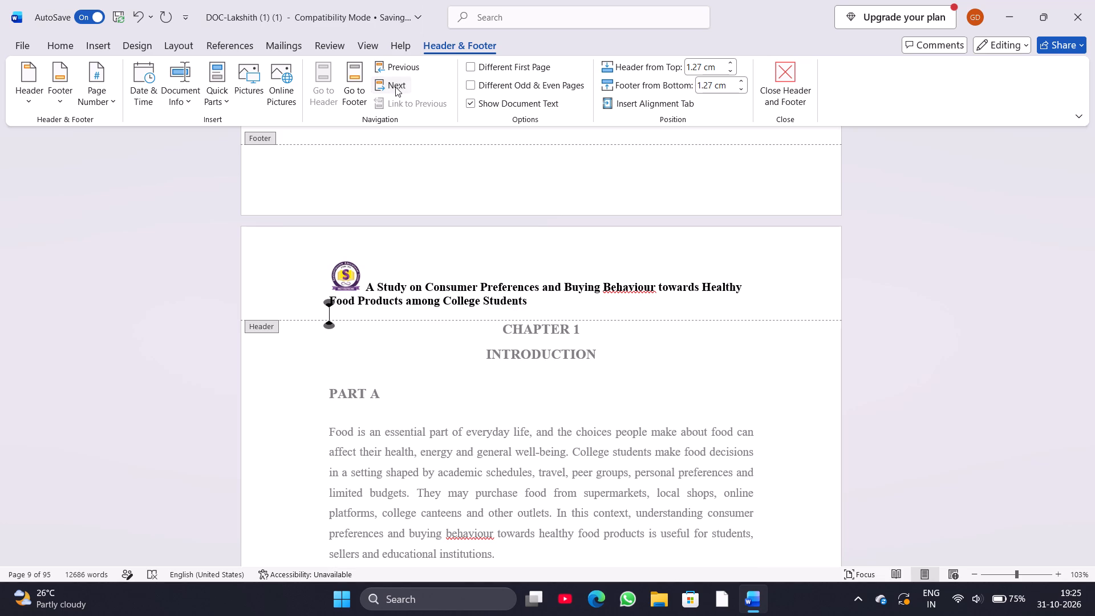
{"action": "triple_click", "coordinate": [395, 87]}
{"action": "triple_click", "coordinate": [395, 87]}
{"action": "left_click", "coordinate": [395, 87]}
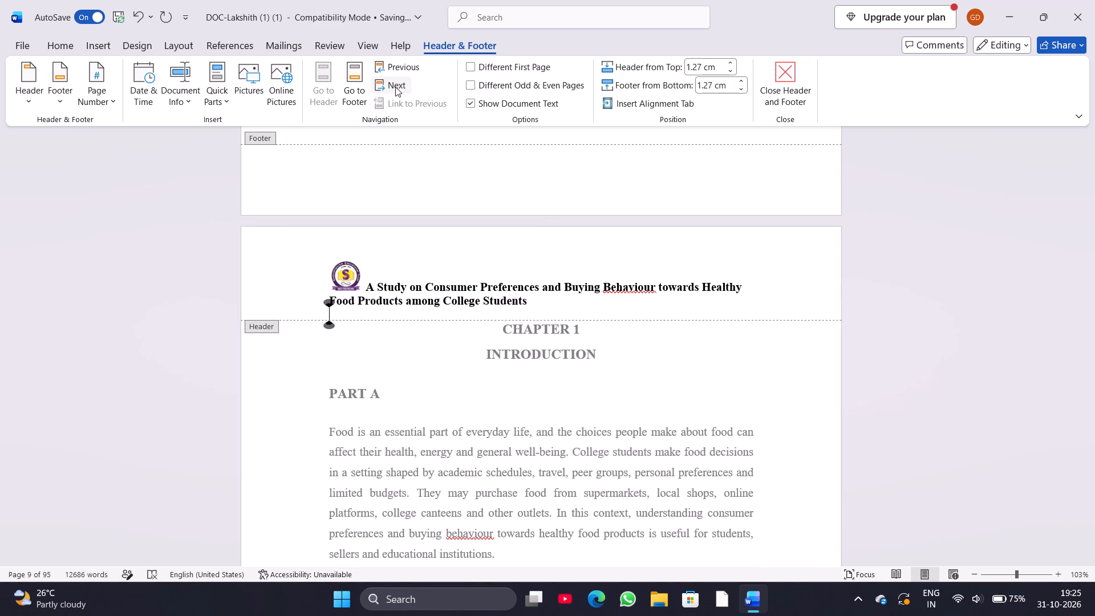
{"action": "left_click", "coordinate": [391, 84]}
Reduce the header's distance from the top edge of the page to 0.8 cm.
{"action": "left_click", "coordinate": [733, 62]}
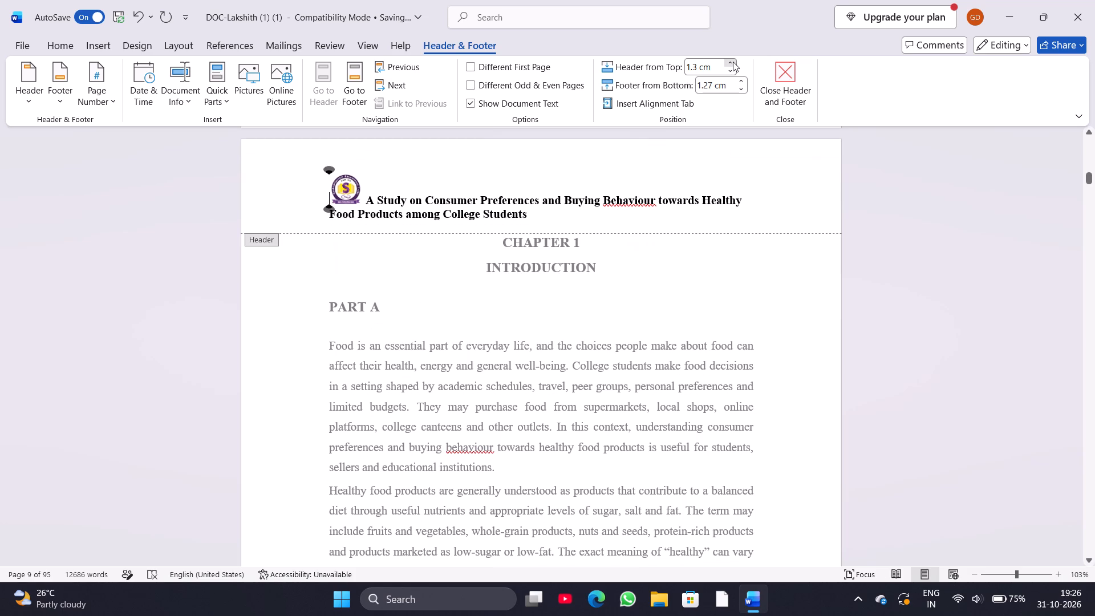
{"action": "left_click", "coordinate": [730, 69]}
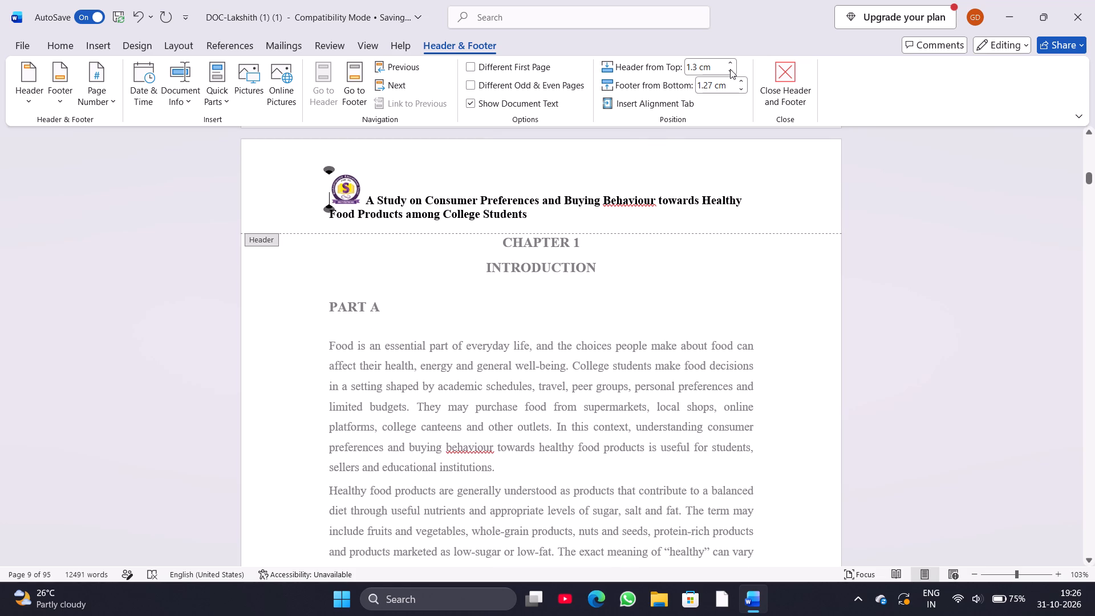
{"action": "left_click", "coordinate": [730, 69]}
{"action": "left_click", "coordinate": [730, 69]}
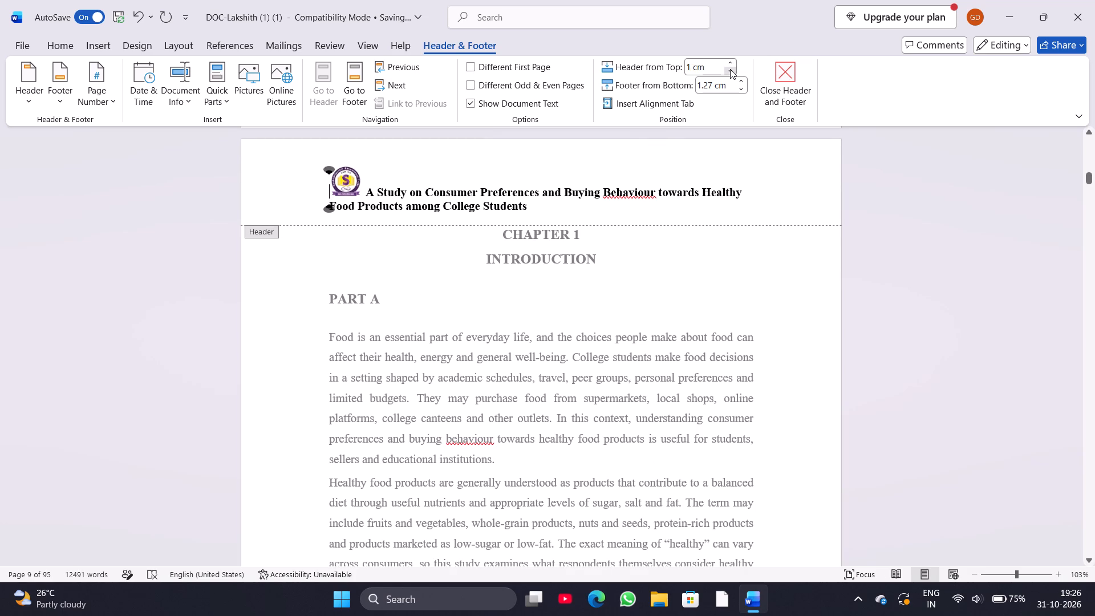
{"action": "left_click", "coordinate": [730, 69]}
{"action": "left_click", "coordinate": [730, 69]}
{"action": "left_click", "coordinate": [730, 69]}
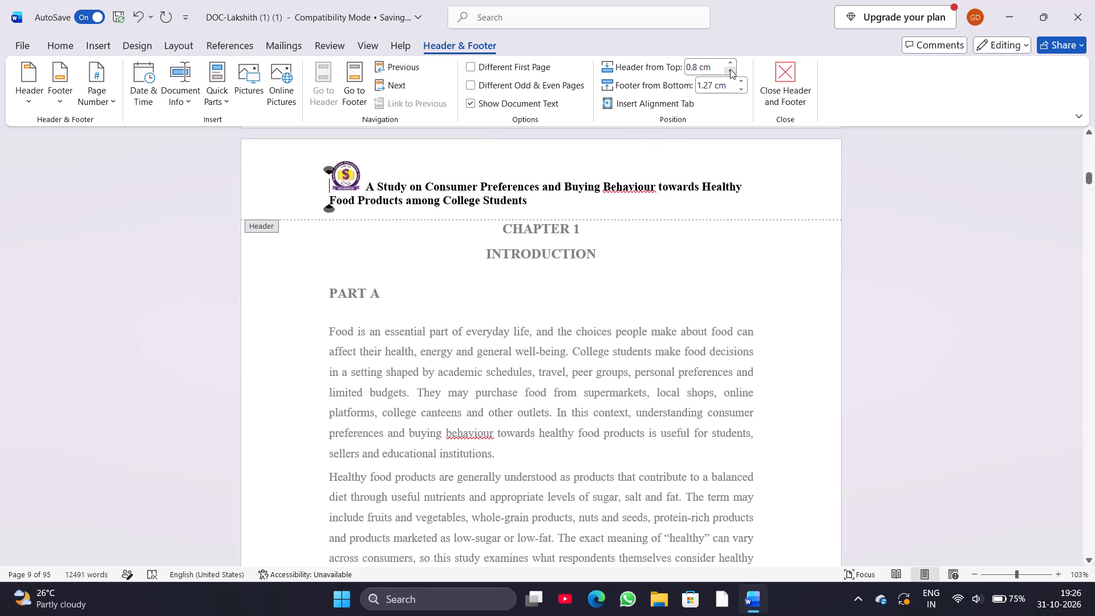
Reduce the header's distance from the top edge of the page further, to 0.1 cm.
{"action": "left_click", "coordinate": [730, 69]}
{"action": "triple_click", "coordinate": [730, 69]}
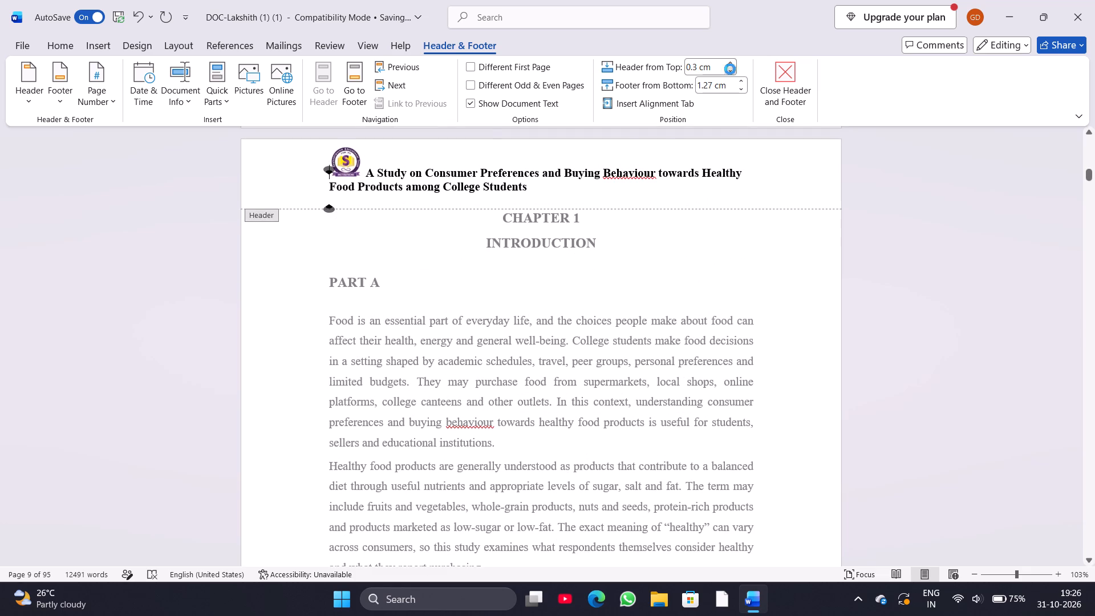
Undo the recent header edits, including the spacing, formatting and study title, until only the college logo is left in the header.
{"action": "key", "text": "ctrl+z"}
{"action": "key", "text": "ctrl+z"}
{"action": "key", "text": "ctrl+z"}
{"action": "key", "text": "ctrl+z"}
{"action": "key", "text": "ctrl+z"}
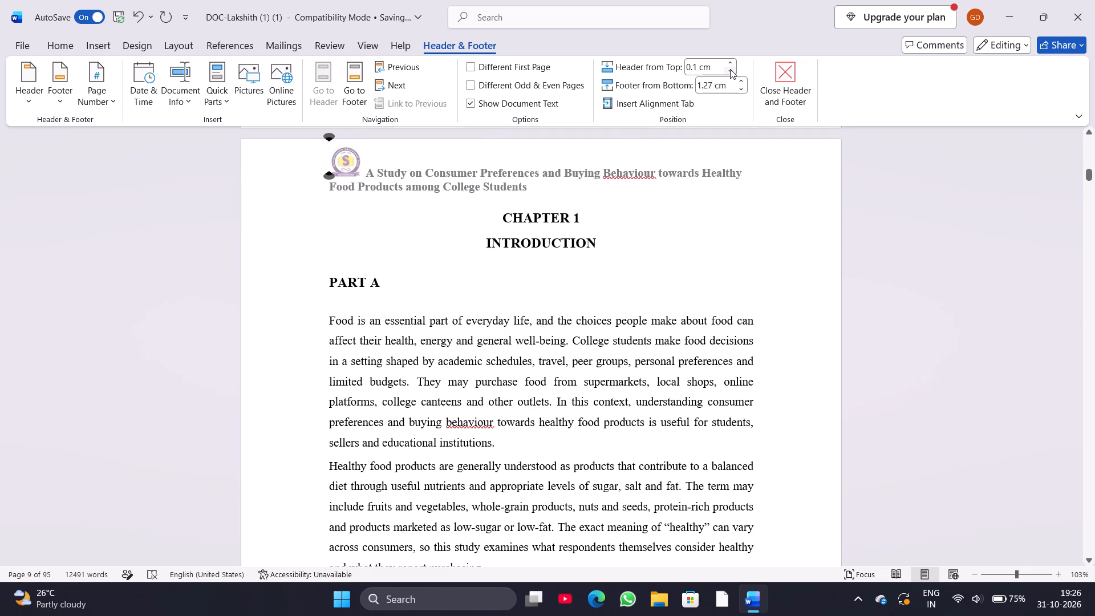
{"action": "key", "text": "ctrl+z"}
{"action": "key", "text": "ctrl+z"}
{"action": "key", "text": "ctrl+z"}
{"action": "key", "text": "ctrl+z"}
{"action": "key", "text": "ctrl+z"}
{"action": "key", "text": "ctrl+z"}
{"action": "key", "text": "ctrl+z"}
{"action": "key", "text": "ctrl+z"}
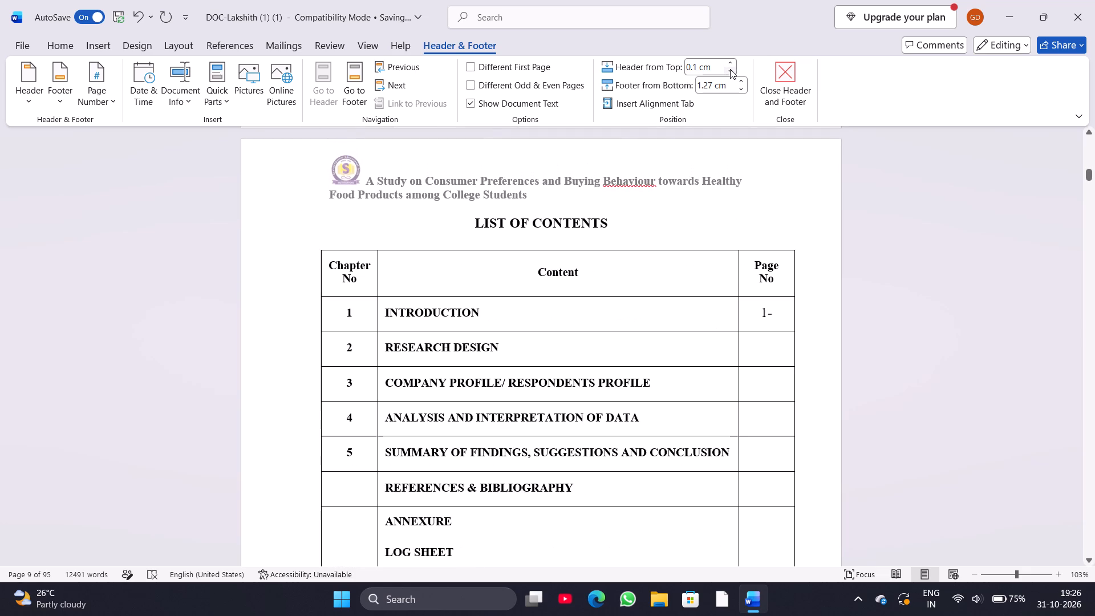
{"action": "key", "text": "ctrl+z"}
{"action": "key", "text": "ctrl+z"}
{"action": "key", "text": "ctrl+z"}
{"action": "key", "text": "ctrl+z"}
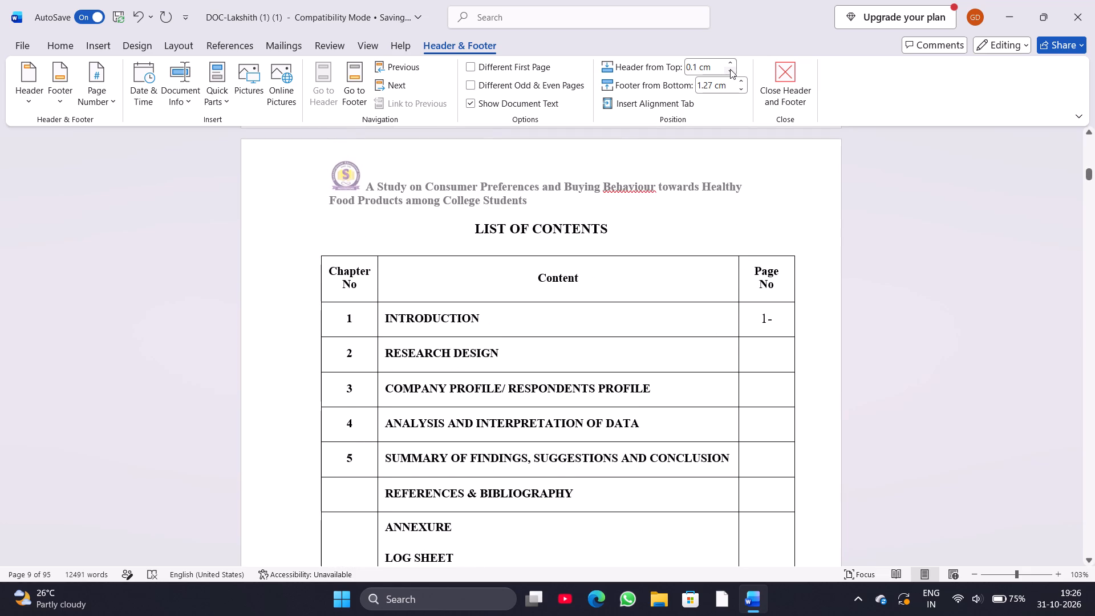
{"action": "key", "text": "ctrl+z"}
{"action": "key", "text": "ctrl+z"}
{"action": "key", "text": "ctrl+z"}
{"action": "key", "text": "ctrl+z"}
{"action": "key", "text": "ctrl+z"}
{"action": "key", "text": "ctrl+z"}
{"action": "key", "text": "ctrl+z"}
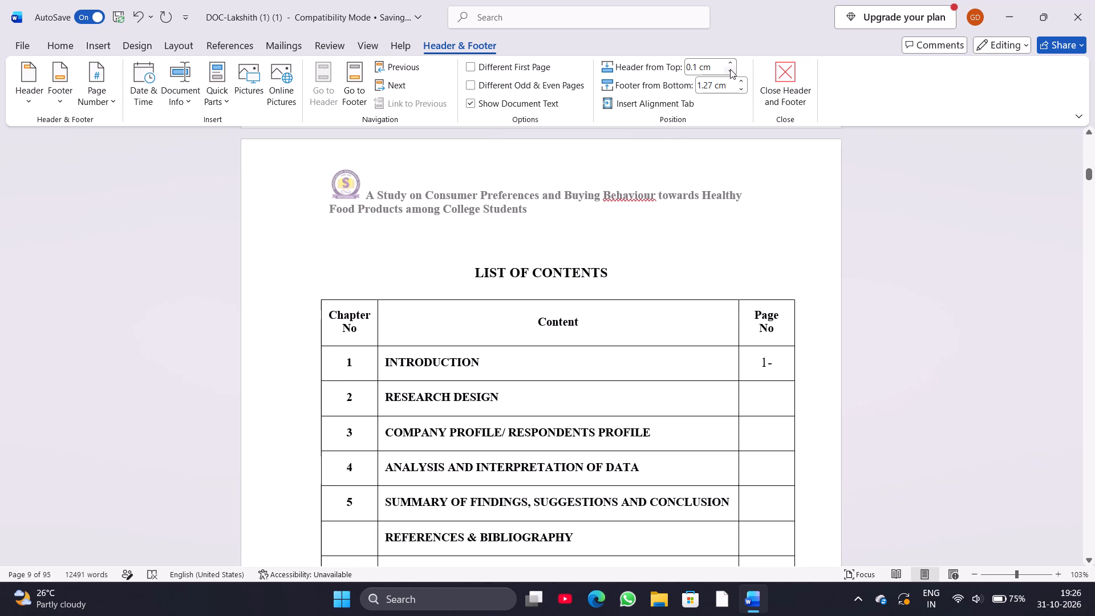
{"action": "key", "text": "ctrl+z"}
{"action": "key", "text": "ctrl+z"}
{"action": "key", "text": "ctrl+z"}
{"action": "key", "text": "ctrl+z"}
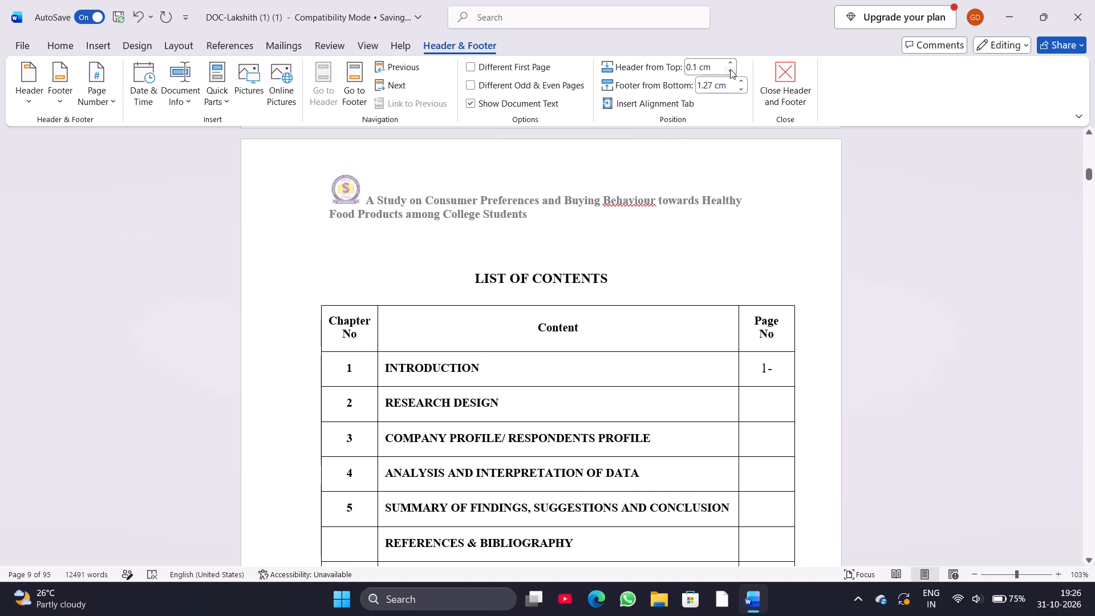
{"action": "key", "text": "ctrl+z"}
{"action": "key", "text": "ctrl+z"}
{"action": "key", "text": "ctrl+z"}
{"action": "key", "text": "ctrl+z"}
{"action": "key", "text": "ctrl+z"}
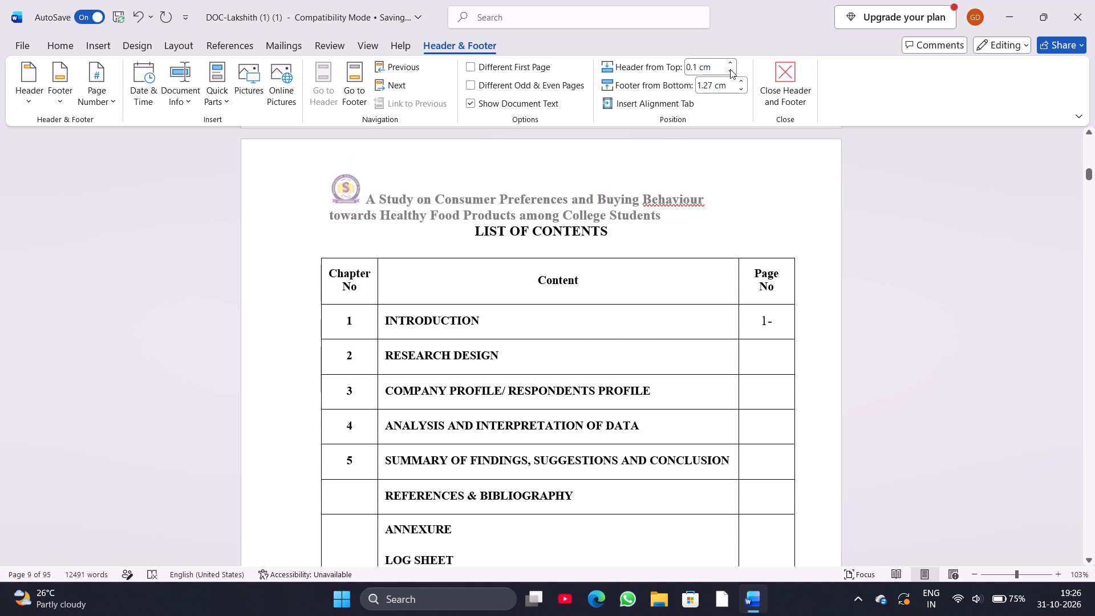
{"action": "key", "text": "ctrl+z"}
{"action": "key", "text": "ctrl+z"}
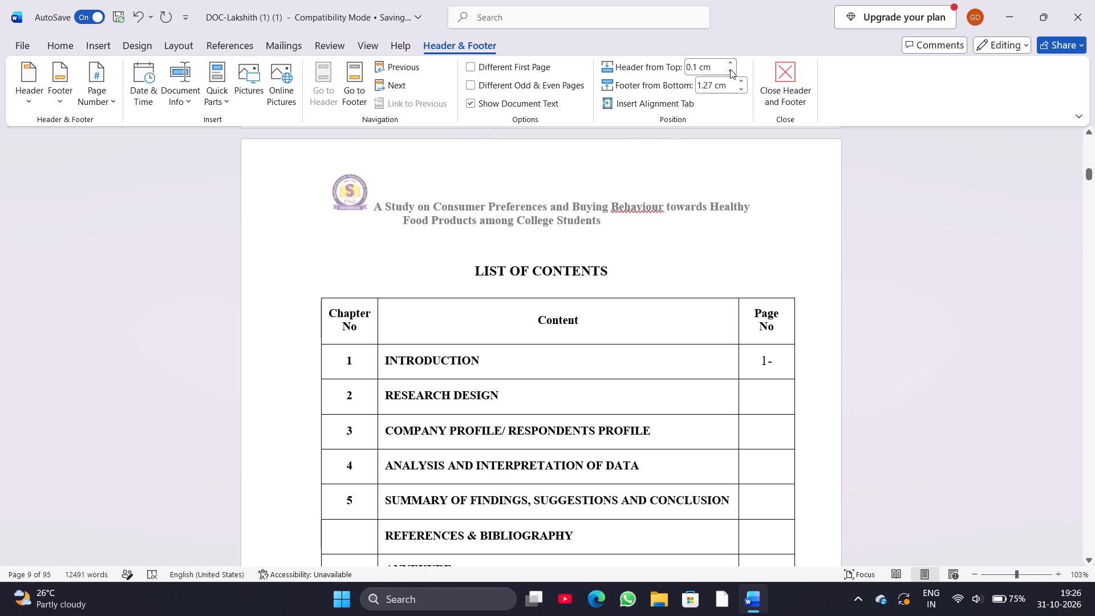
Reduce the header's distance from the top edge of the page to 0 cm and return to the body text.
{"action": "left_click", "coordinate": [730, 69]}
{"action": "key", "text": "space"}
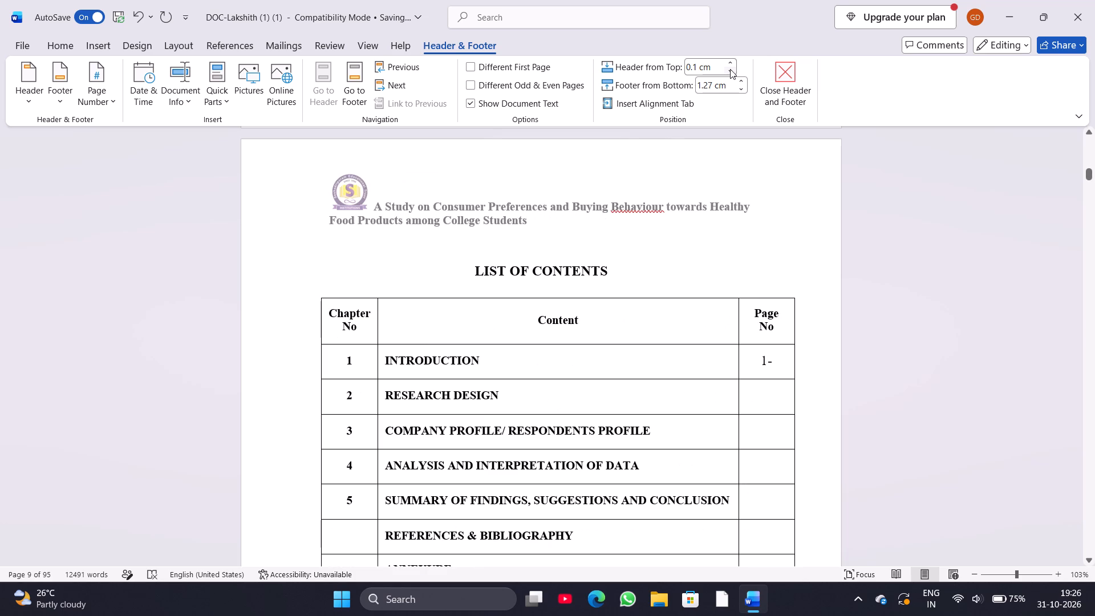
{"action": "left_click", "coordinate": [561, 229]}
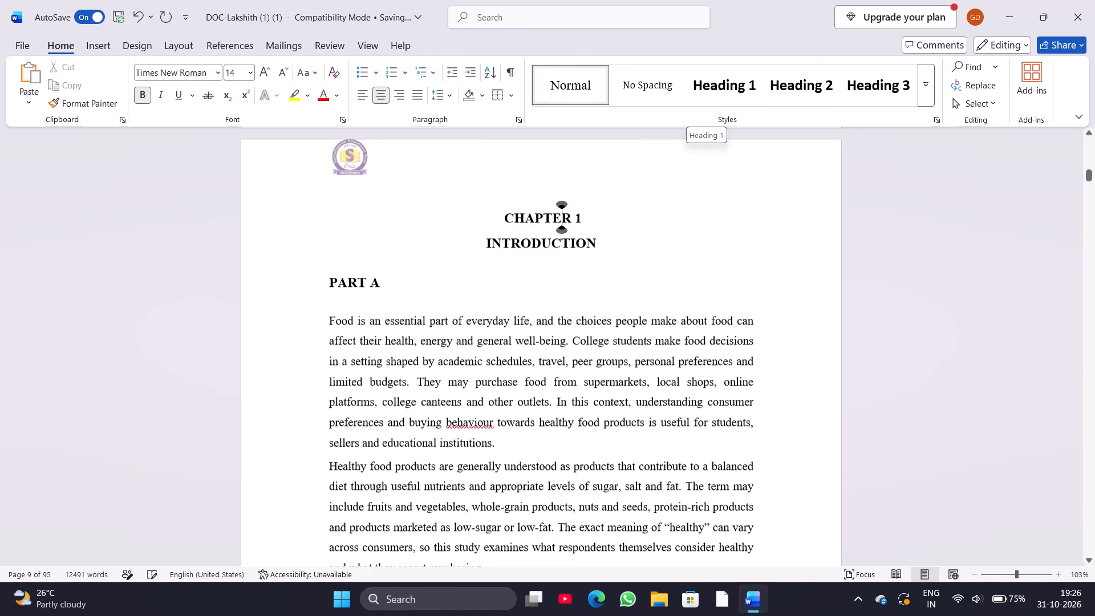
Reopen the header on the Chapter 1 page and set its distance from the top edge to 1.27 cm.
{"action": "scroll", "coordinate": [427, 210], "scroll_direction": "up", "scroll_amount": 1}
{"action": "left_click", "coordinate": [548, 242]}
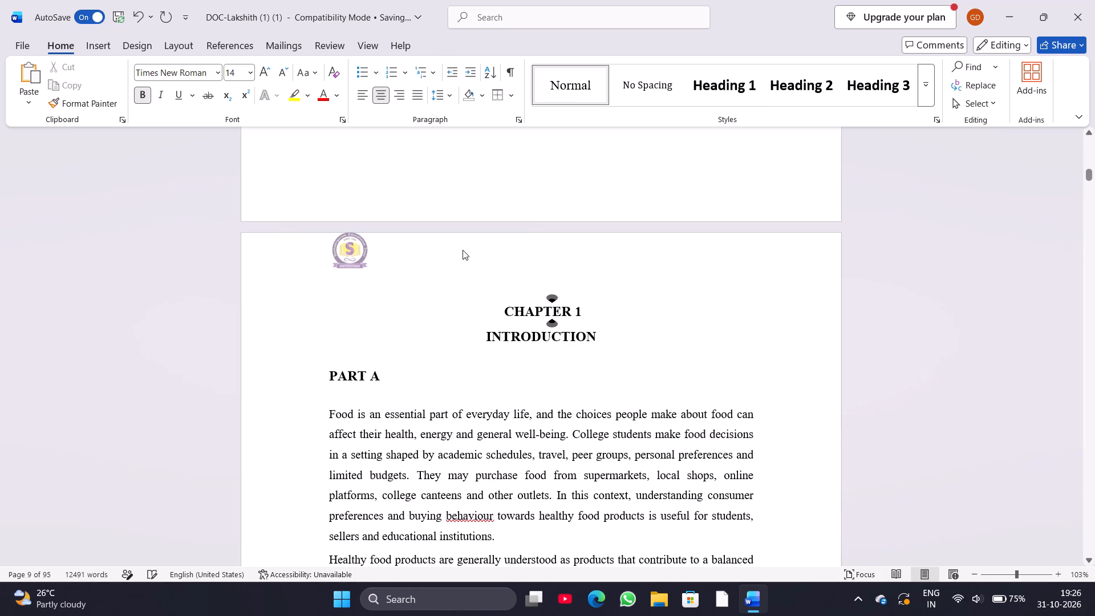
{"action": "double_click", "coordinate": [382, 256]}
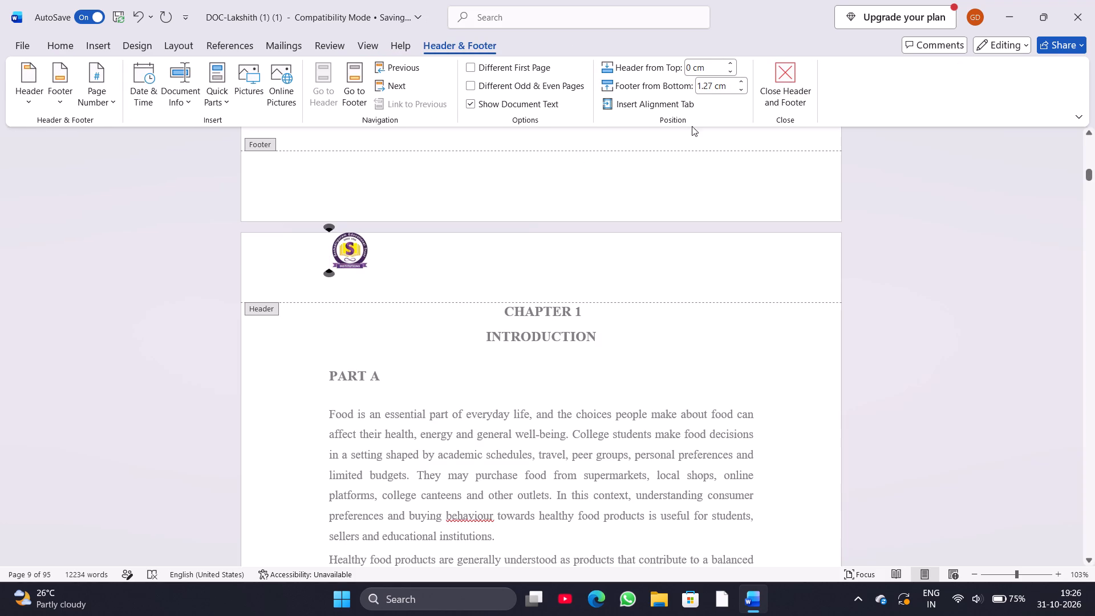
{"action": "left_click", "coordinate": [725, 64]}
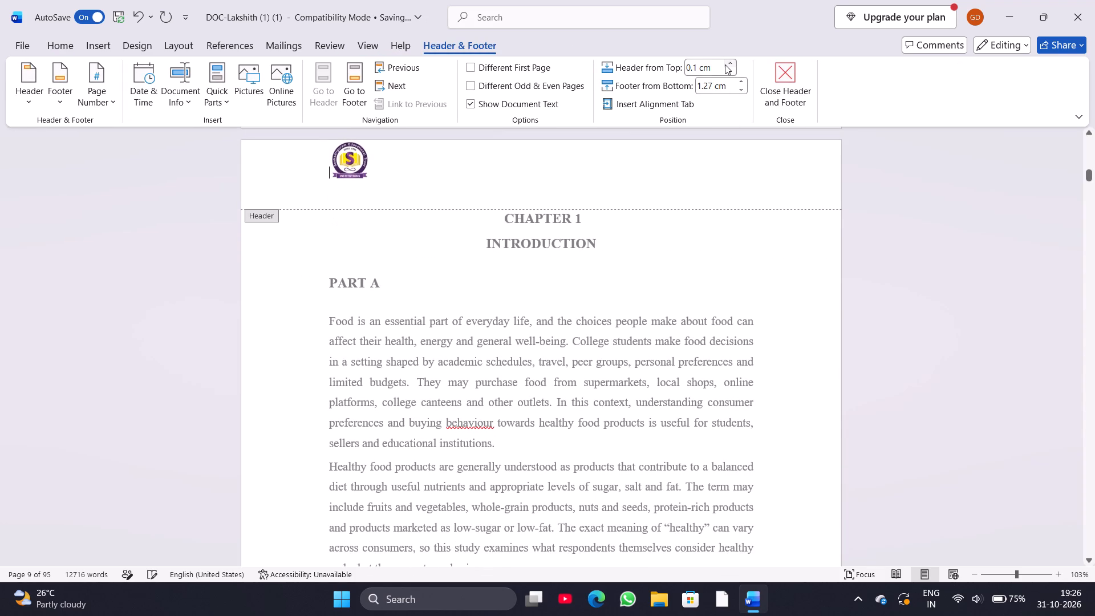
{"action": "left_click", "coordinate": [696, 67]}
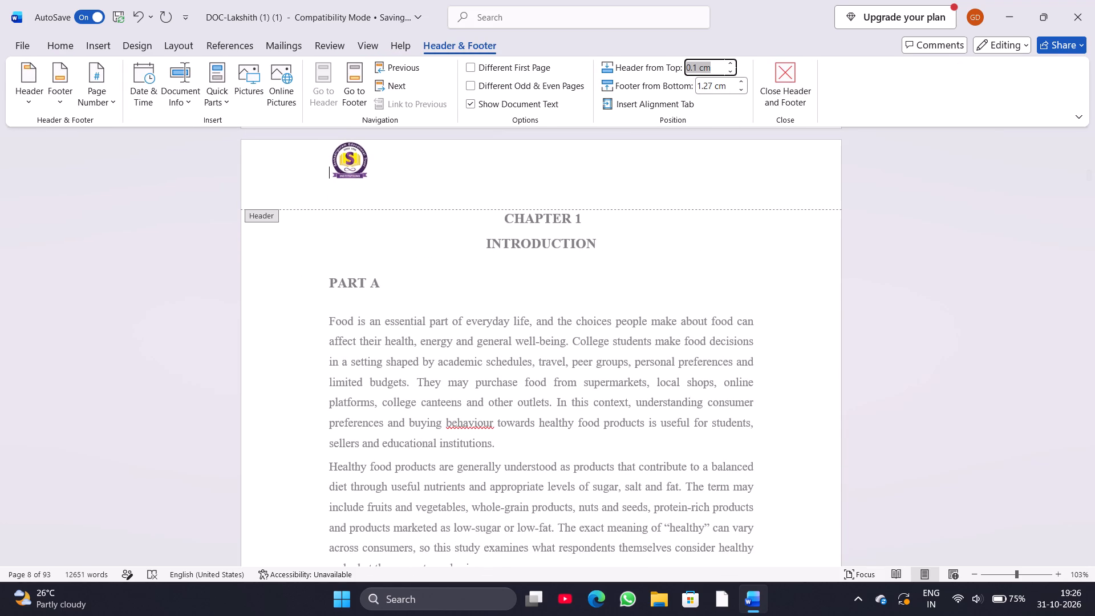
{"action": "key", "text": "BackSpace"}
{"action": "key", "text": "2"}
{"action": "type", "text": ".2"}
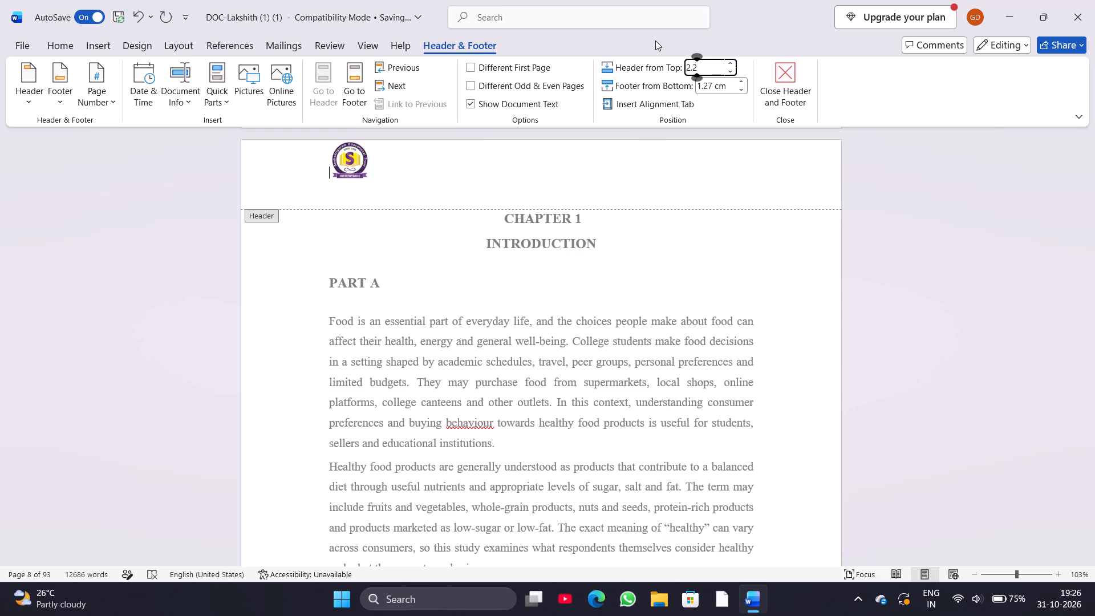
{"action": "key", "text": "7"}
{"action": "key", "text": "BackSpace"}
{"action": "key", "text": "BackSpace"}
{"action": "key", "text": "BackSpace"}
{"action": "key", "text": "BackSpace"}
{"action": "type", "text": "1.2"}
{"action": "type", "text": "7"}
{"action": "key", "text": "space"}
{"action": "type", "text": "cm"}
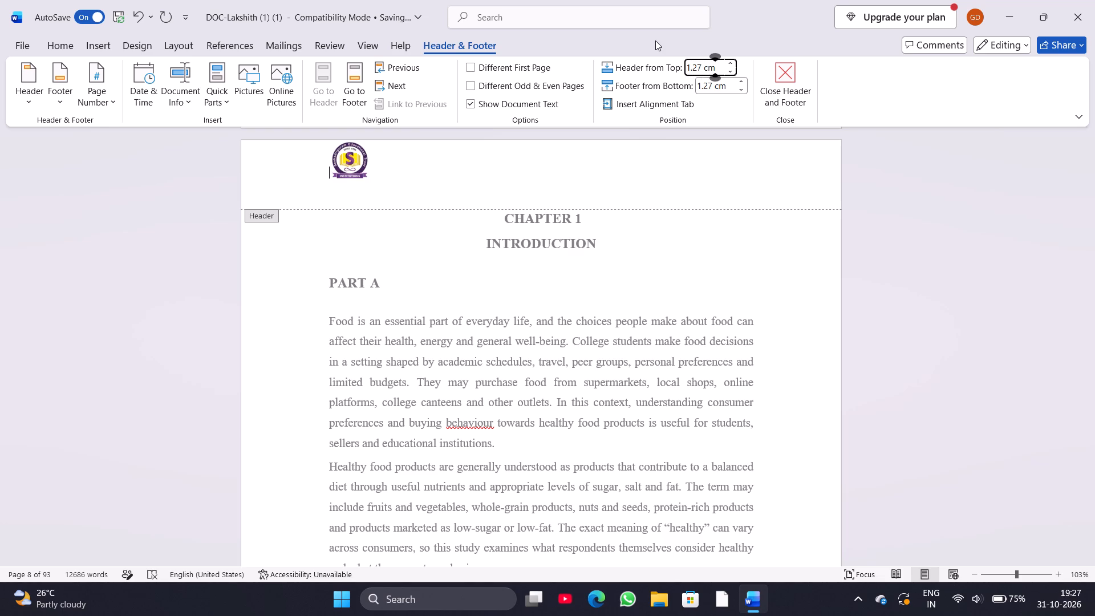
{"action": "key", "text": "space"}
{"action": "left_click", "coordinate": [393, 162]}
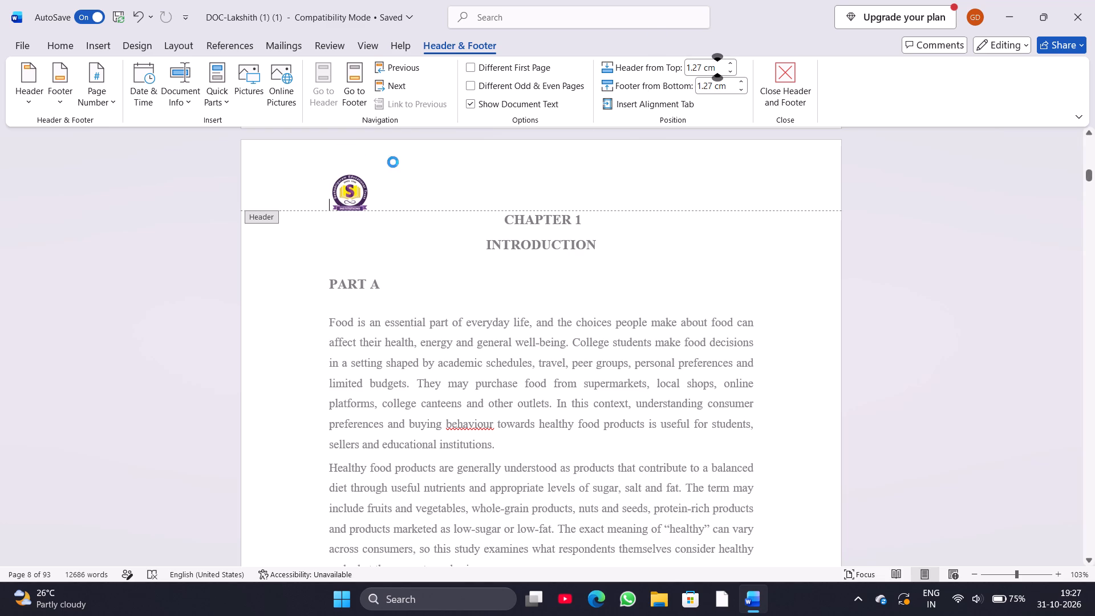
Move between the Chapter 1 page's header and footer and try to reach the neighbouring sections' headers.
{"action": "left_click", "coordinate": [383, 193]}
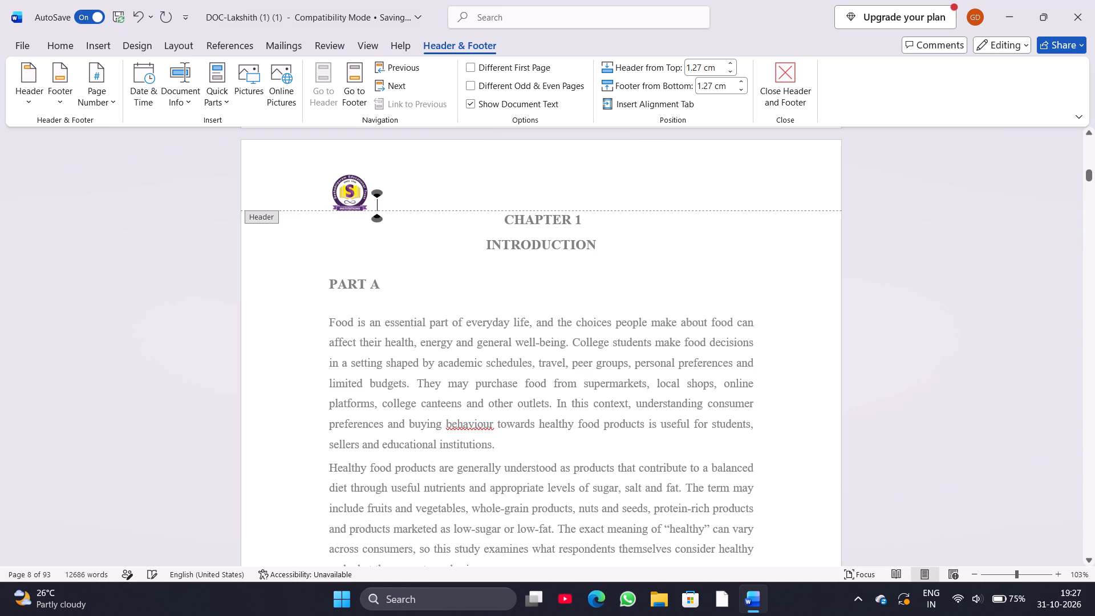
{"action": "scroll", "coordinate": [383, 193], "scroll_direction": "right", "scroll_amount": 1}
{"action": "scroll", "coordinate": [383, 193], "scroll_direction": "up", "scroll_amount": 1}
{"action": "scroll", "coordinate": [383, 193], "scroll_direction": "right", "scroll_amount": 1}
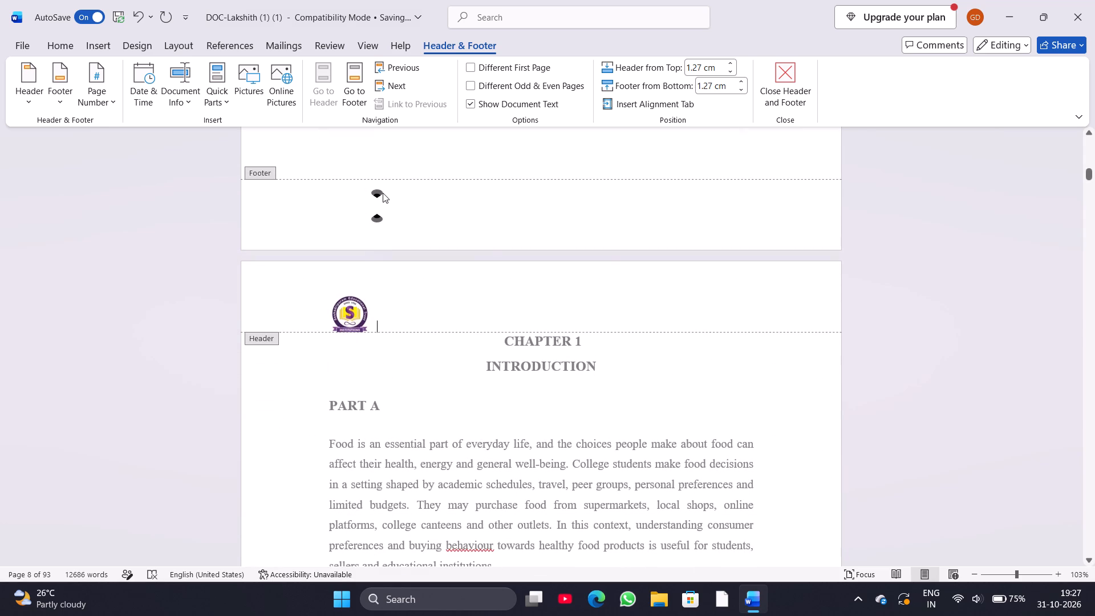
{"action": "left_click", "coordinate": [389, 87]}
{"action": "double_click", "coordinate": [389, 87]}
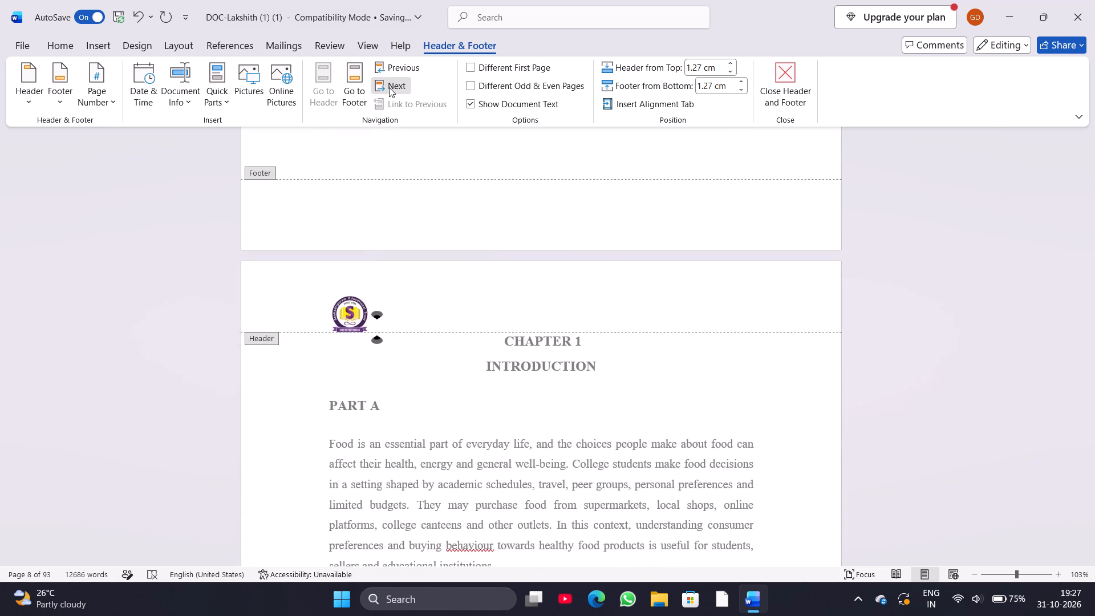
{"action": "left_click", "coordinate": [358, 93]}
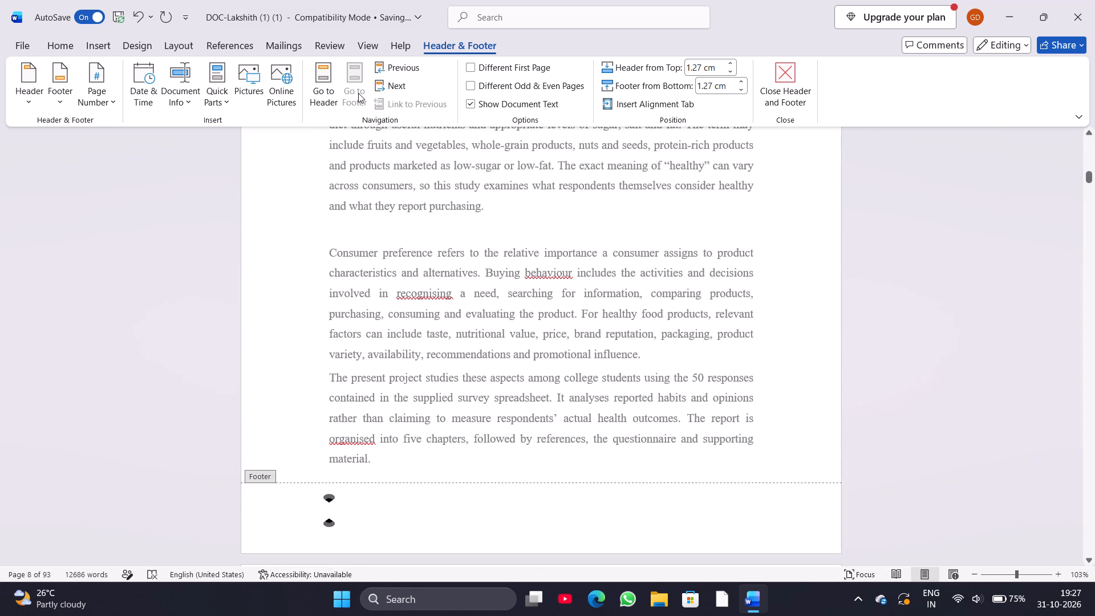
{"action": "scroll", "coordinate": [418, 274], "scroll_direction": "up", "scroll_amount": 5}
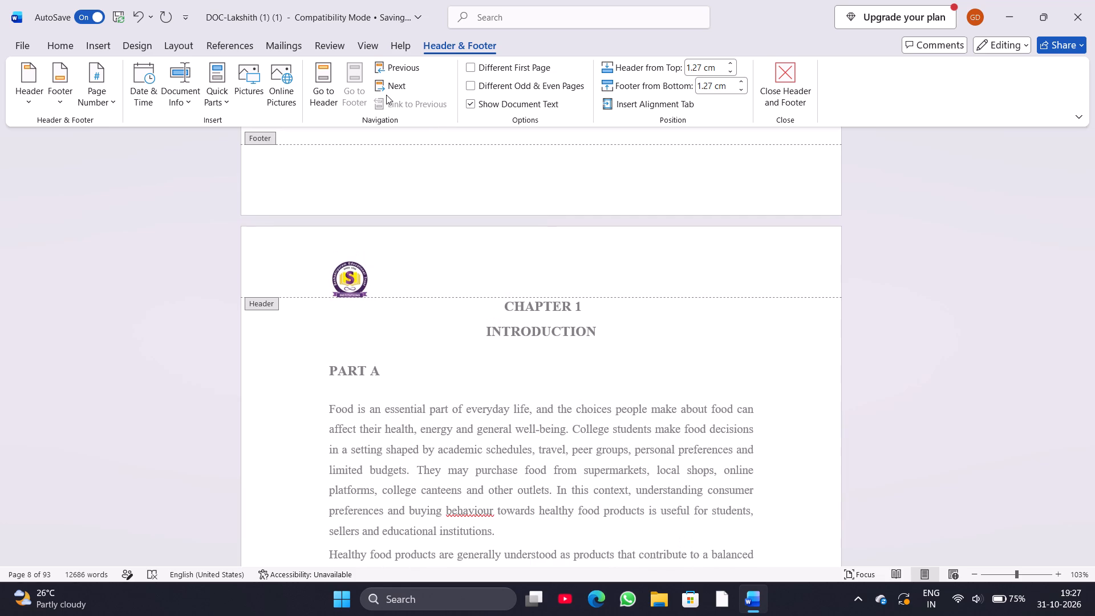
{"action": "left_click", "coordinate": [333, 98]}
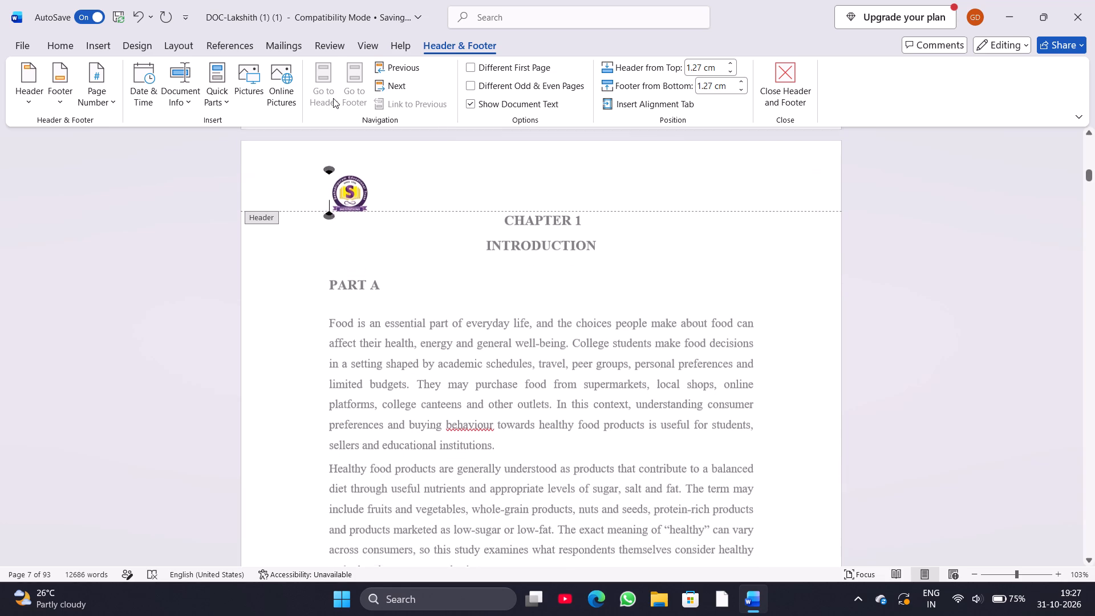
{"action": "left_click", "coordinate": [398, 80]}
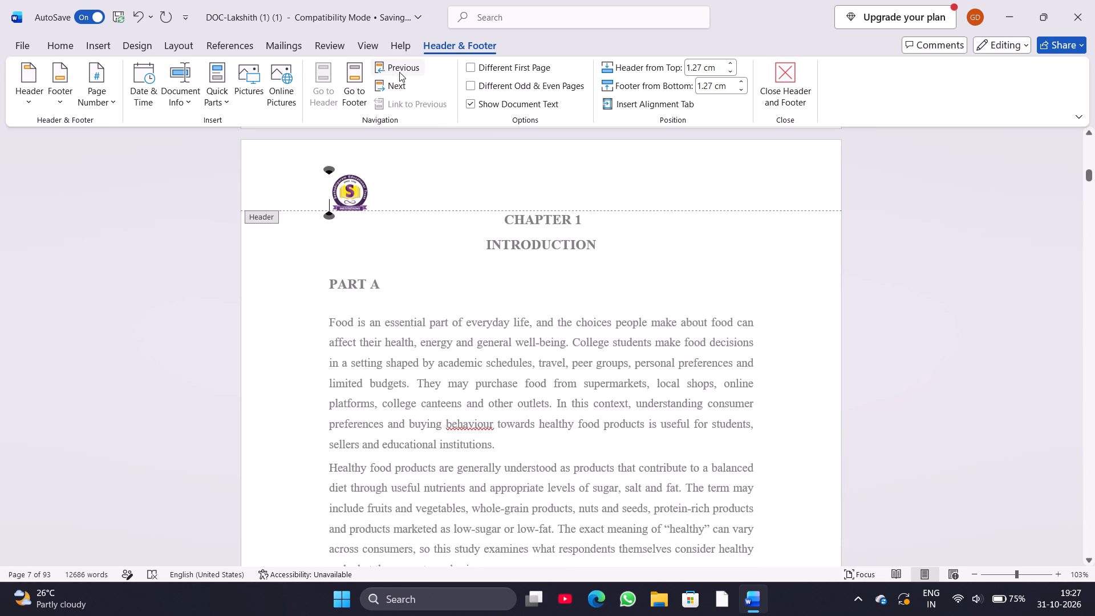
{"action": "left_click", "coordinate": [399, 71]}
{"action": "double_click", "coordinate": [399, 71]}
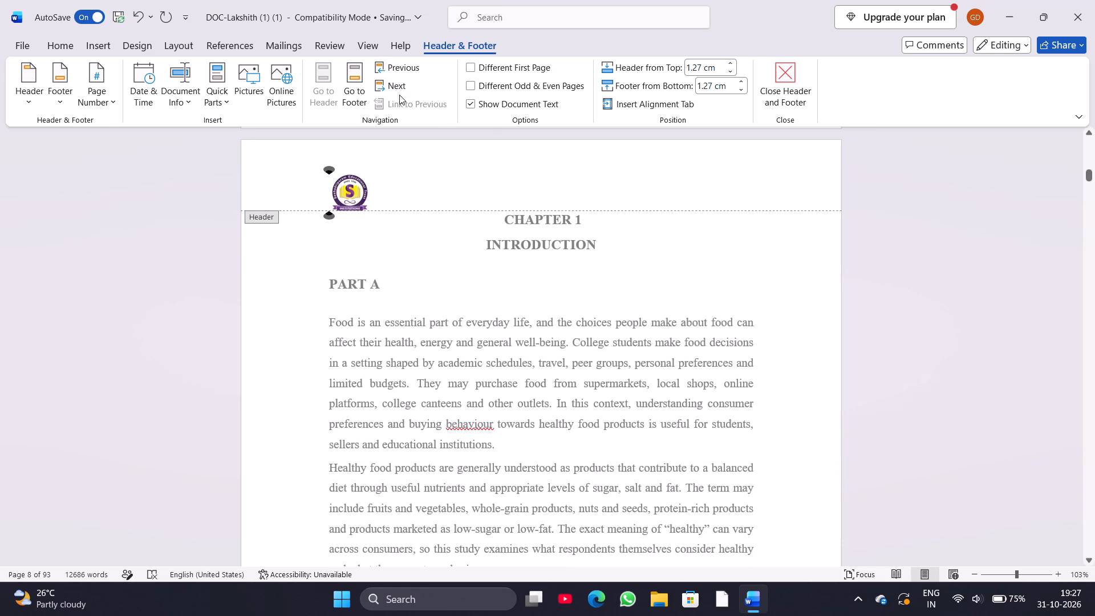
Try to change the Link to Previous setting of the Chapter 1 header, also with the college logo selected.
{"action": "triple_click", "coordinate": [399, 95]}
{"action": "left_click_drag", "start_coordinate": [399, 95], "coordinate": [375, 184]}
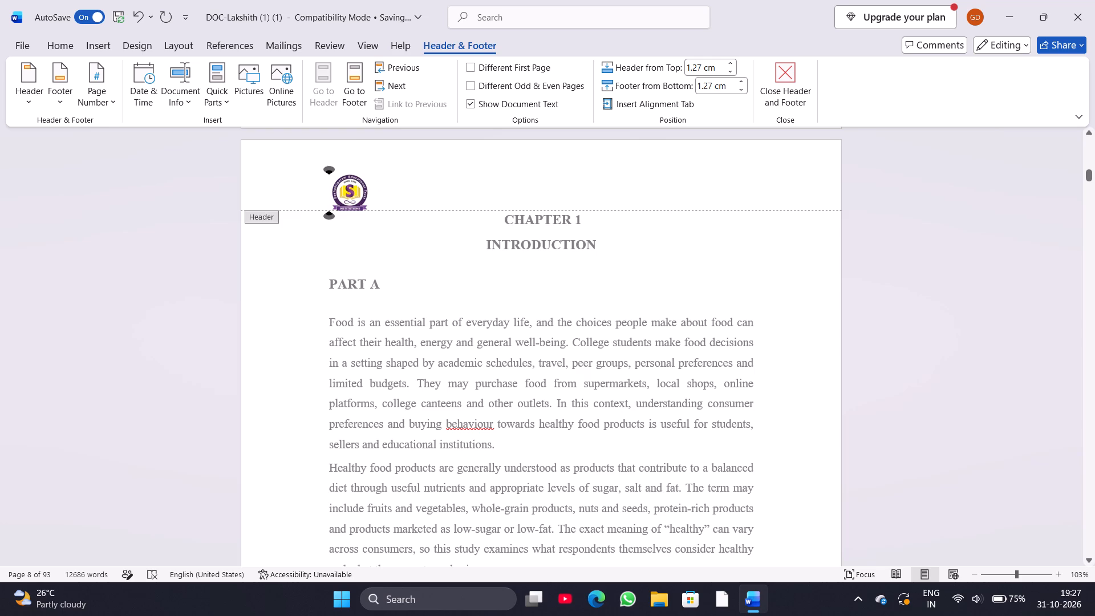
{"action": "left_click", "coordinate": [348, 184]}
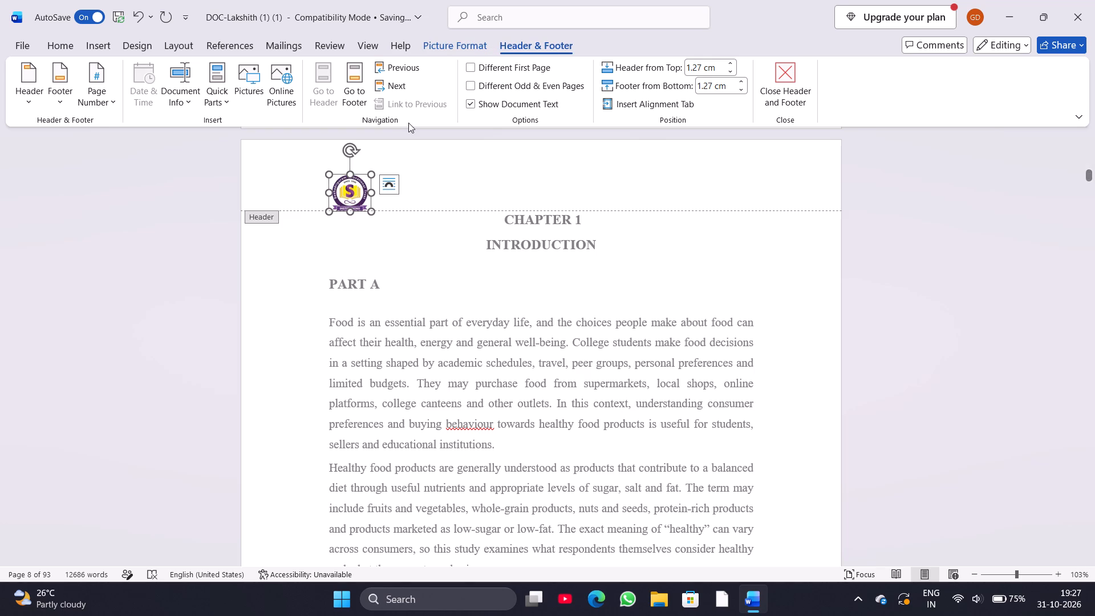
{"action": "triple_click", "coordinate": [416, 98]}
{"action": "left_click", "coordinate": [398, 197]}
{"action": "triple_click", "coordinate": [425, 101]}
Try to move to the next section's header and add the Next header command to the Quick Access Toolbar.
{"action": "left_click", "coordinate": [394, 86]}
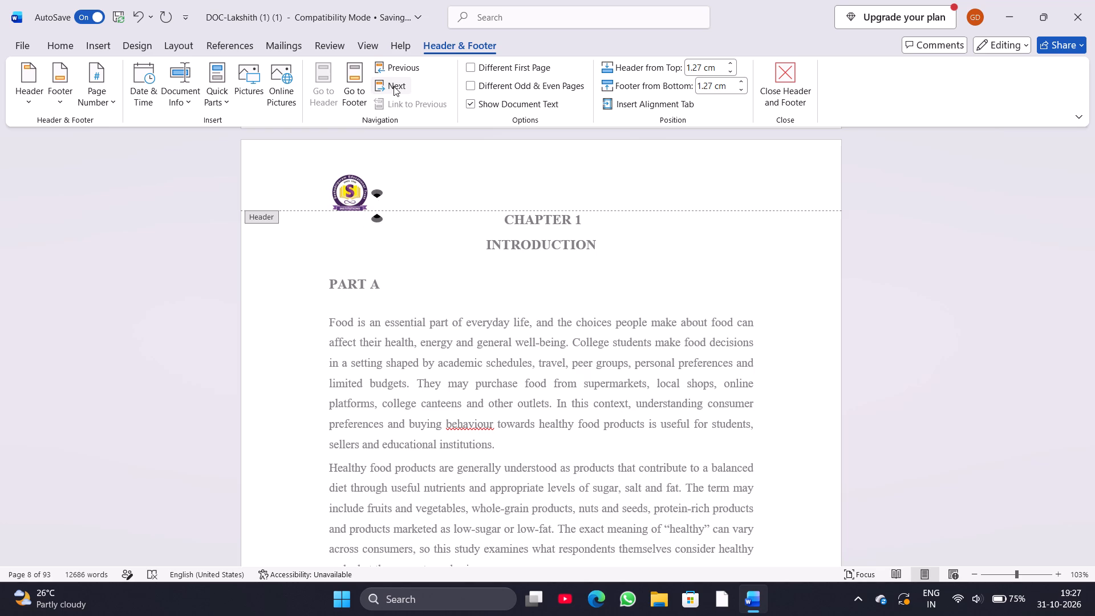
{"action": "left_click", "coordinate": [394, 86]}
{"action": "right_click", "coordinate": [394, 86]}
{"action": "right_click", "coordinate": [394, 86]}
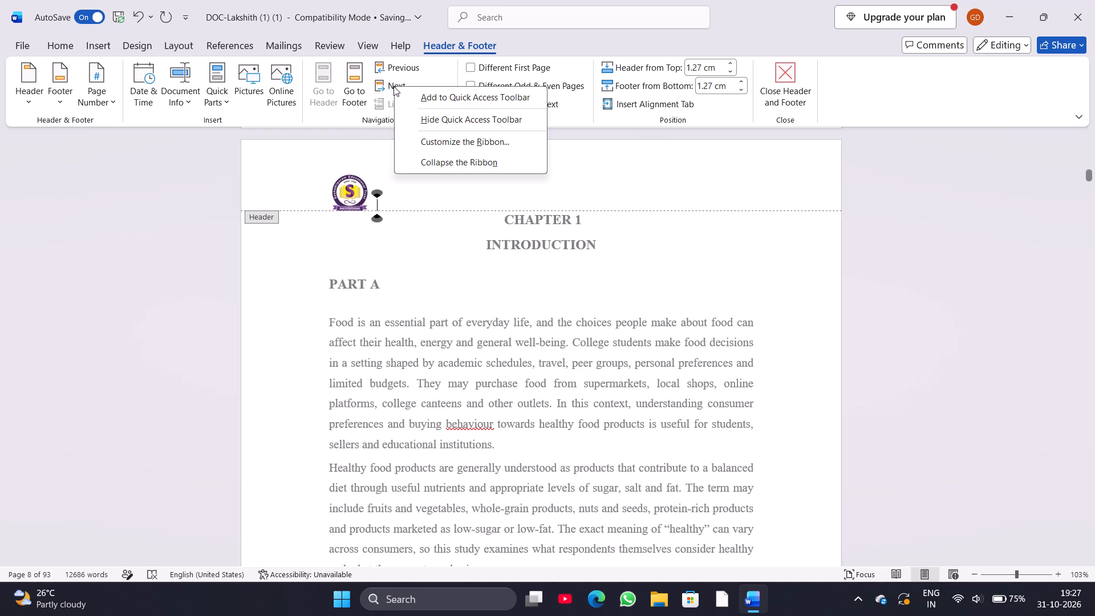
{"action": "left_click", "coordinate": [468, 102]}
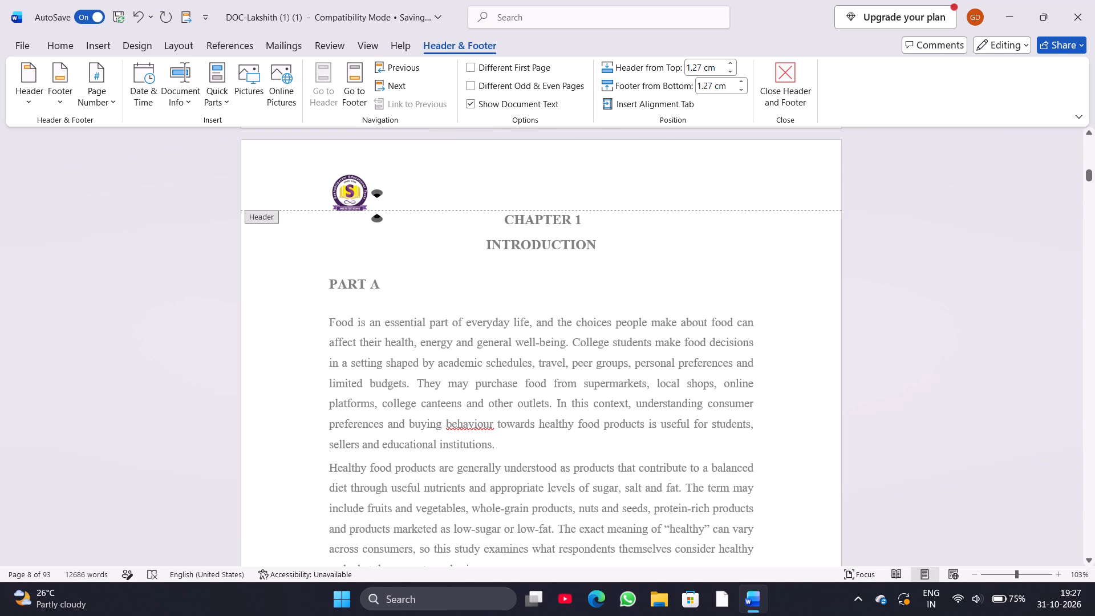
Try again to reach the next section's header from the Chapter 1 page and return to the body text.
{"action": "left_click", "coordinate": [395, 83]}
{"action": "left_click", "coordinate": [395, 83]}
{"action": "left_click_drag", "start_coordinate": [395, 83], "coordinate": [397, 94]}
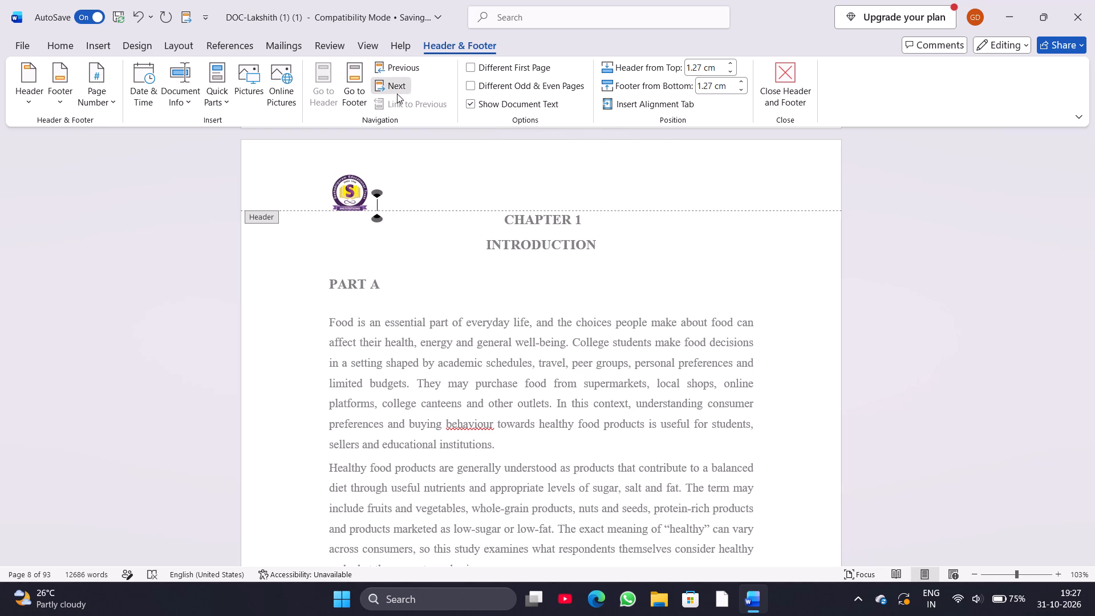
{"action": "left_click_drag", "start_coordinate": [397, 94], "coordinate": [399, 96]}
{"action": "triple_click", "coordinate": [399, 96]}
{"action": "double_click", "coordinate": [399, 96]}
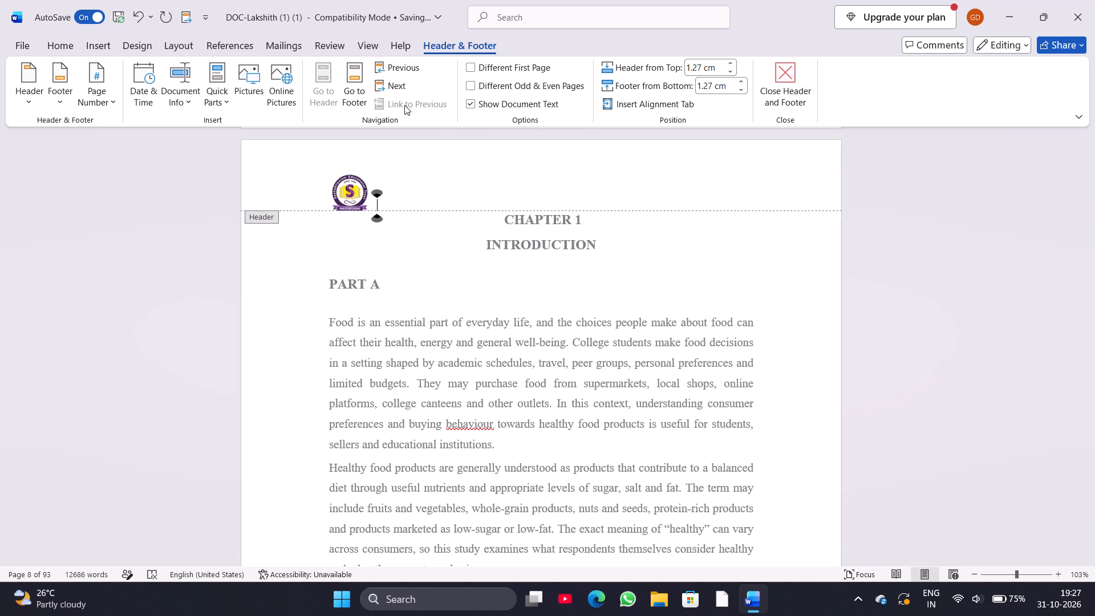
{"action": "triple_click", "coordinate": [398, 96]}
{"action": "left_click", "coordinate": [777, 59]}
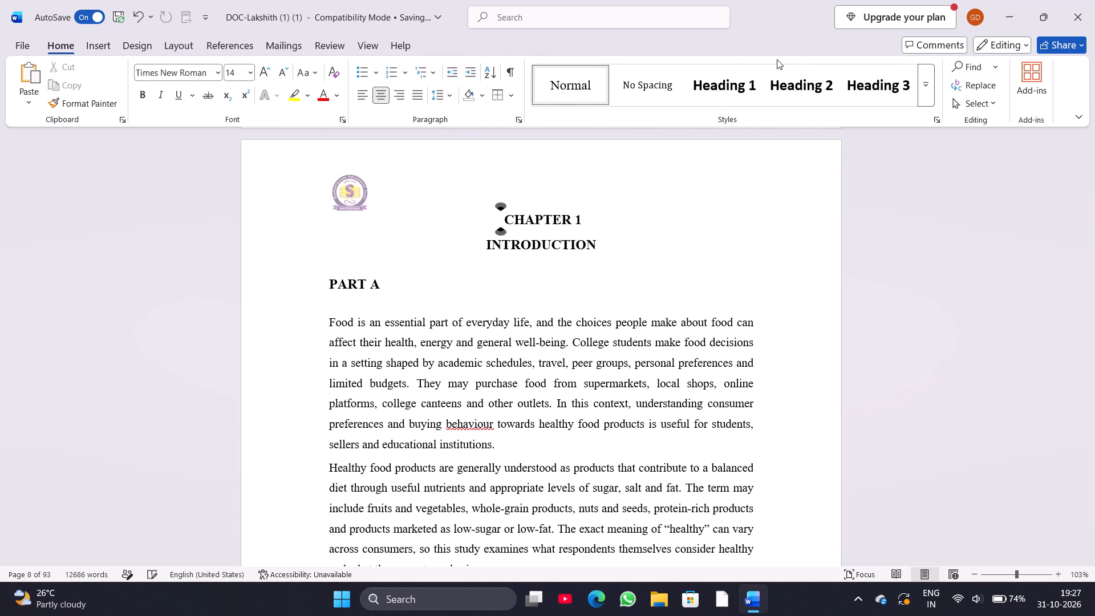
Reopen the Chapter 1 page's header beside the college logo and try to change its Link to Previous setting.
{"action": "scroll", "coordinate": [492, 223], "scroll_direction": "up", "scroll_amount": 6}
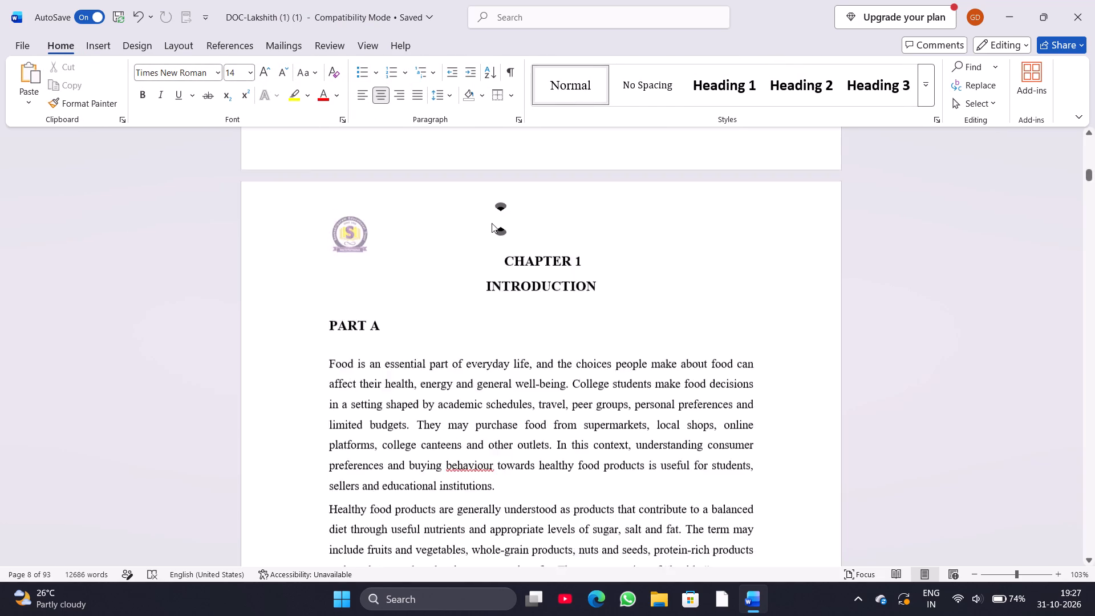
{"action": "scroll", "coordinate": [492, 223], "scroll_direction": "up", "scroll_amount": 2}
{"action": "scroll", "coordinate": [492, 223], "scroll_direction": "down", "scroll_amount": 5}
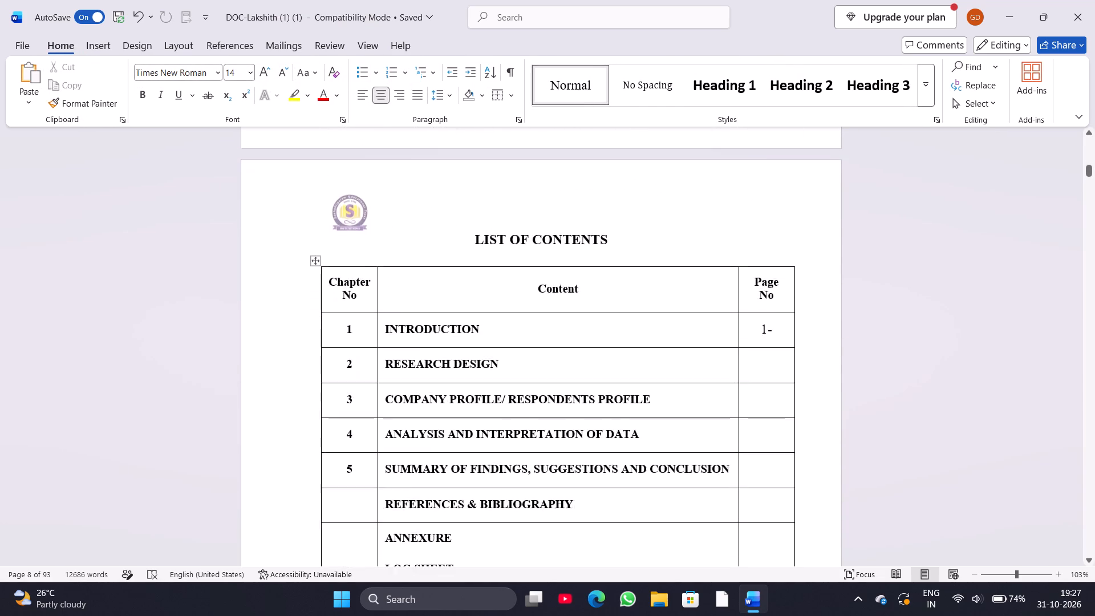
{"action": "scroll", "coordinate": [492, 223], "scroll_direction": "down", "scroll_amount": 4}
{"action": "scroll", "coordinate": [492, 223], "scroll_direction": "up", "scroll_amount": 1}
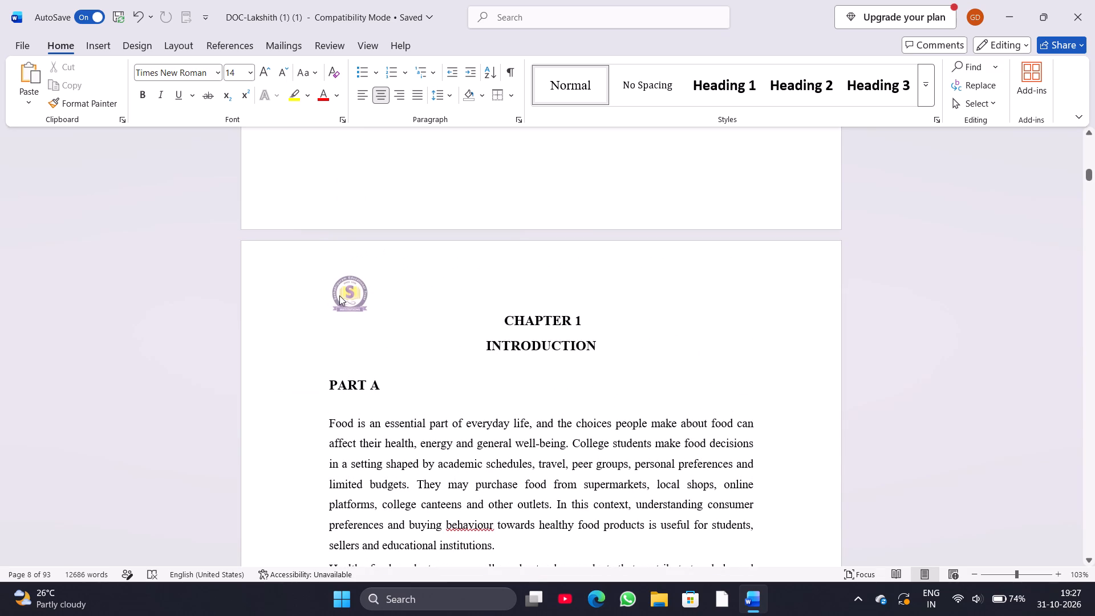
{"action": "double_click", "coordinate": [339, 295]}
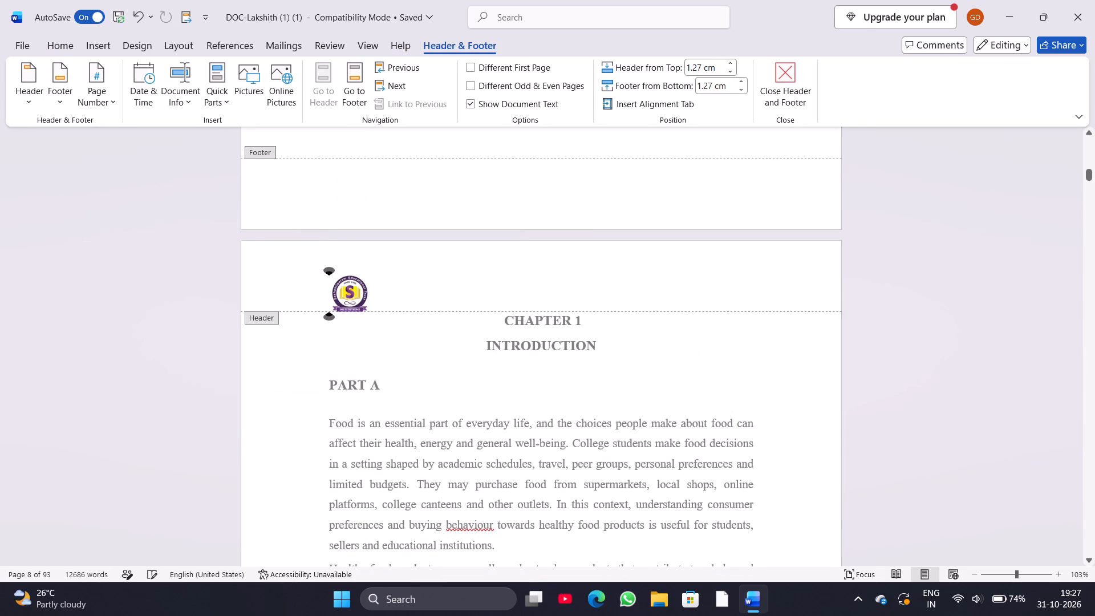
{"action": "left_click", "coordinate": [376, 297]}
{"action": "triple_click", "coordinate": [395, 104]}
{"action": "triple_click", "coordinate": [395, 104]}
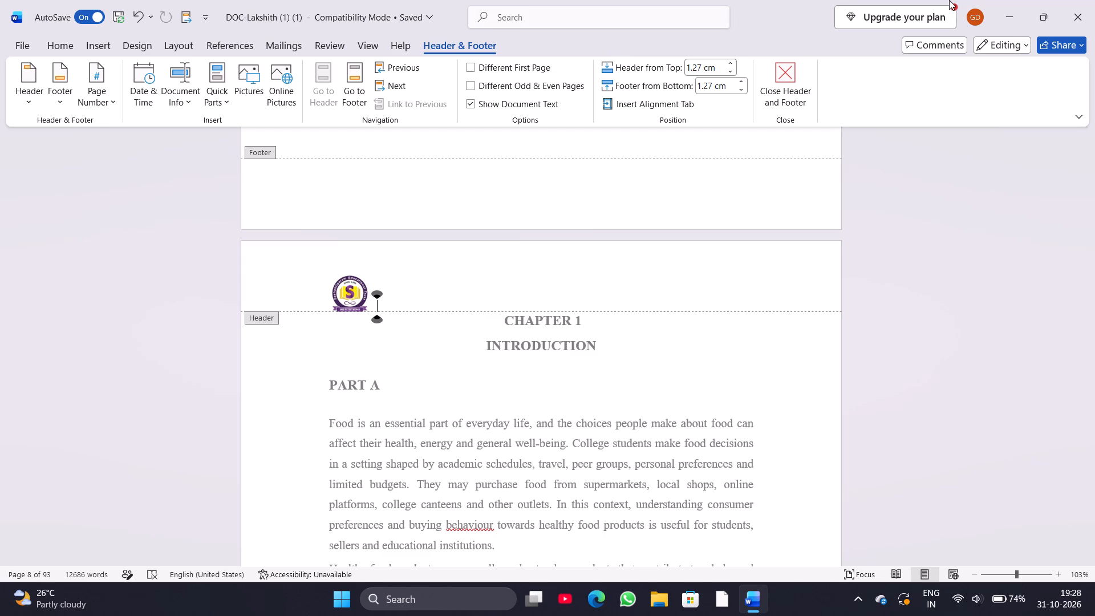
Close the project report and restart Word from the desktop.
{"action": "left_click", "coordinate": [1067, 16]}
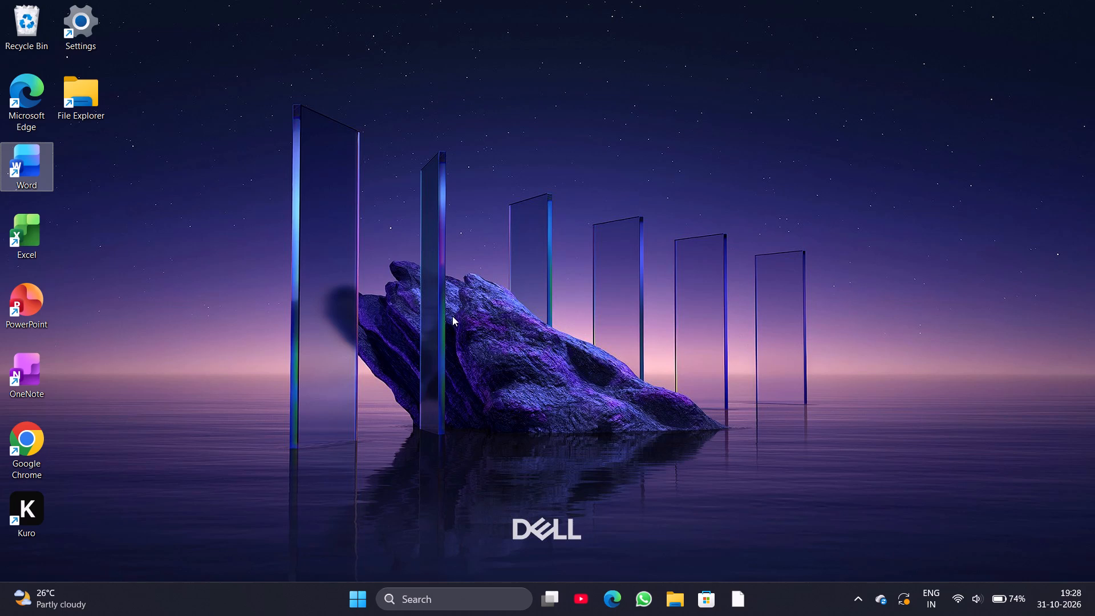
{"action": "double_click", "coordinate": [33, 167]}
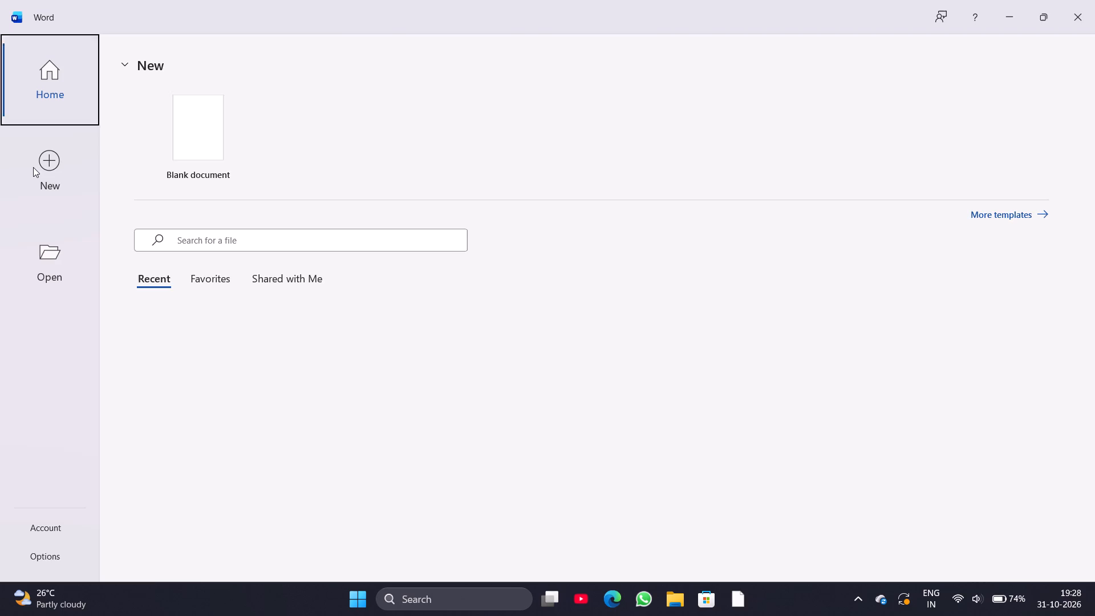
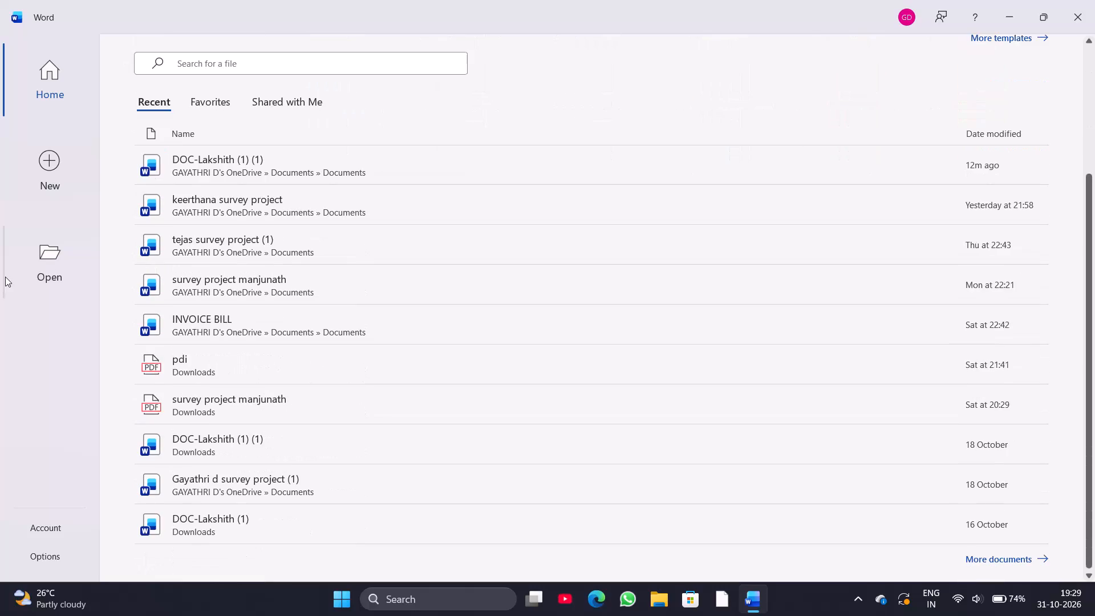
Open the organic products survey project report from the recent documents.
{"action": "double_click", "coordinate": [207, 487]}
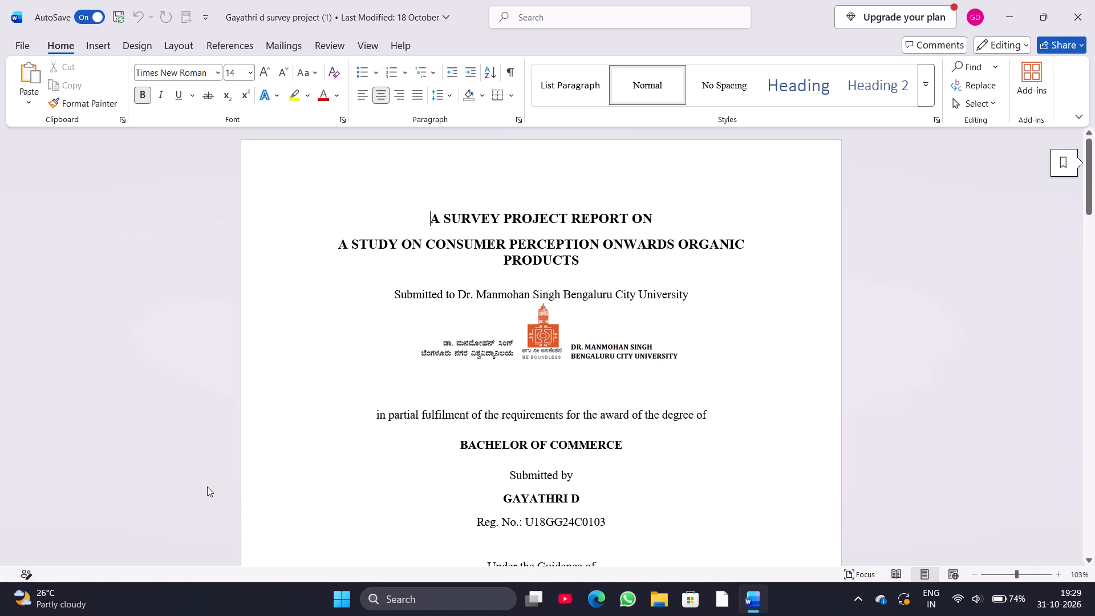
Look through the report's front matter, from the title page to the Chapter 01 Introduction page, at 100% zoom.
{"action": "scroll", "coordinate": [207, 487], "scroll_direction": "down", "scroll_amount": 2}
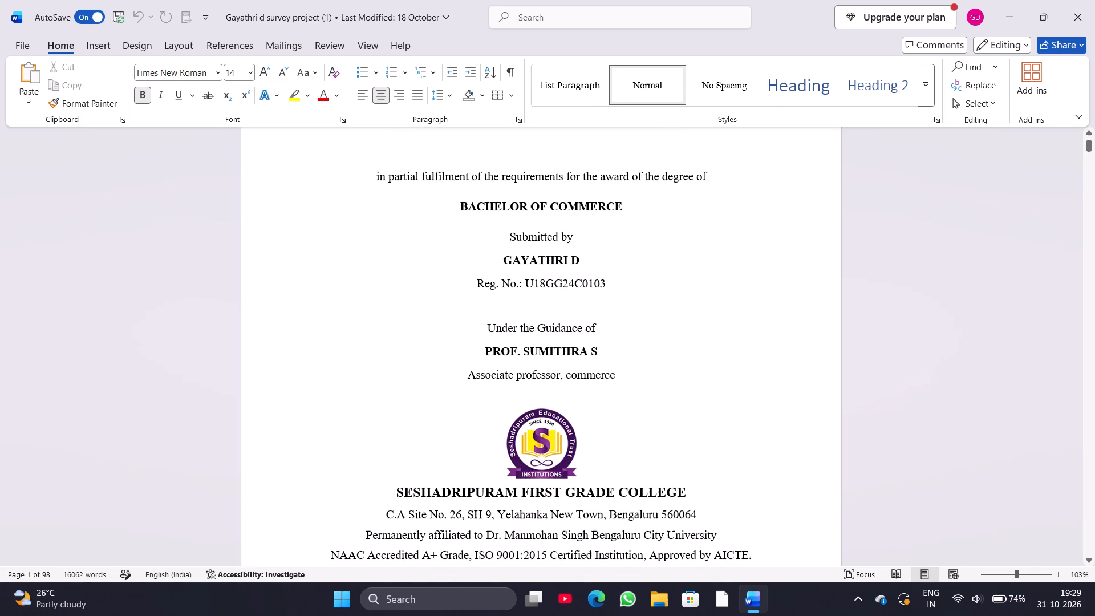
{"action": "scroll", "coordinate": [207, 487], "scroll_direction": "down", "scroll_amount": 5}
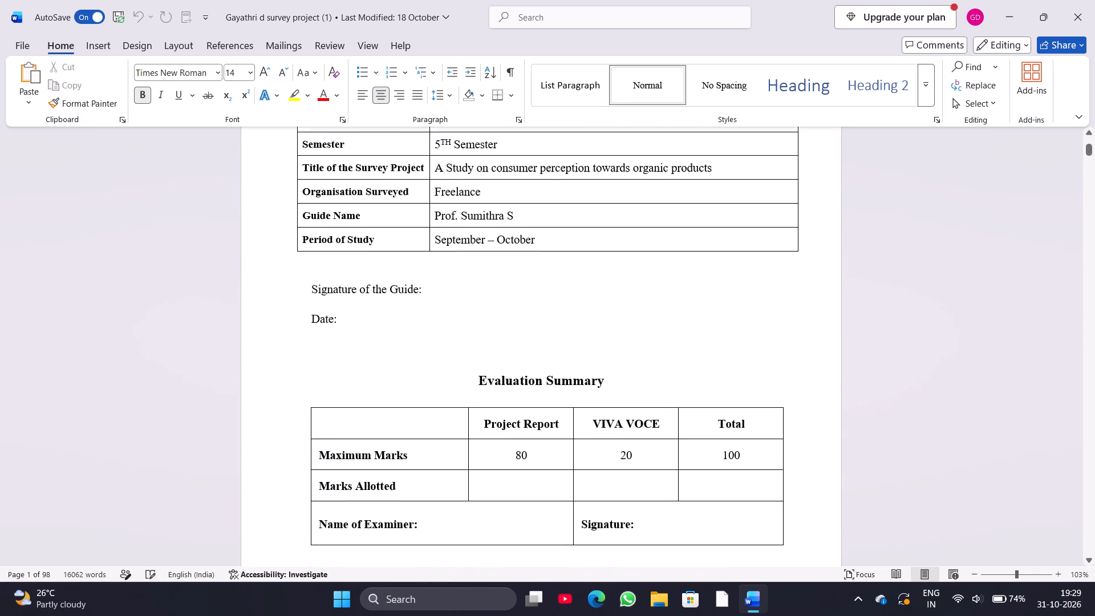
{"action": "scroll", "coordinate": [207, 487], "scroll_direction": "down", "scroll_amount": 3}
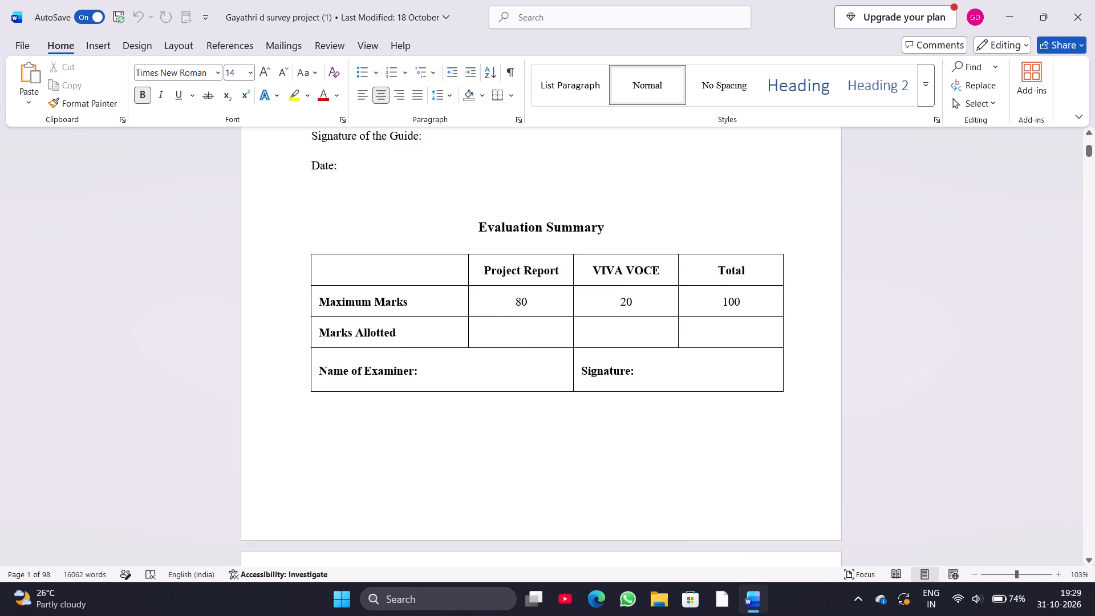
{"action": "scroll", "coordinate": [207, 487], "scroll_direction": "down", "scroll_amount": 5}
{"action": "scroll", "coordinate": [207, 487], "scroll_direction": "up", "scroll_amount": 2, "text": "ctrl"}
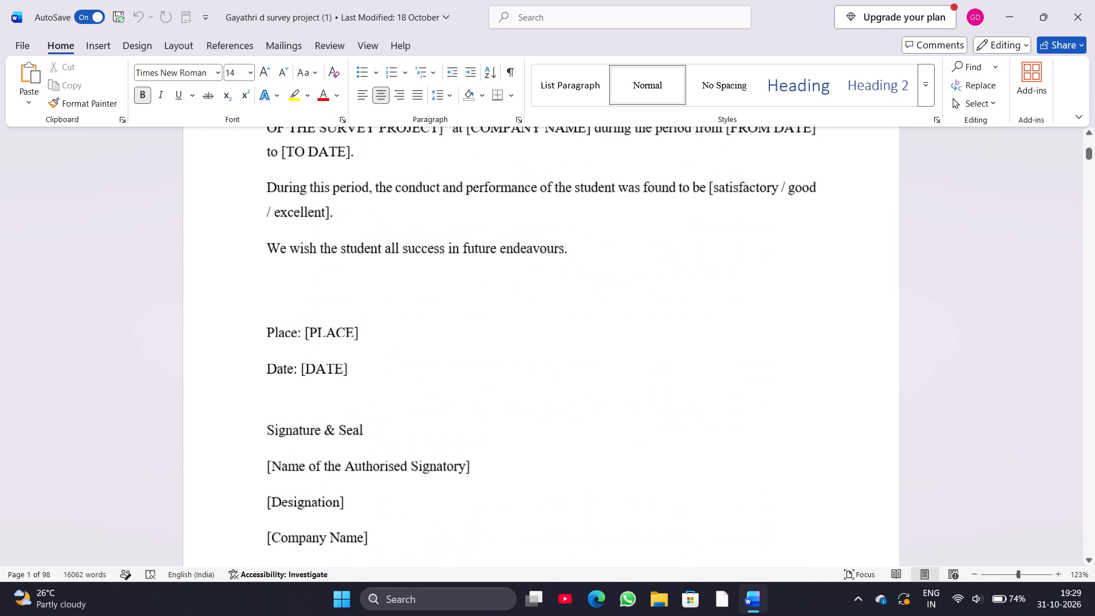
{"action": "scroll", "coordinate": [207, 487], "scroll_direction": "down", "scroll_amount": 1, "text": "ctrl"}
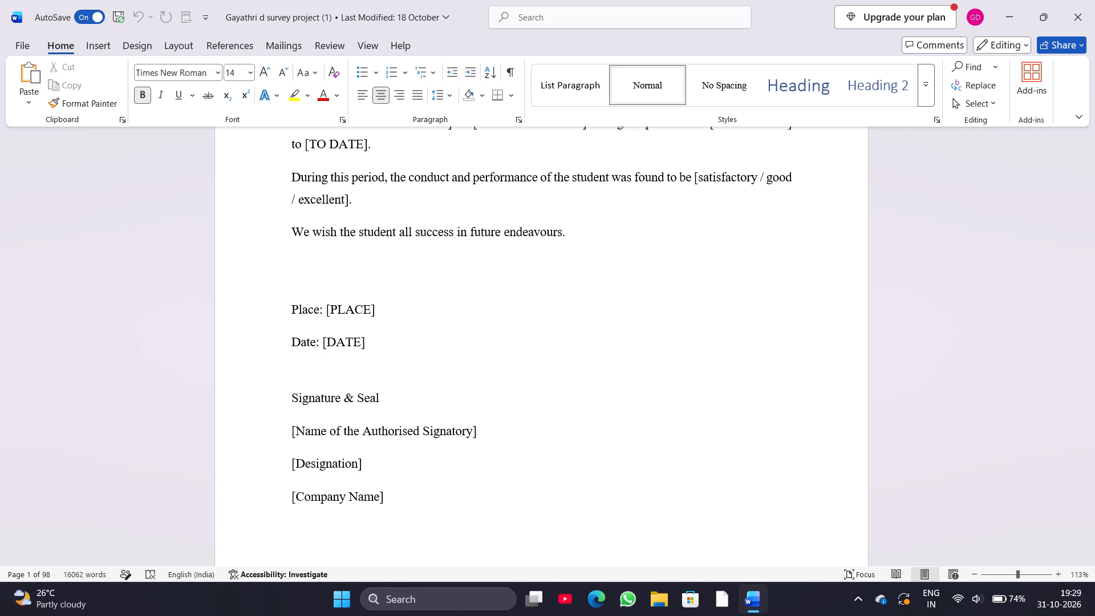
{"action": "scroll", "coordinate": [207, 487], "scroll_direction": "left", "scroll_amount": 2}
{"action": "left_click", "coordinate": [970, 571]}
{"action": "left_click", "coordinate": [970, 571]}
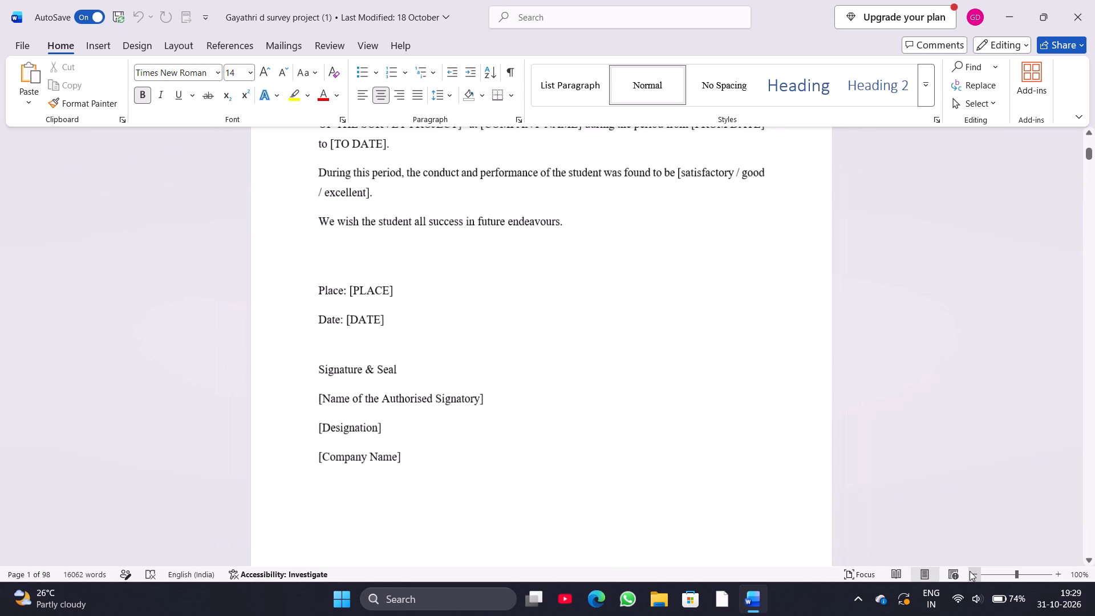
{"action": "scroll", "coordinate": [915, 486], "scroll_direction": "down", "scroll_amount": 6}
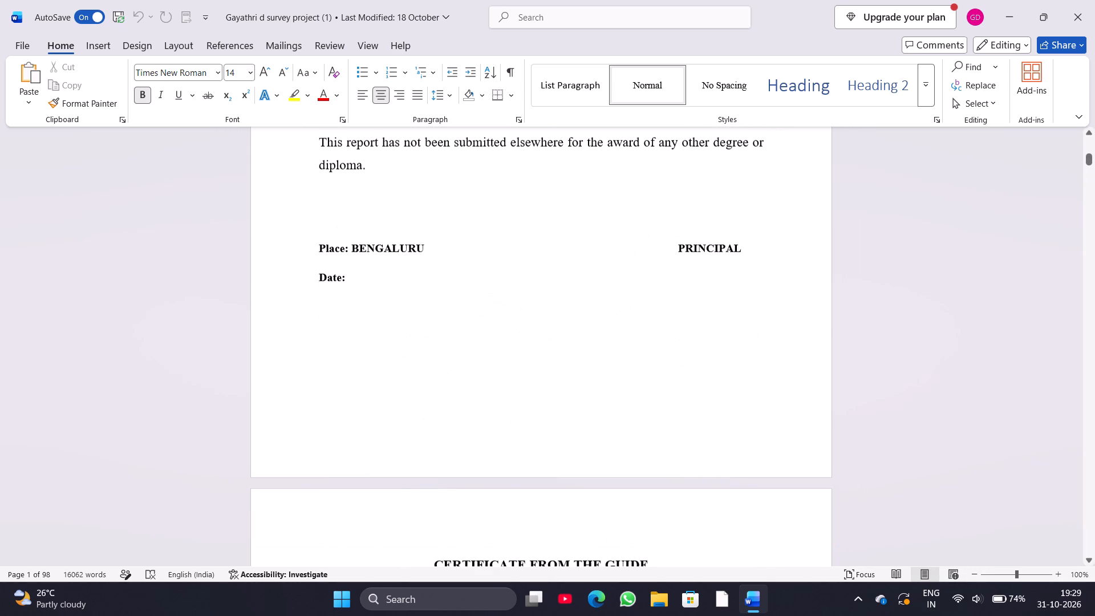
{"action": "scroll", "coordinate": [915, 486], "scroll_direction": "down", "scroll_amount": 9}
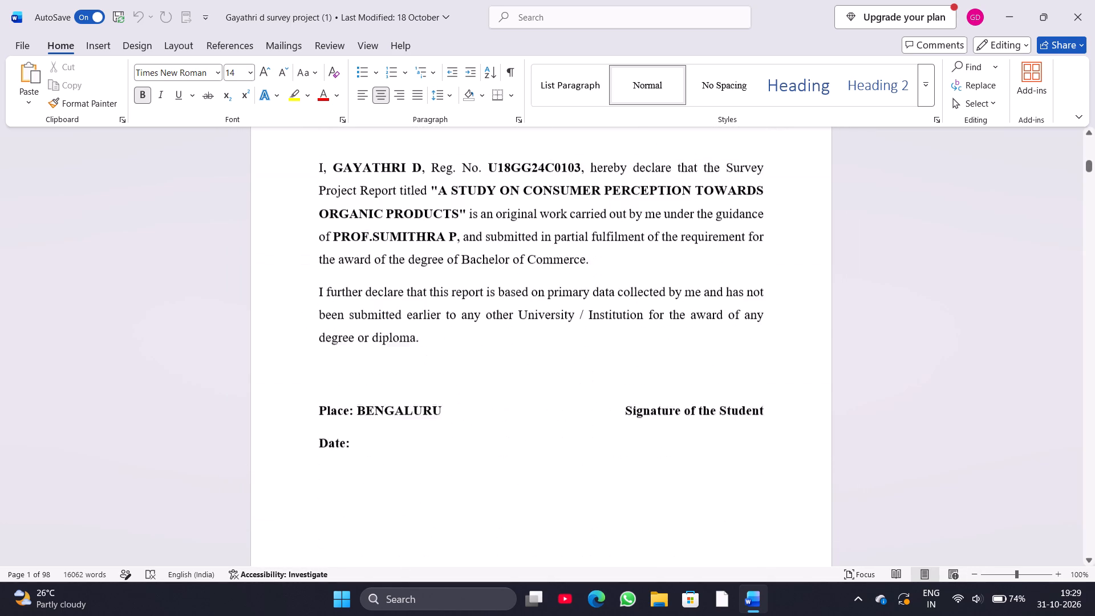
{"action": "scroll", "coordinate": [915, 486], "scroll_direction": "down", "scroll_amount": 6}
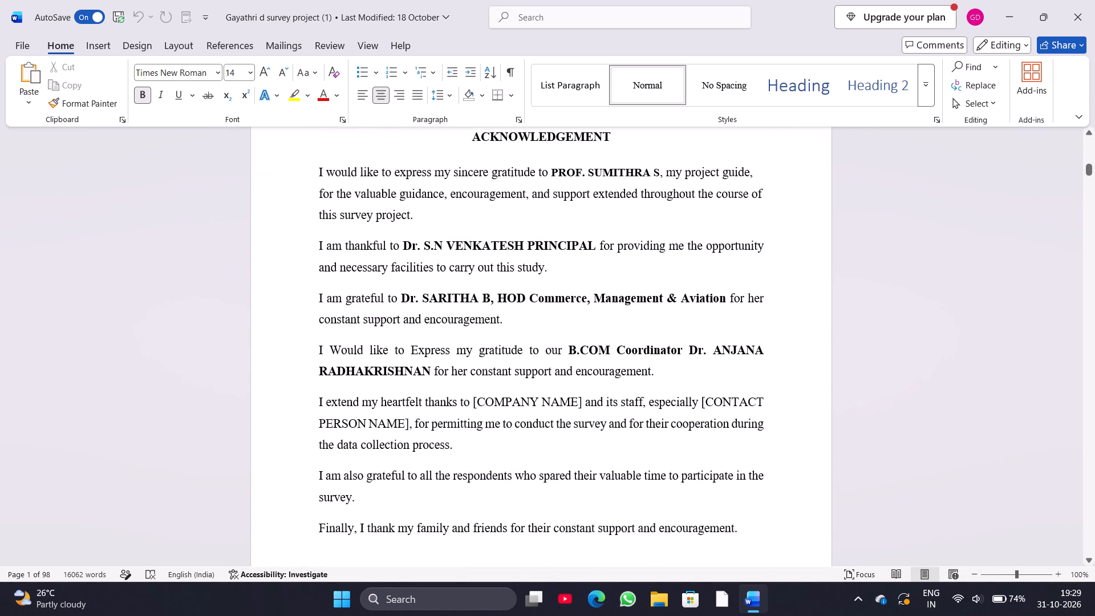
{"action": "scroll", "coordinate": [915, 486], "scroll_direction": "down", "scroll_amount": 8}
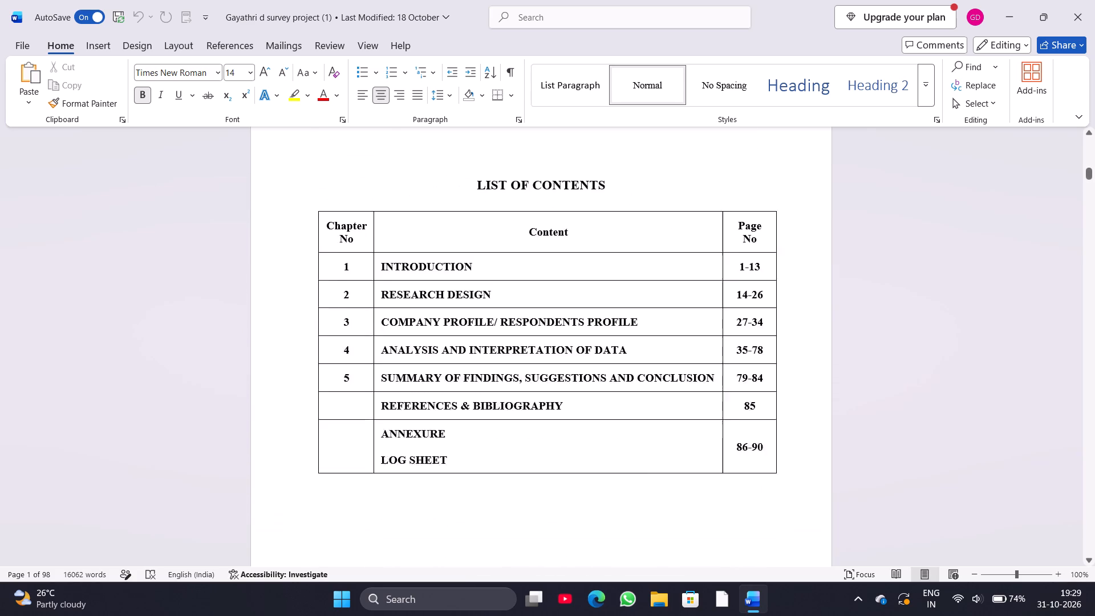
{"action": "scroll", "coordinate": [915, 486], "scroll_direction": "down", "scroll_amount": 4}
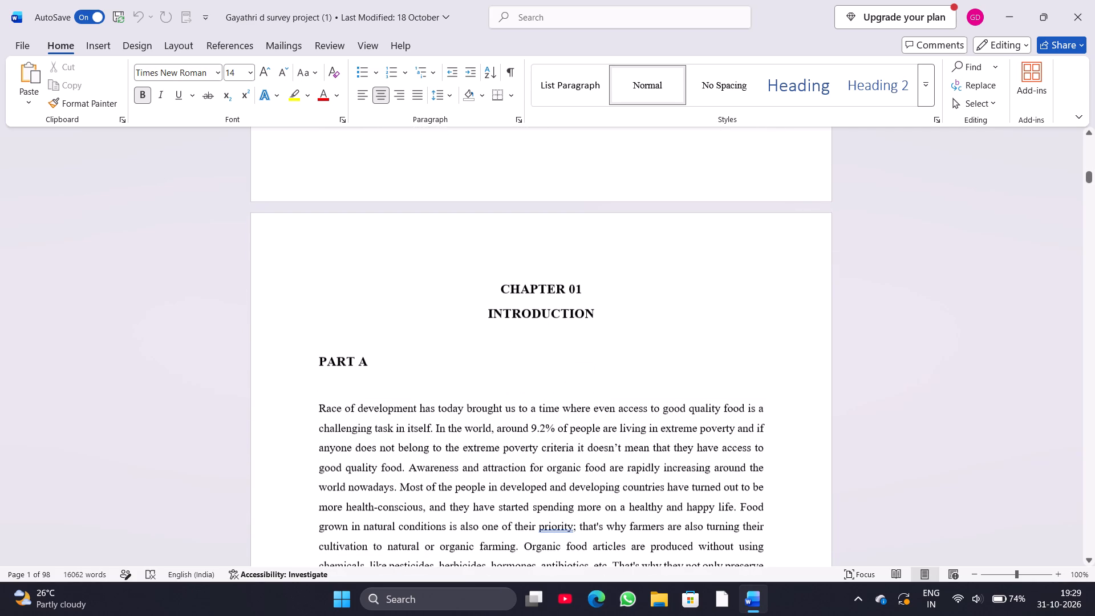
{"action": "scroll", "coordinate": [915, 486], "scroll_direction": "down", "scroll_amount": 1}
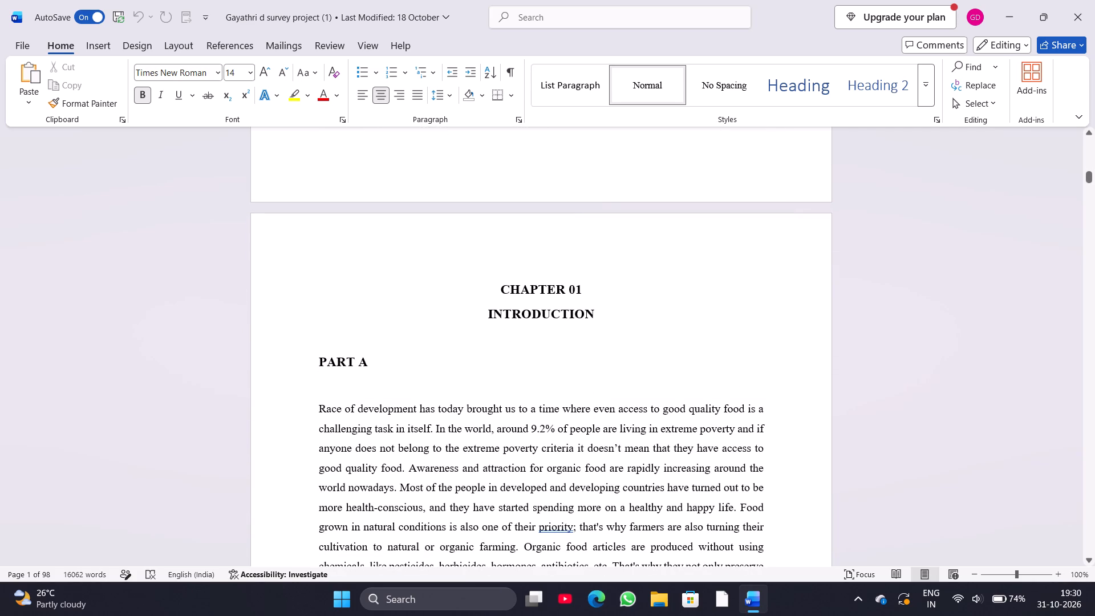
Open the Section 2 header on the Chapter 01 page and try to move to the next section's header.
{"action": "left_click", "coordinate": [504, 293]}
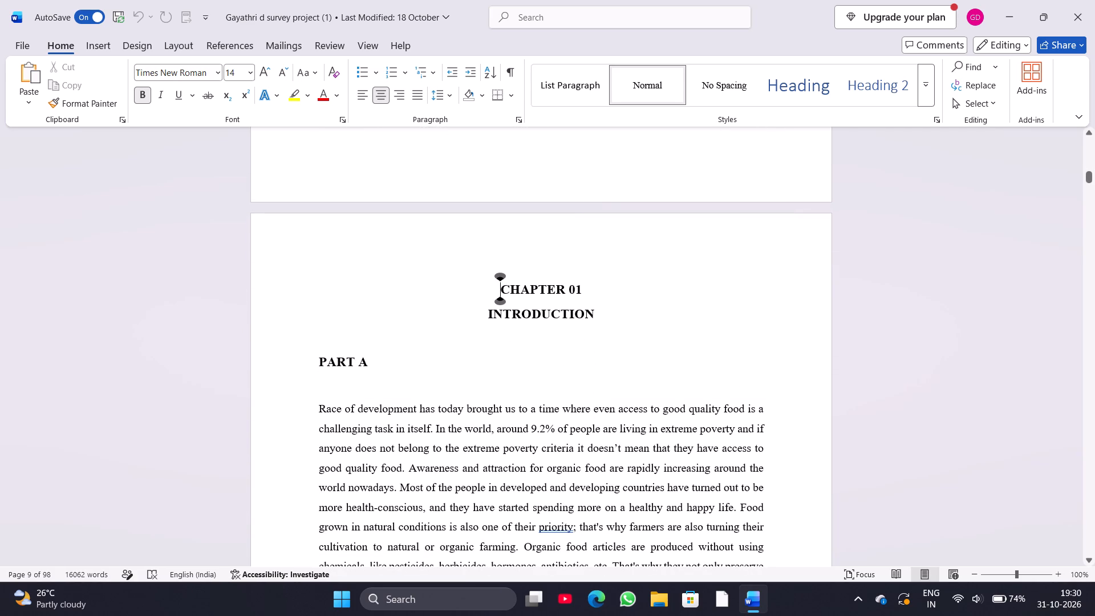
{"action": "double_click", "coordinate": [474, 264]}
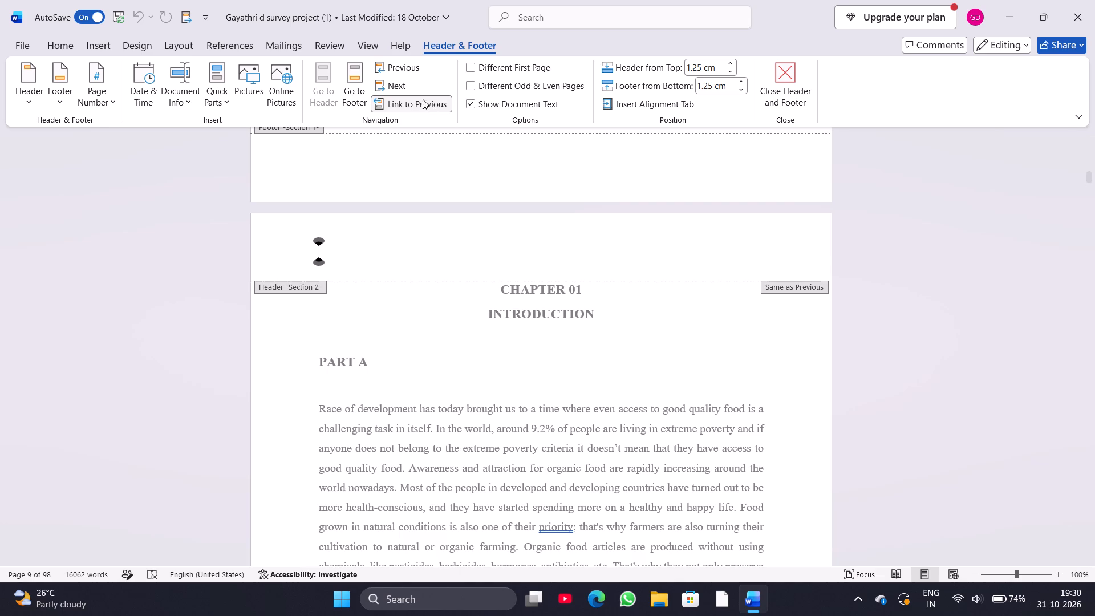
{"action": "left_click", "coordinate": [401, 87]}
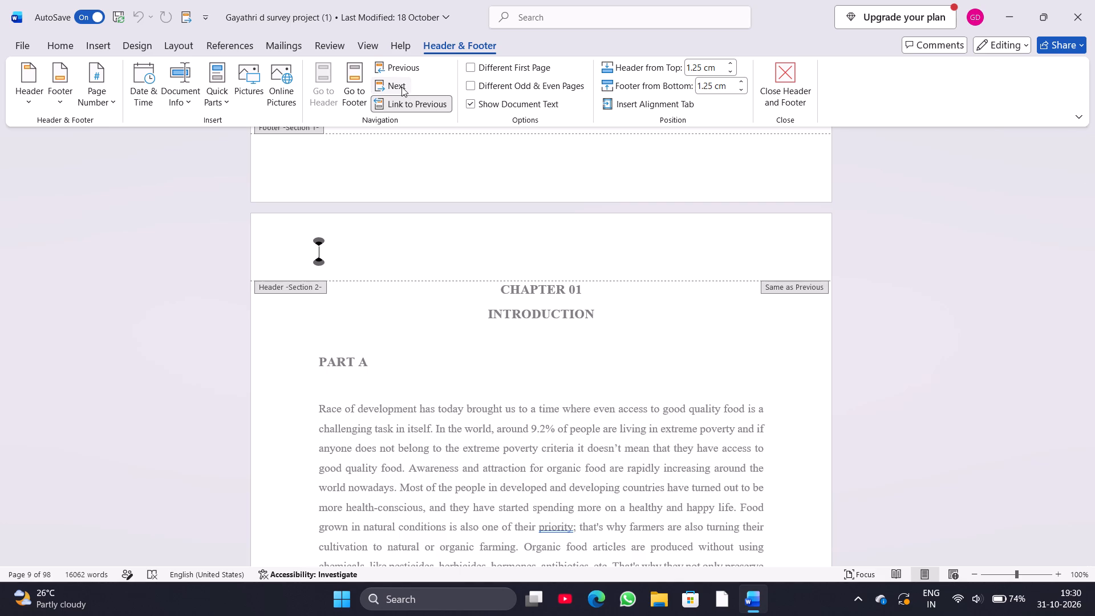
{"action": "left_click", "coordinate": [395, 80]}
Insert the college logo picture, WhatsApp Image 2026-10-14 at 11.22.12 AM from Downloads, into the Chapter 01 page's header.
{"action": "left_click", "coordinate": [107, 40]}
{"action": "left_click", "coordinate": [156, 92]}
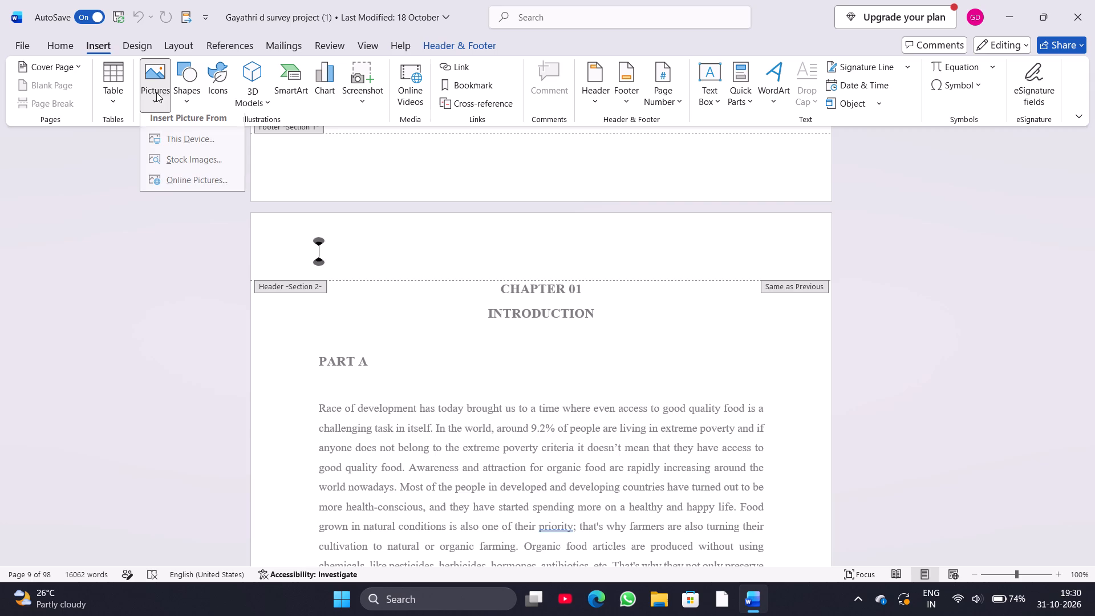
{"action": "left_click", "coordinate": [190, 155]}
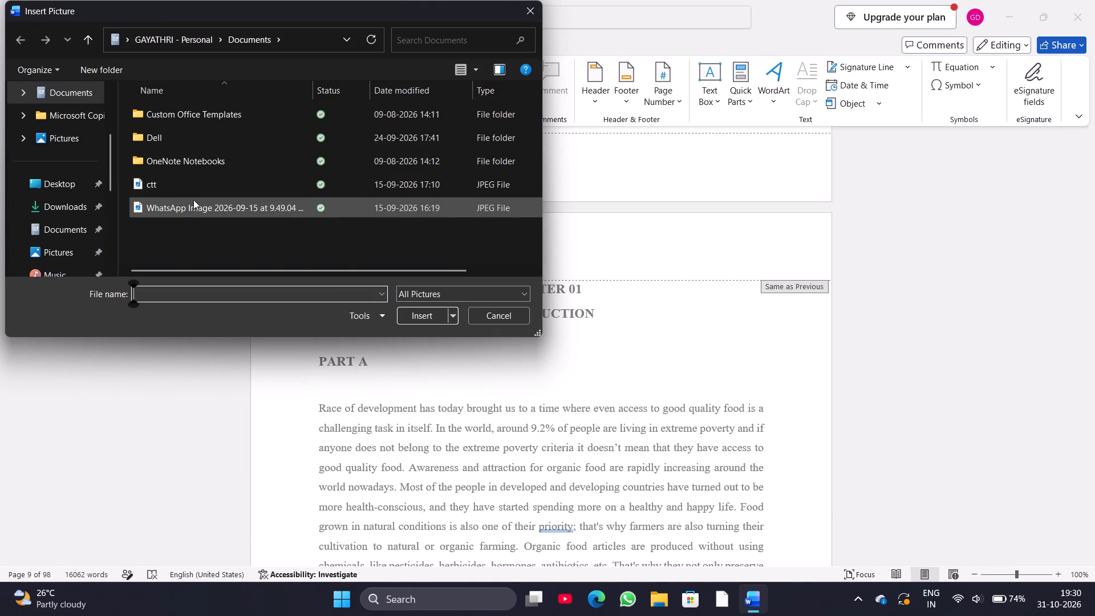
{"action": "left_click", "coordinate": [82, 211]}
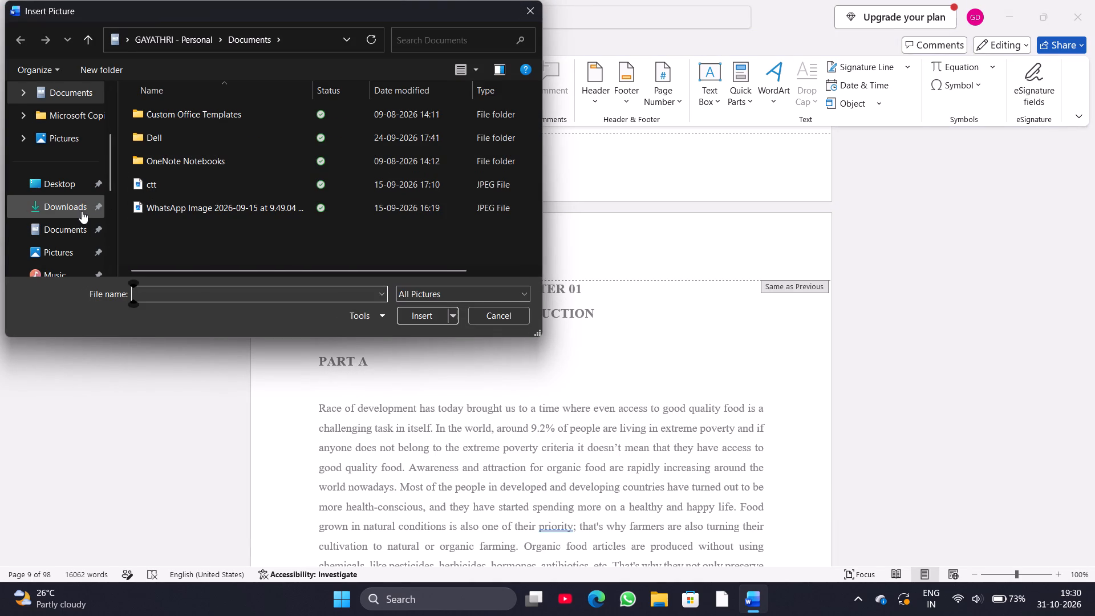
{"action": "left_click", "coordinate": [176, 171]}
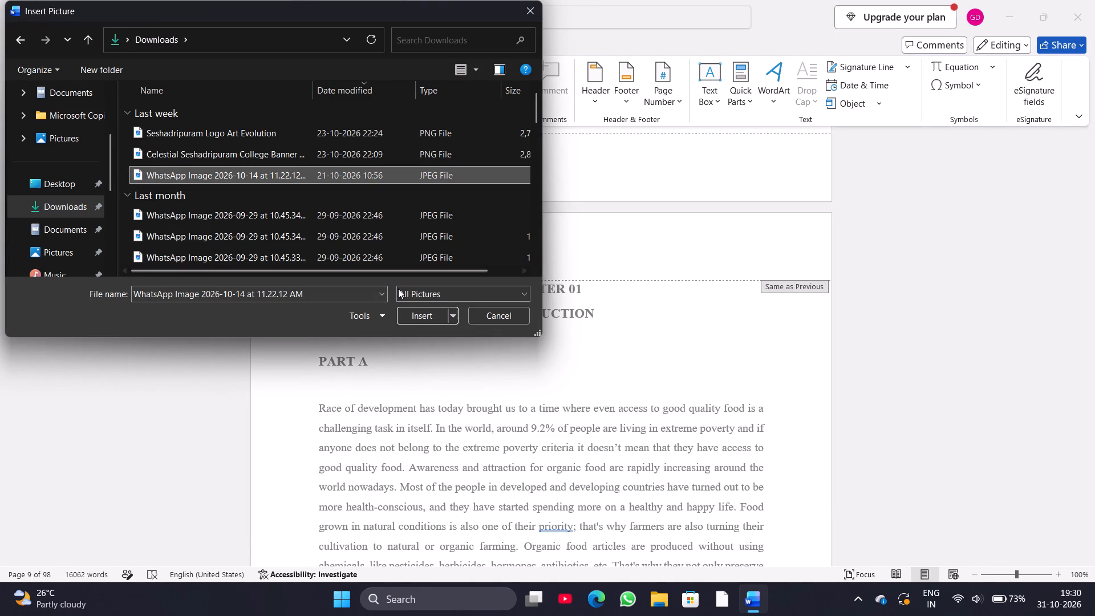
{"action": "left_click", "coordinate": [422, 315]}
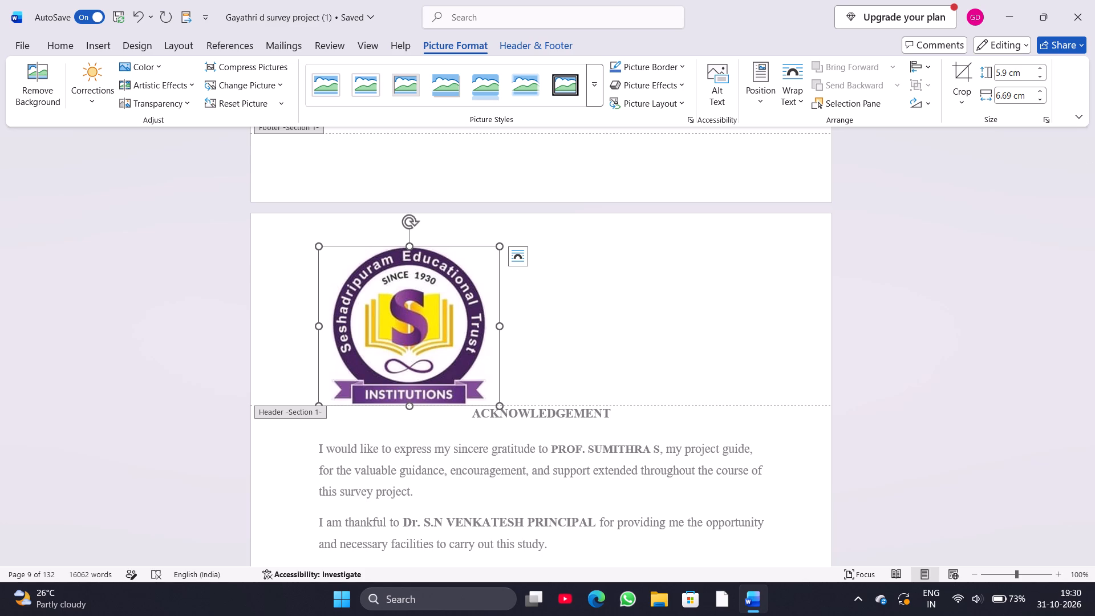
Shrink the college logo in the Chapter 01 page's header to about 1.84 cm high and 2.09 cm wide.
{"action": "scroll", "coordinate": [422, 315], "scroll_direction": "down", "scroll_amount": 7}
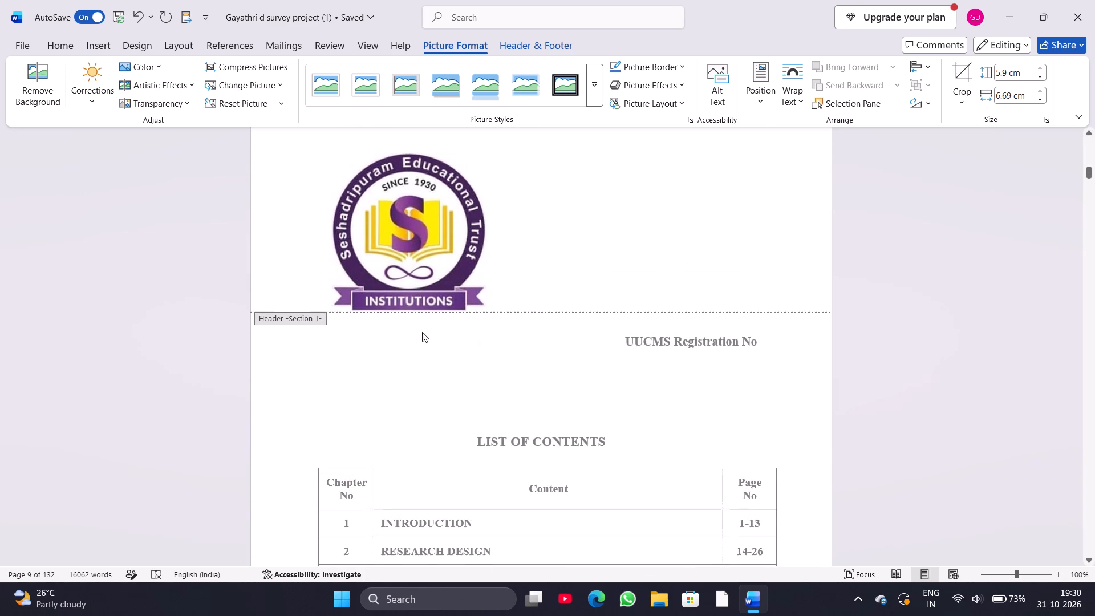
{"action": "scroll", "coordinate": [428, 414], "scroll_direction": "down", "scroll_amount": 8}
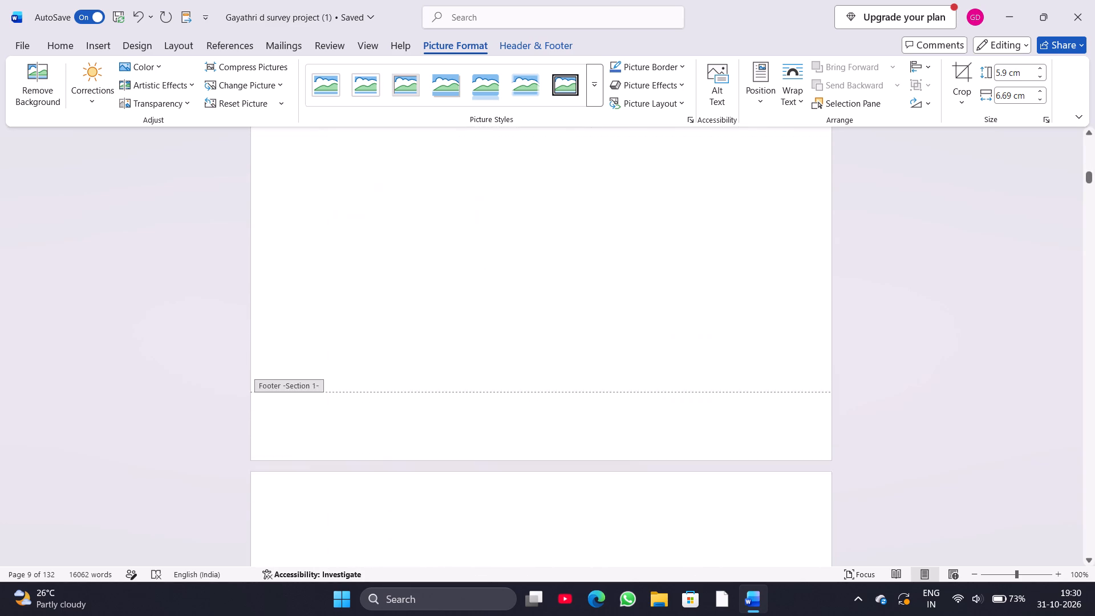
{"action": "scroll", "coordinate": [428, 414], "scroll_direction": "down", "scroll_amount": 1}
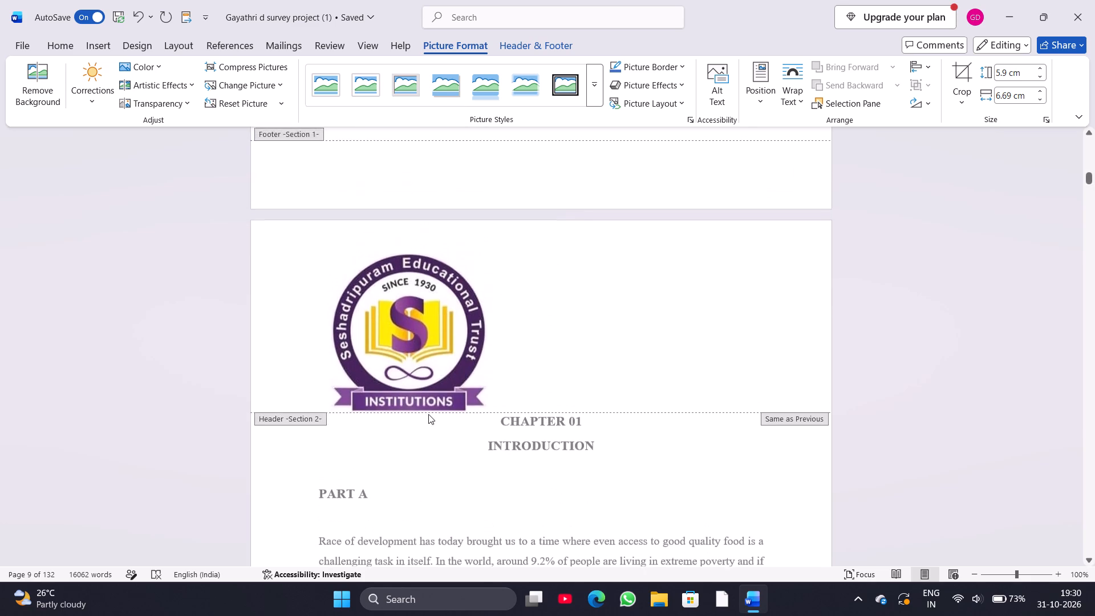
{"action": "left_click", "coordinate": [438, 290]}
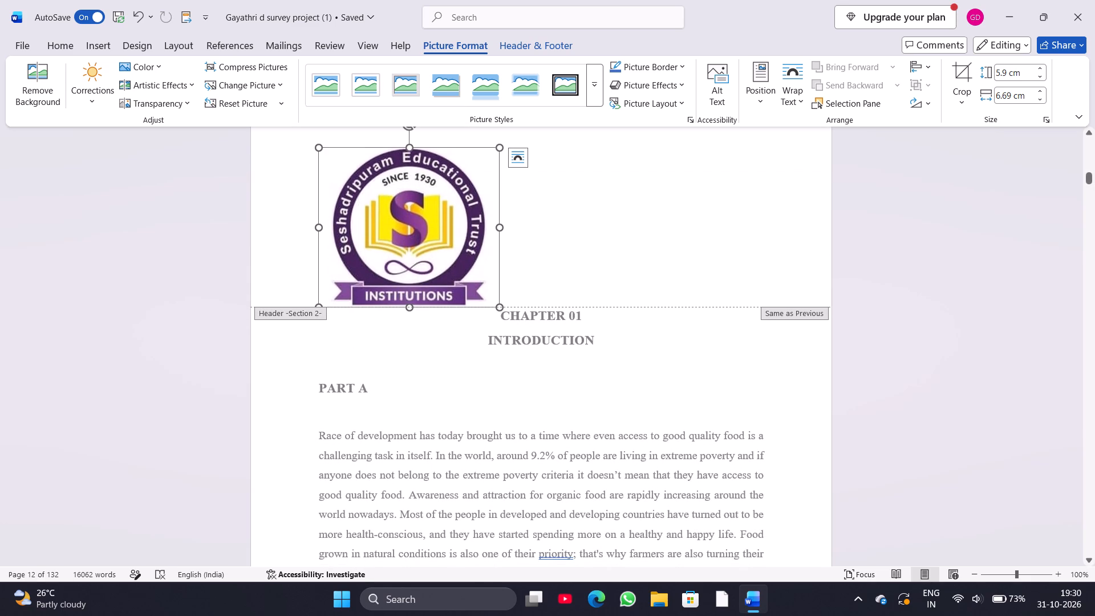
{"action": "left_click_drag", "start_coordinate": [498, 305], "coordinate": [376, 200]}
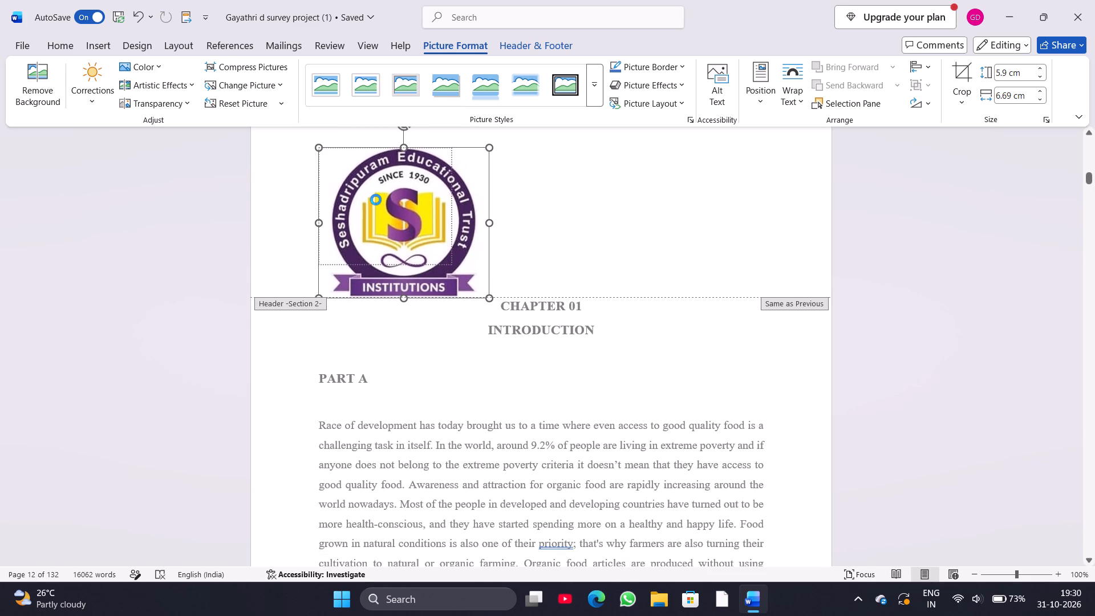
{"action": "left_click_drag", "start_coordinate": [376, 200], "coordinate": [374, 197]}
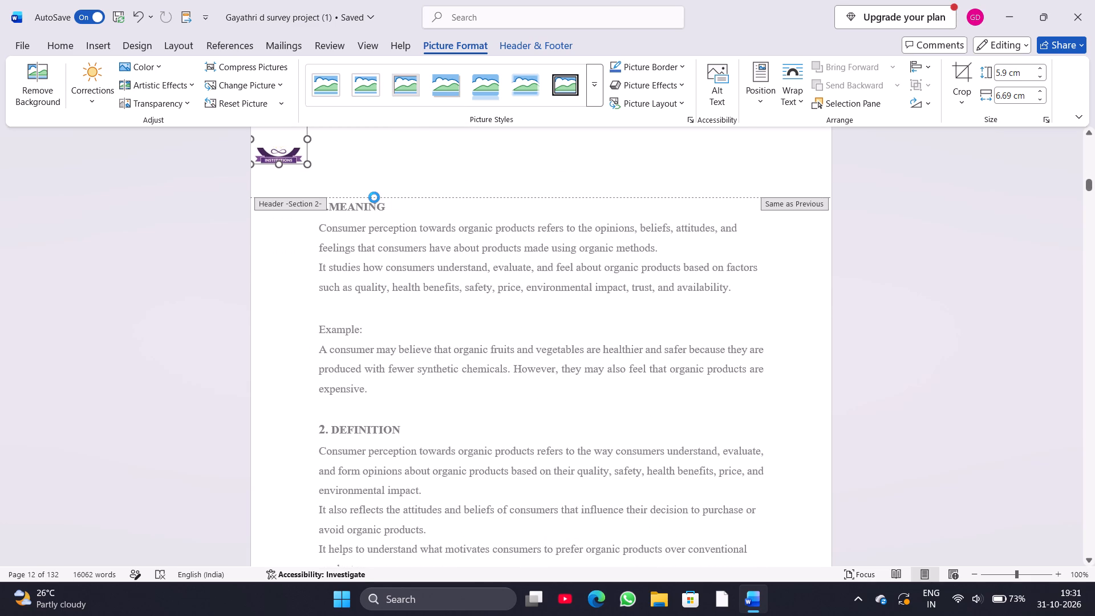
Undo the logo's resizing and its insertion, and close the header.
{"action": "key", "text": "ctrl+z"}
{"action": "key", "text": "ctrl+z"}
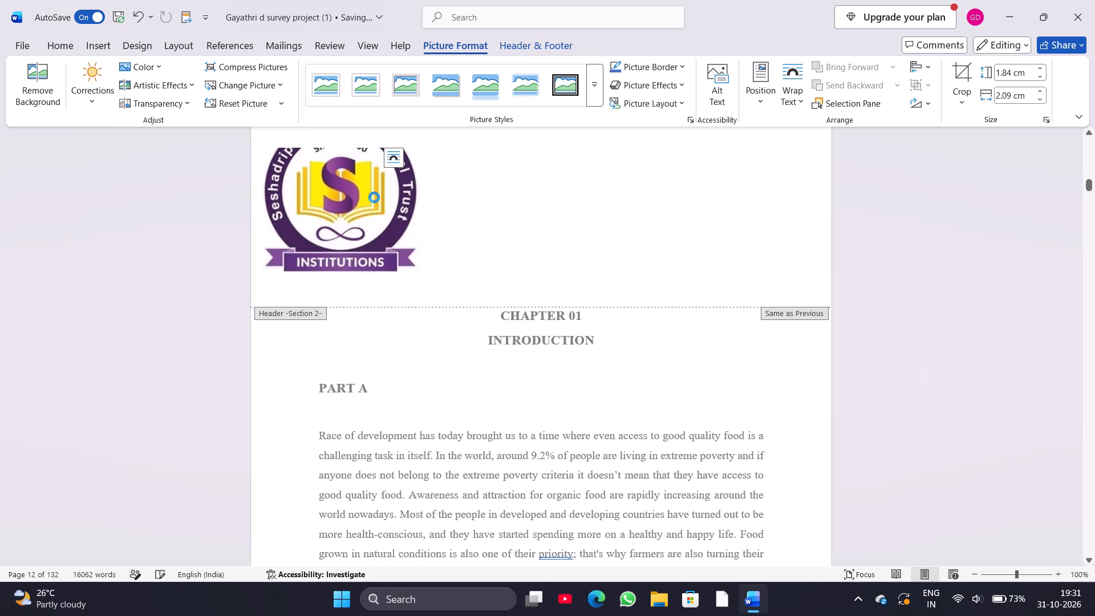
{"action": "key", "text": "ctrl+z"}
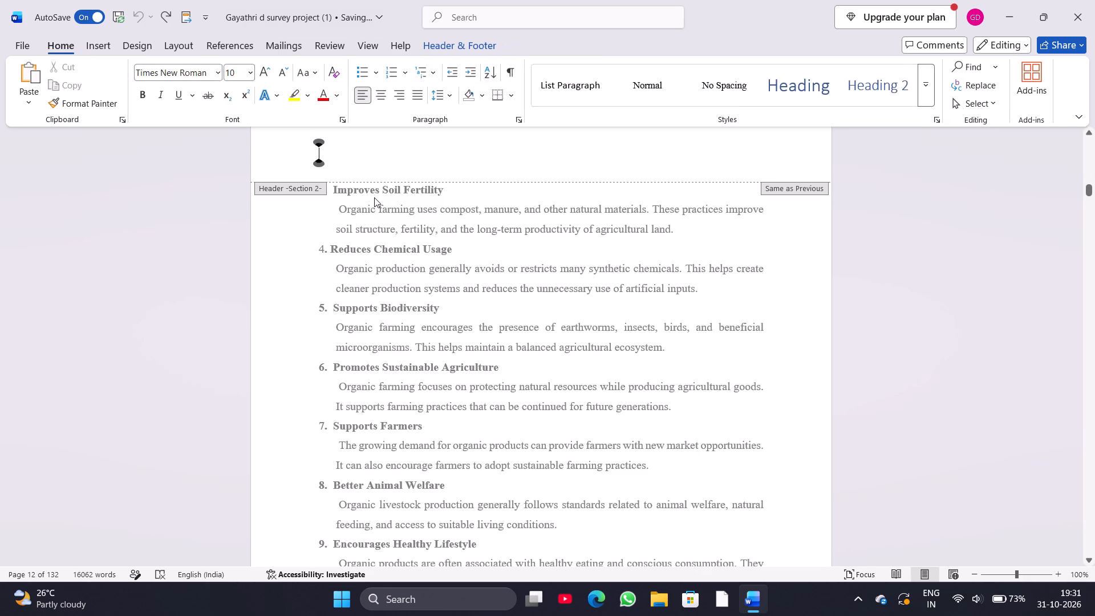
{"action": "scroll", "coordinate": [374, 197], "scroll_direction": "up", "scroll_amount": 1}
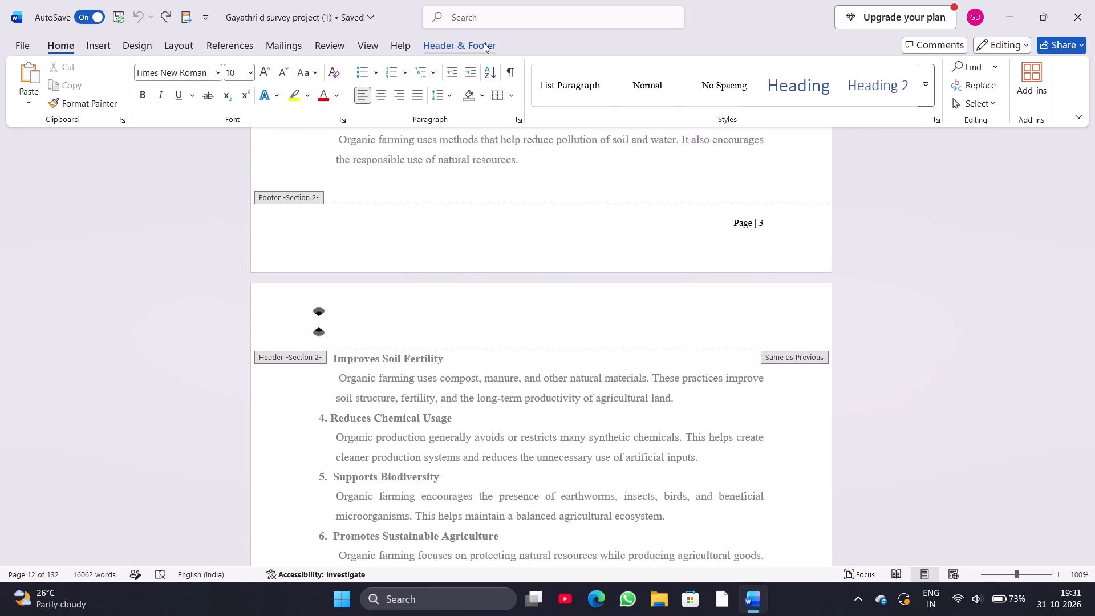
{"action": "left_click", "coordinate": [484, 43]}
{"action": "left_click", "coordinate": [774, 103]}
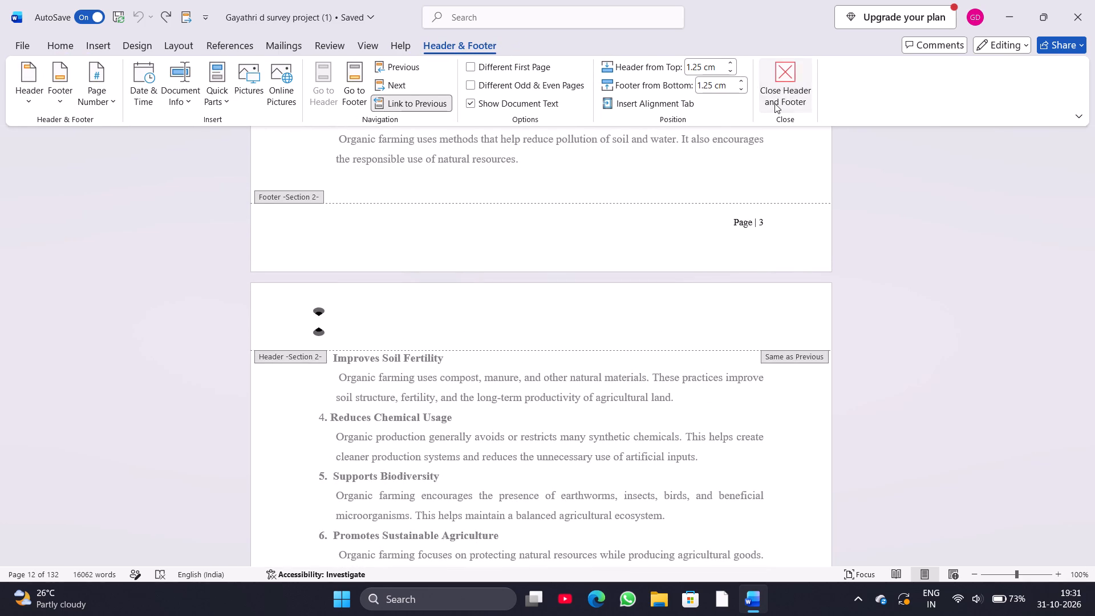
Insert the college logo picture, WhatsApp Image 2026-10-14 at 11.22.12 from Downloads, into the Chapter 01 page's Section 2 header again.
{"action": "scroll", "coordinate": [774, 103], "scroll_direction": "up", "scroll_amount": 1}
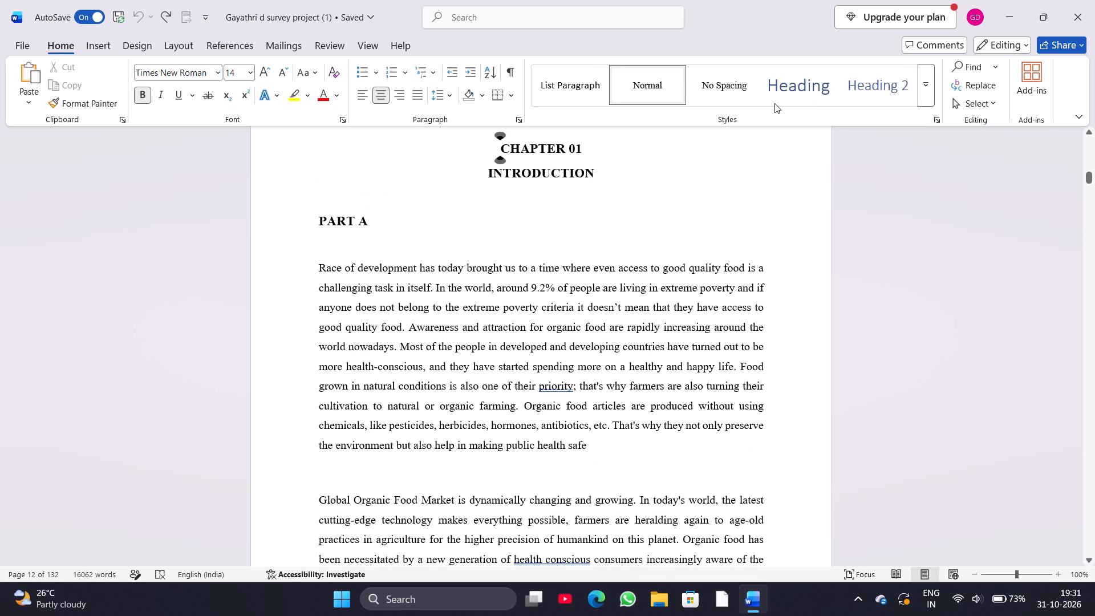
{"action": "scroll", "coordinate": [774, 103], "scroll_direction": "up", "scroll_amount": 3}
{"action": "scroll", "coordinate": [614, 241], "scroll_direction": "up", "scroll_amount": 4}
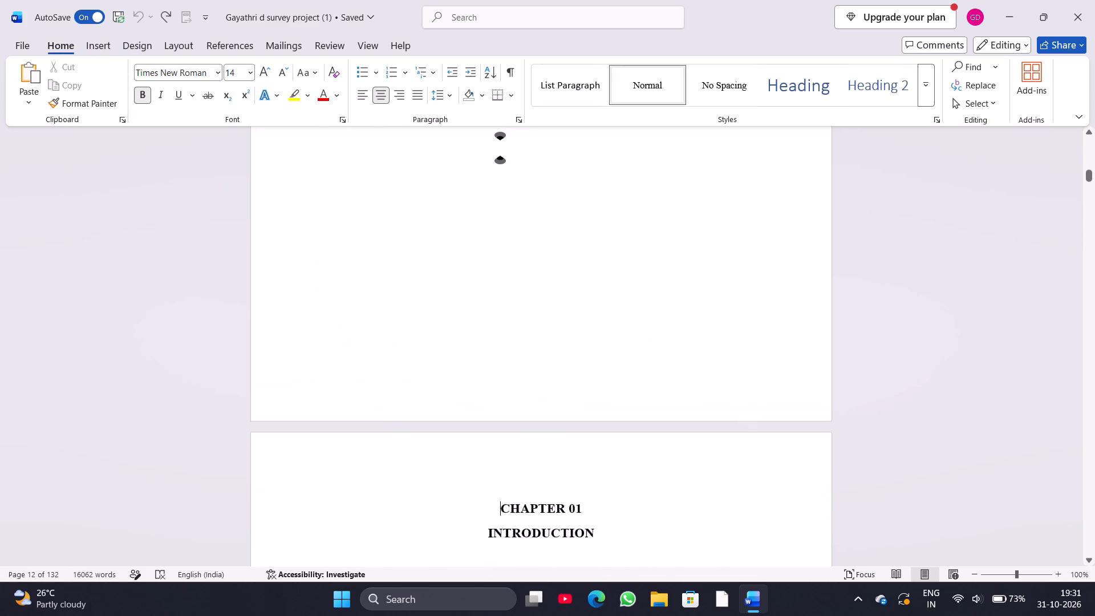
{"action": "scroll", "coordinate": [614, 241], "scroll_direction": "up", "scroll_amount": 1}
{"action": "scroll", "coordinate": [614, 241], "scroll_direction": "down", "scroll_amount": 5}
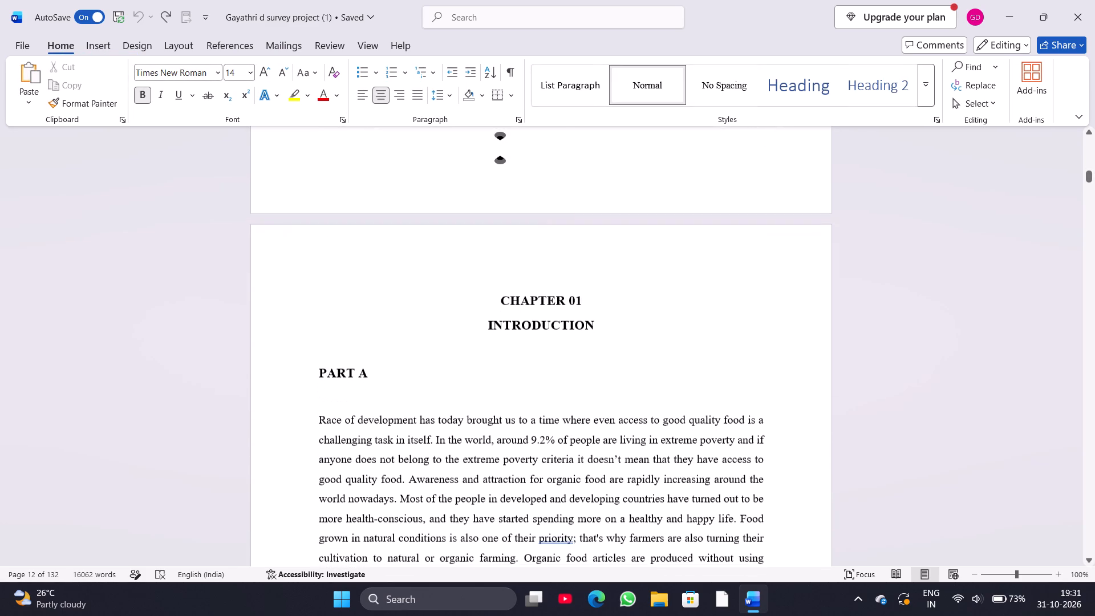
{"action": "double_click", "coordinate": [454, 261]}
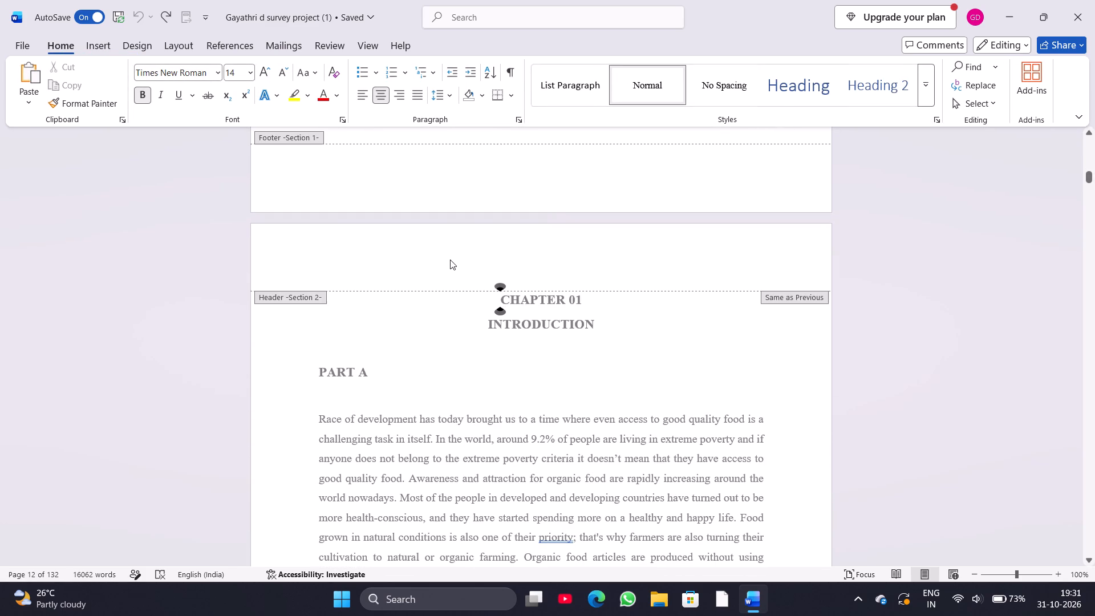
{"action": "left_click", "coordinate": [102, 41]}
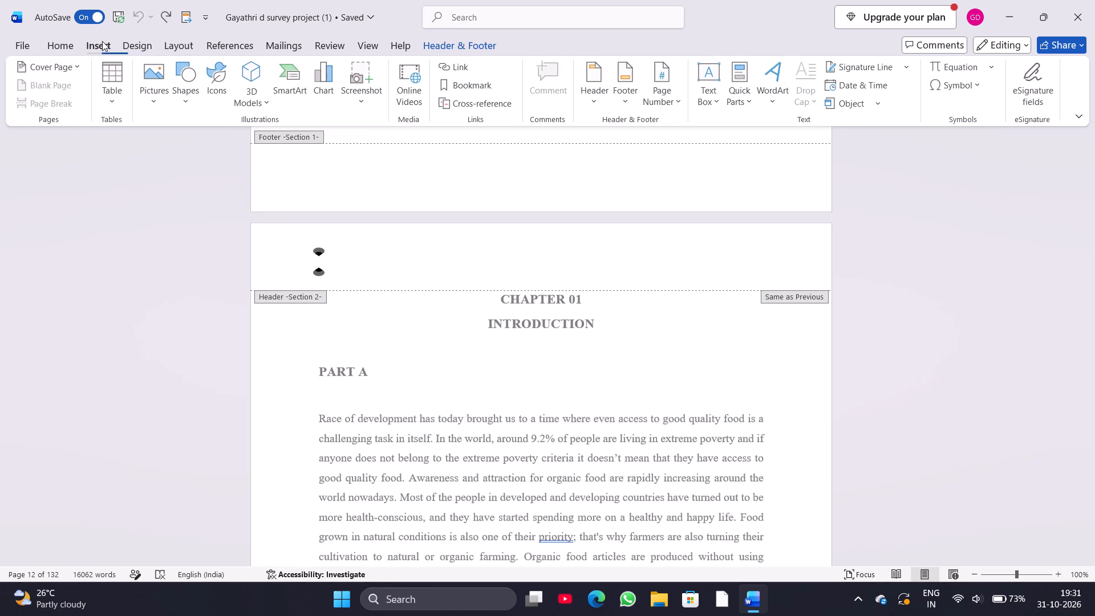
{"action": "left_click", "coordinate": [152, 82]}
{"action": "left_click", "coordinate": [171, 148]}
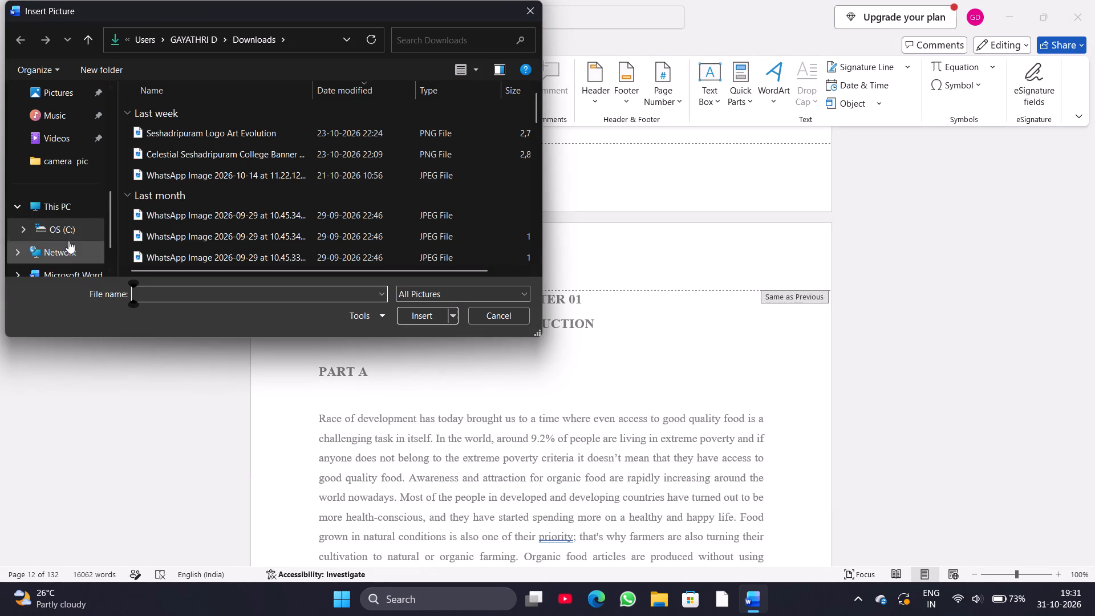
{"action": "left_click", "coordinate": [205, 171]}
{"action": "left_click", "coordinate": [412, 316]}
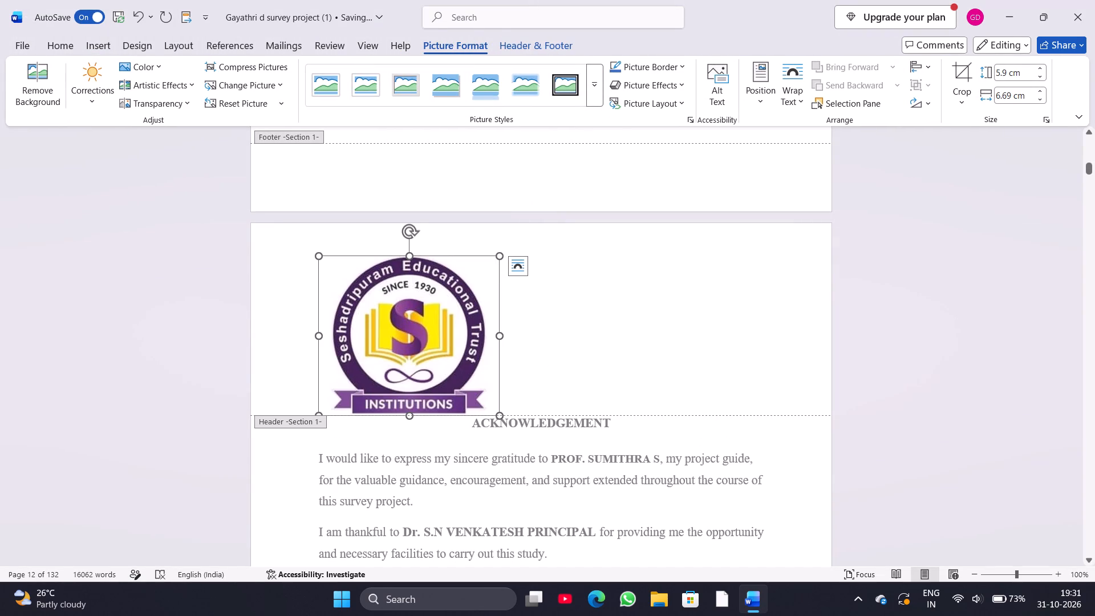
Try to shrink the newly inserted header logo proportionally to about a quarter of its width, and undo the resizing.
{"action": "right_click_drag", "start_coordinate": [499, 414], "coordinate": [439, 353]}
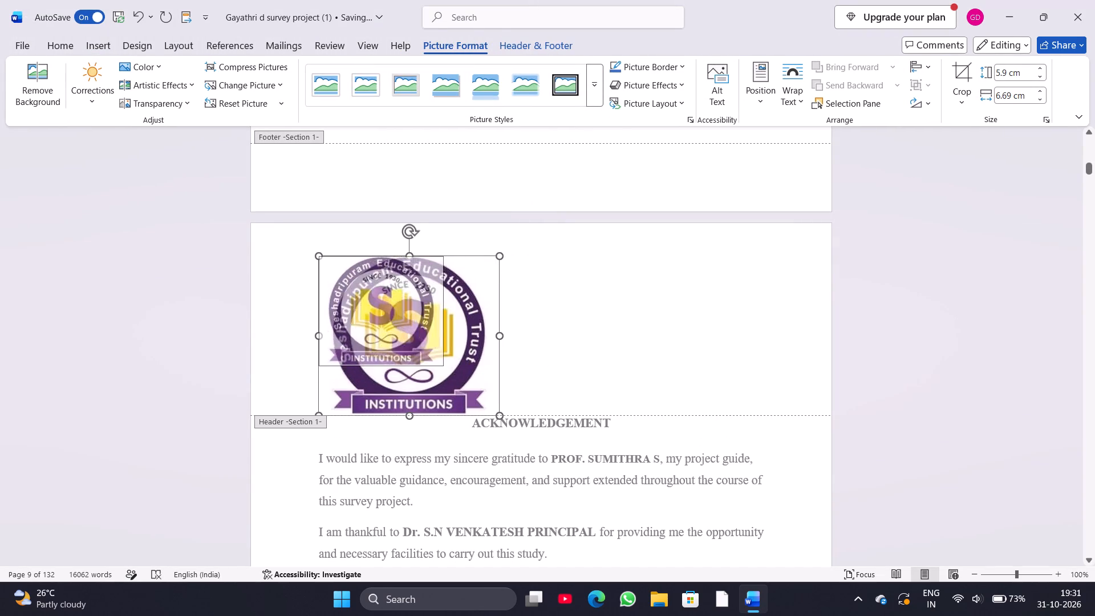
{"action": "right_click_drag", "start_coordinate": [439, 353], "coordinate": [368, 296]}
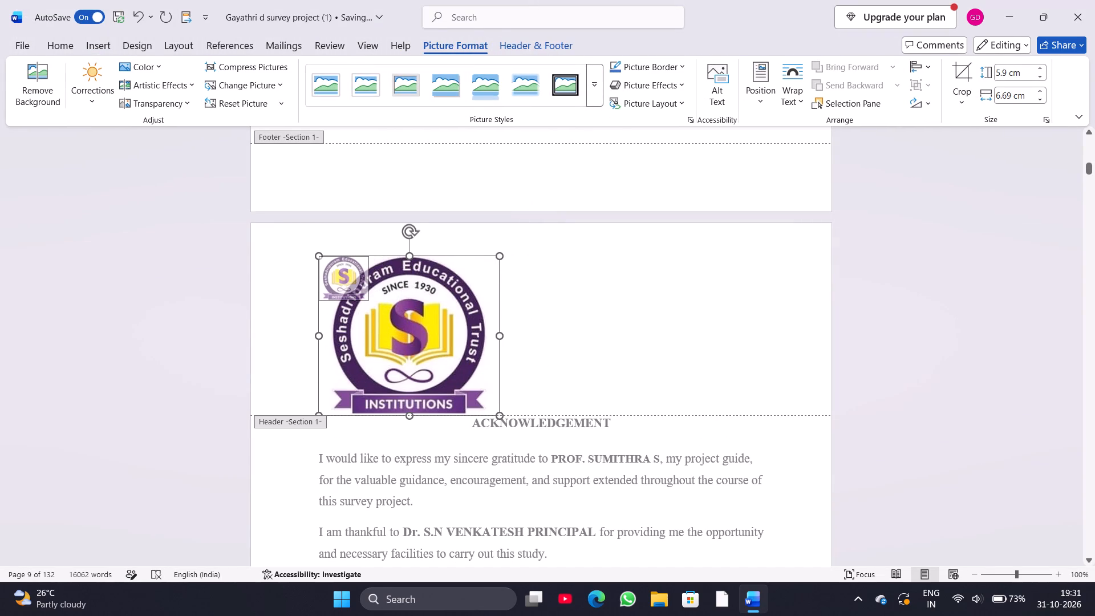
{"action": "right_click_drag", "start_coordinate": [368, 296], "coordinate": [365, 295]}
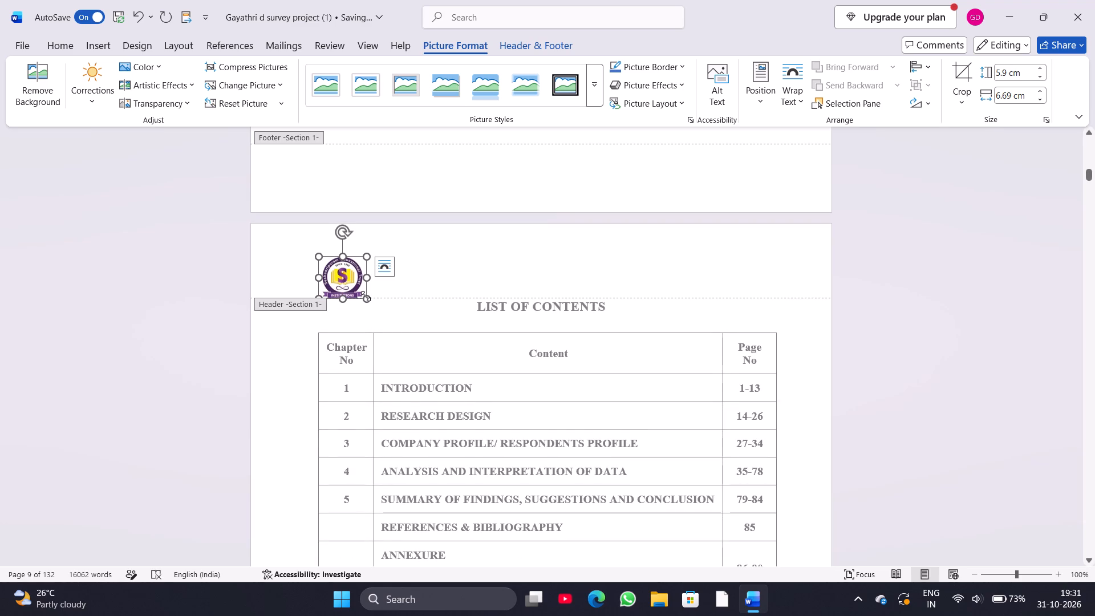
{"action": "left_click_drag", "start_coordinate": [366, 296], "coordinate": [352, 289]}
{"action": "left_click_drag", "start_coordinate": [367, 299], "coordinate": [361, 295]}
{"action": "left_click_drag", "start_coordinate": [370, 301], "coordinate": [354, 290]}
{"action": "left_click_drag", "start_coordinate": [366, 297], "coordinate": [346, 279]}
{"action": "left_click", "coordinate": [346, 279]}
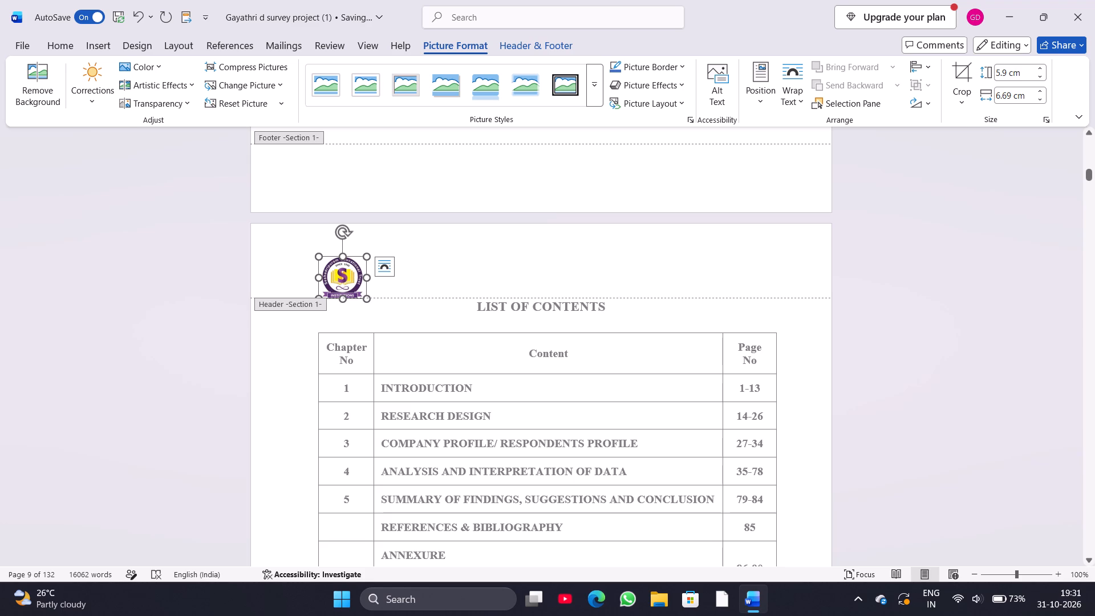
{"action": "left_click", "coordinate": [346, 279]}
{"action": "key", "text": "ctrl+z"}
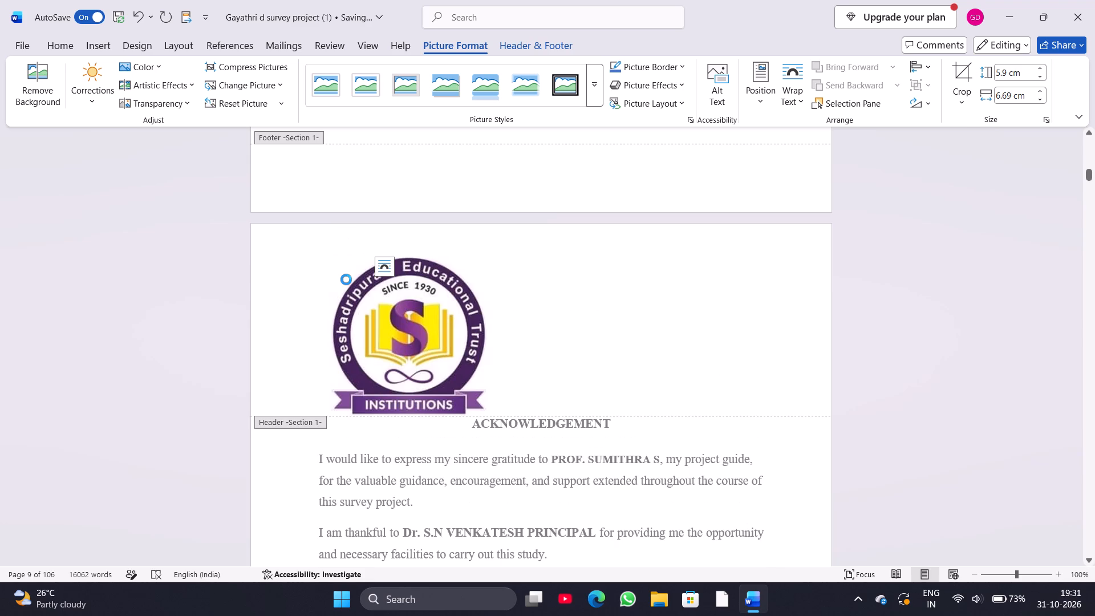
Shrink the college logo in the header to about 1.46 cm high by 1.65 cm wide and deselect it.
{"action": "left_click", "coordinate": [461, 388]}
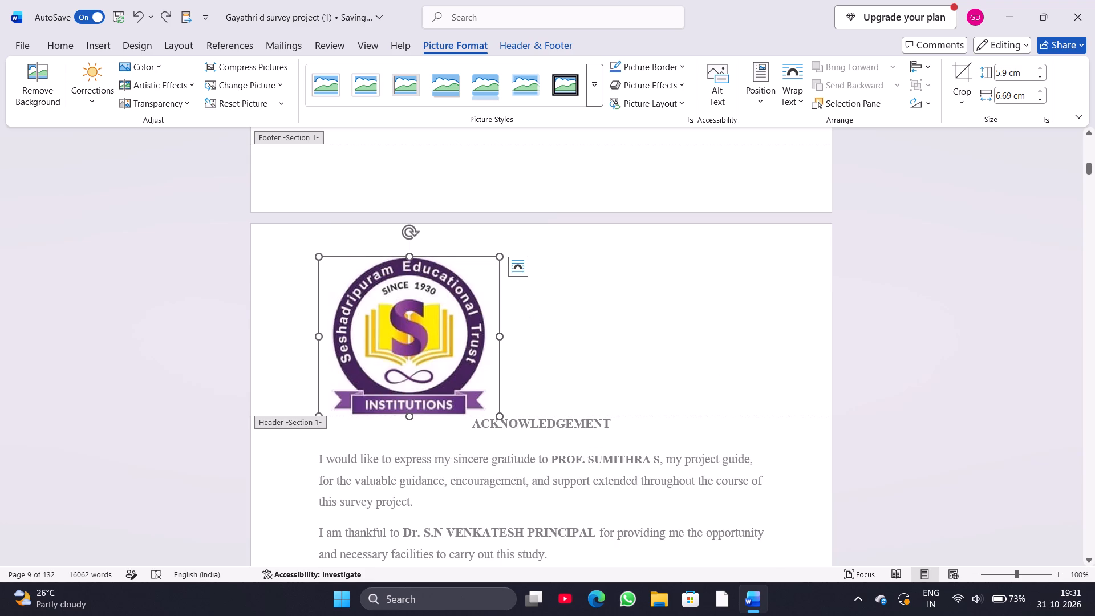
{"action": "right_click_drag", "start_coordinate": [499, 417], "coordinate": [375, 340]}
{"action": "right_click_drag", "start_coordinate": [500, 417], "coordinate": [425, 338]}
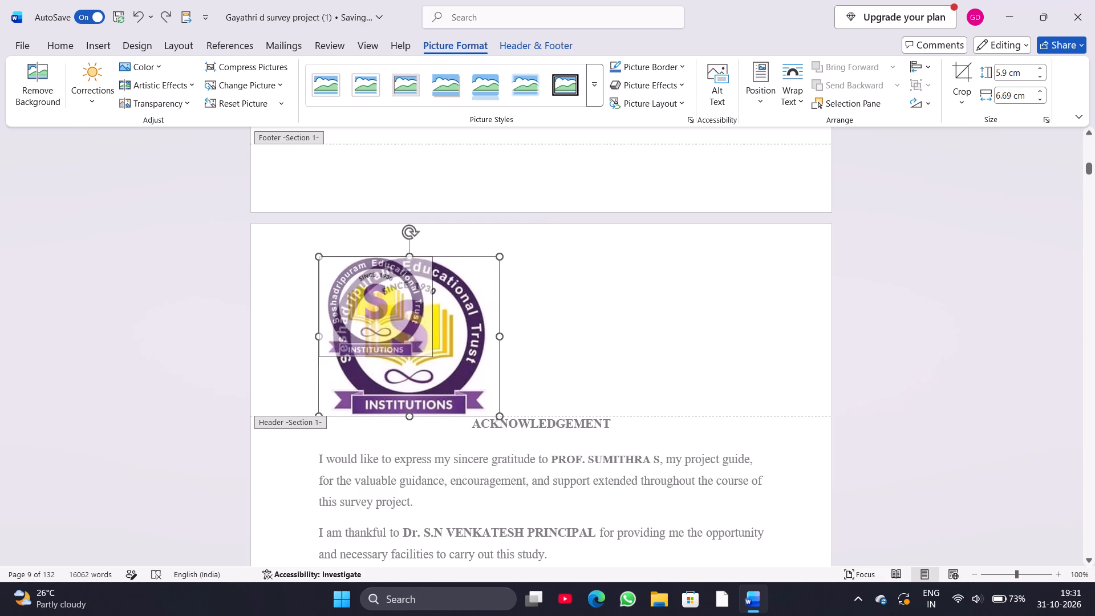
{"action": "right_click_drag", "start_coordinate": [425, 338], "coordinate": [369, 285]}
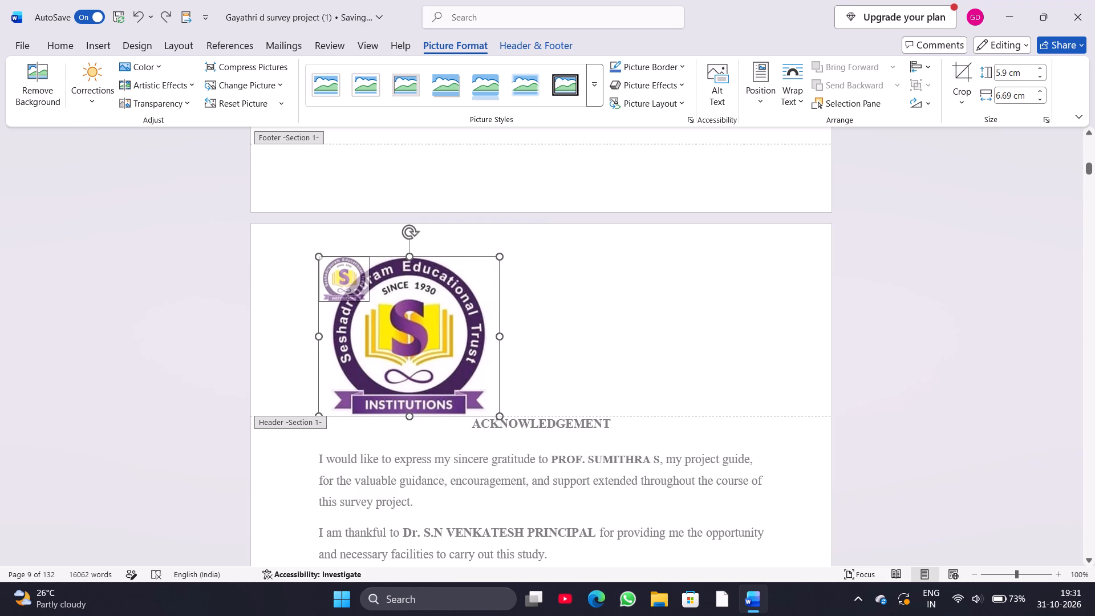
{"action": "right_click_drag", "start_coordinate": [369, 285], "coordinate": [366, 282]}
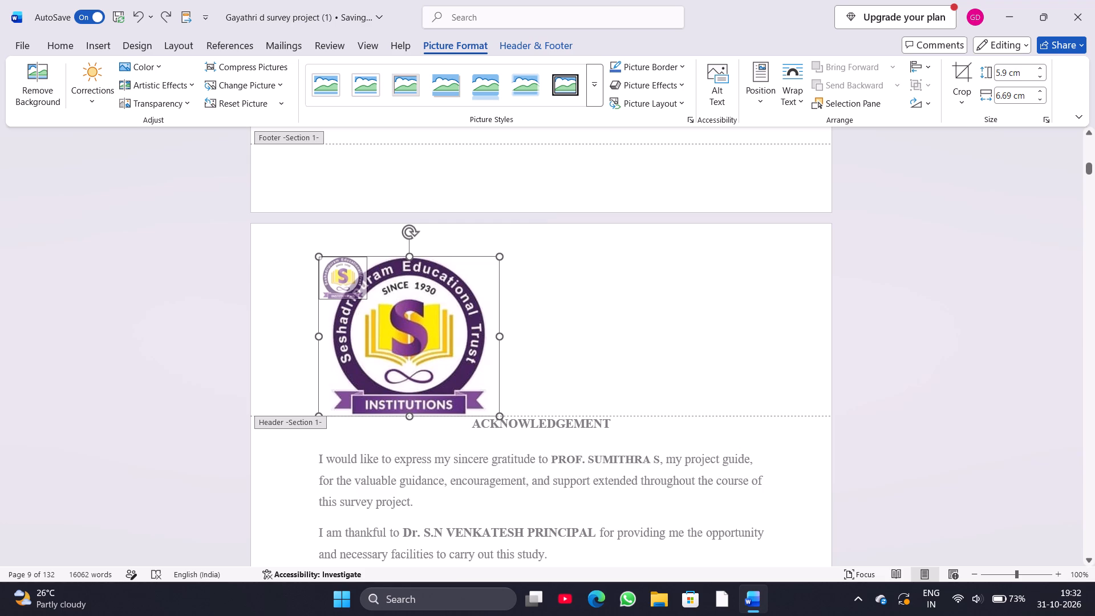
{"action": "right_click_drag", "start_coordinate": [366, 282], "coordinate": [363, 280]}
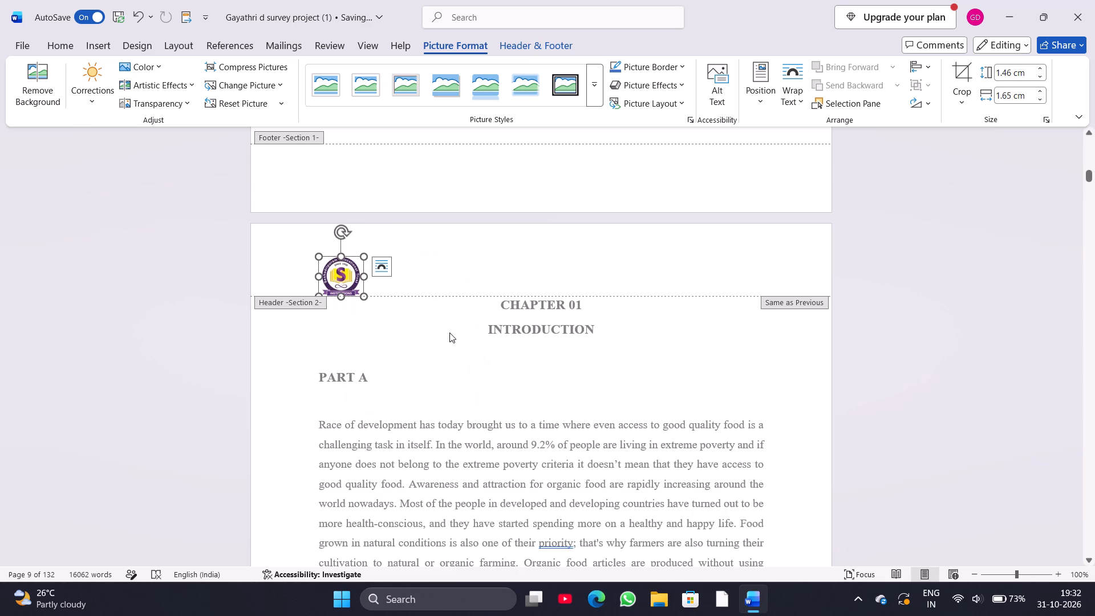
{"action": "left_click", "coordinate": [379, 283]}
{"action": "double_click", "coordinate": [378, 286]}
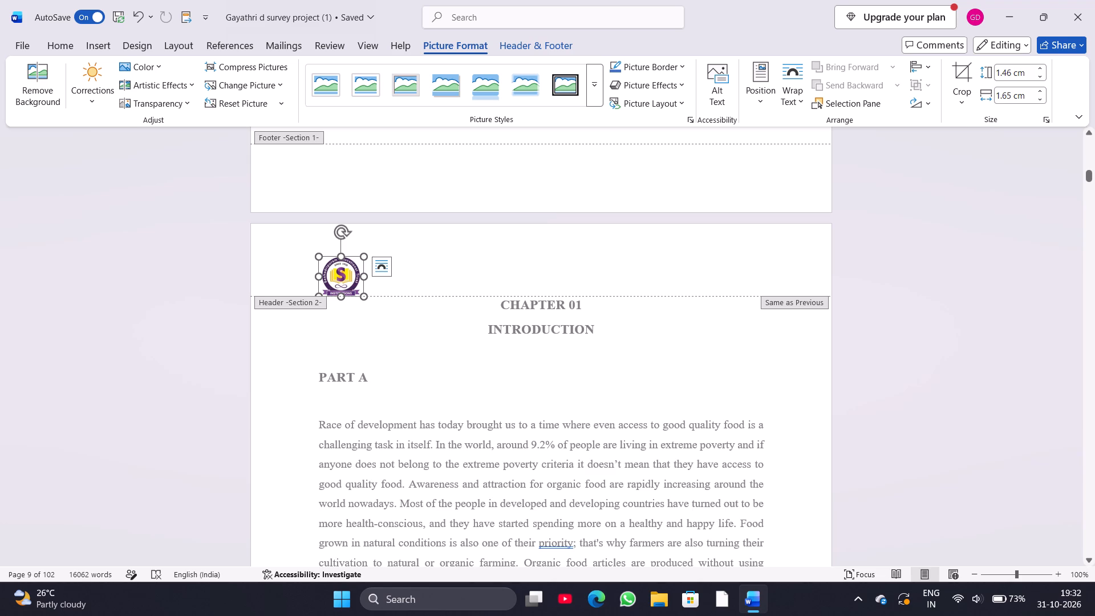
{"action": "left_click", "coordinate": [378, 286]}
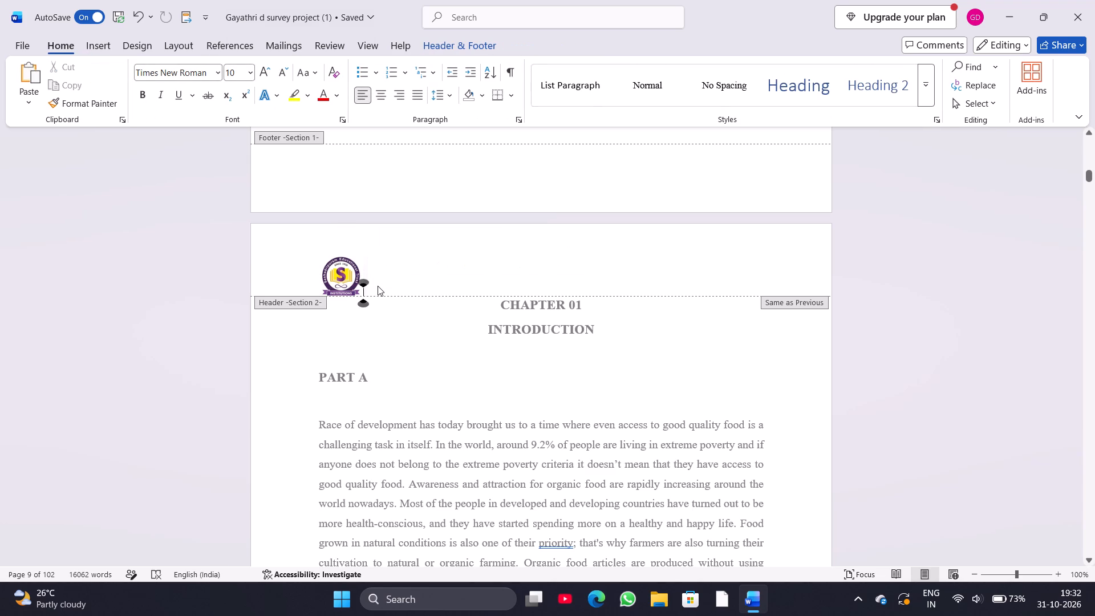
Check how the small header logo sits on the pages from the student declaration through to Chapter 01.
{"action": "scroll", "coordinate": [378, 286], "scroll_direction": "up", "scroll_amount": 6}
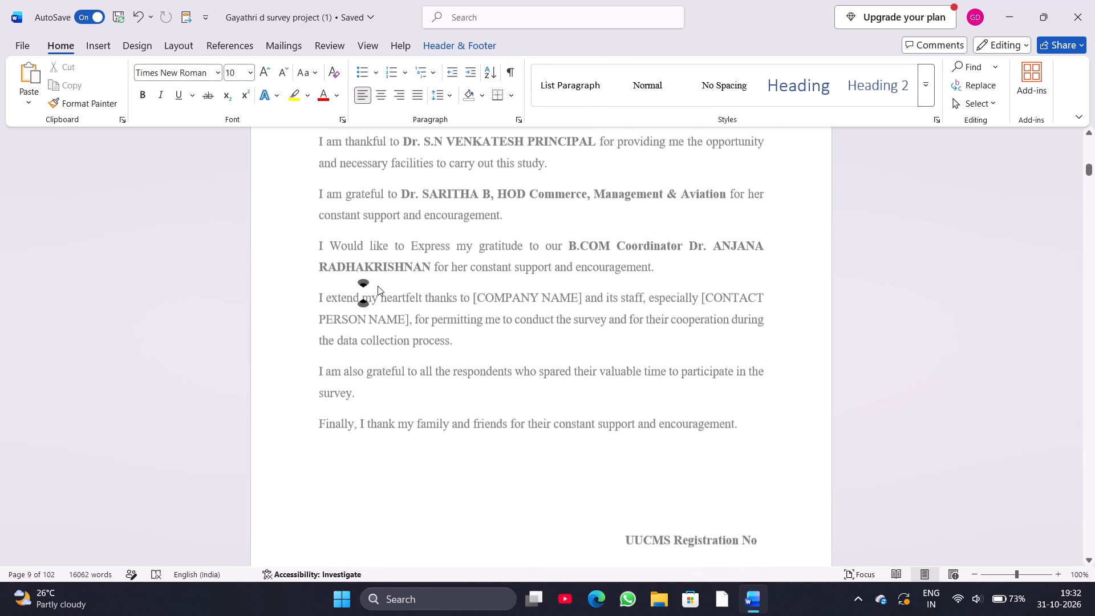
{"action": "scroll", "coordinate": [378, 286], "scroll_direction": "up", "scroll_amount": 6}
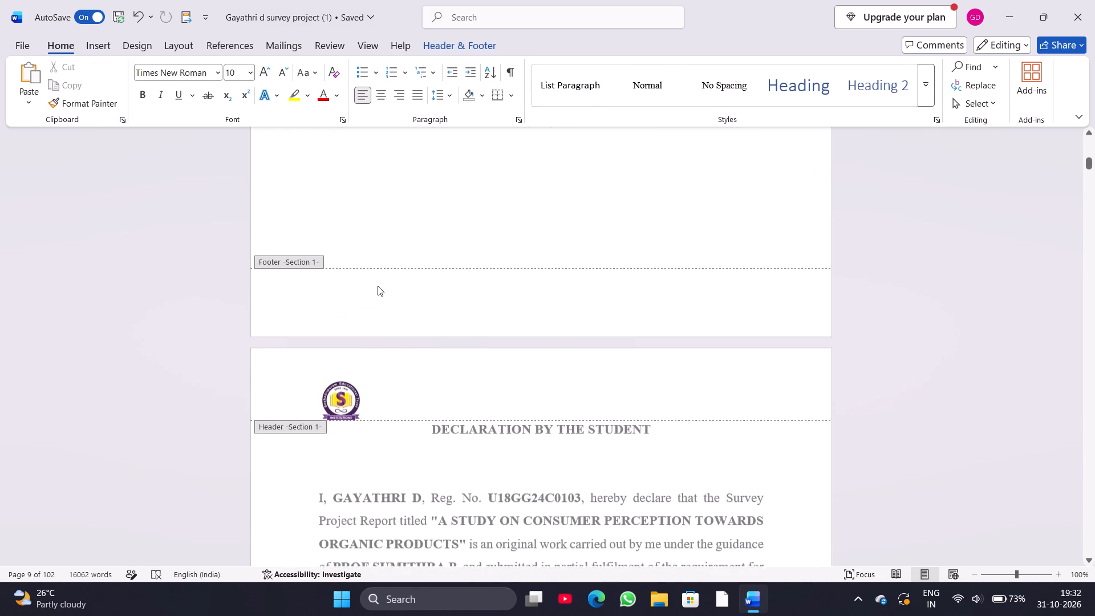
{"action": "scroll", "coordinate": [378, 286], "scroll_direction": "up", "scroll_amount": 1}
{"action": "scroll", "coordinate": [378, 286], "scroll_direction": "down", "scroll_amount": 1}
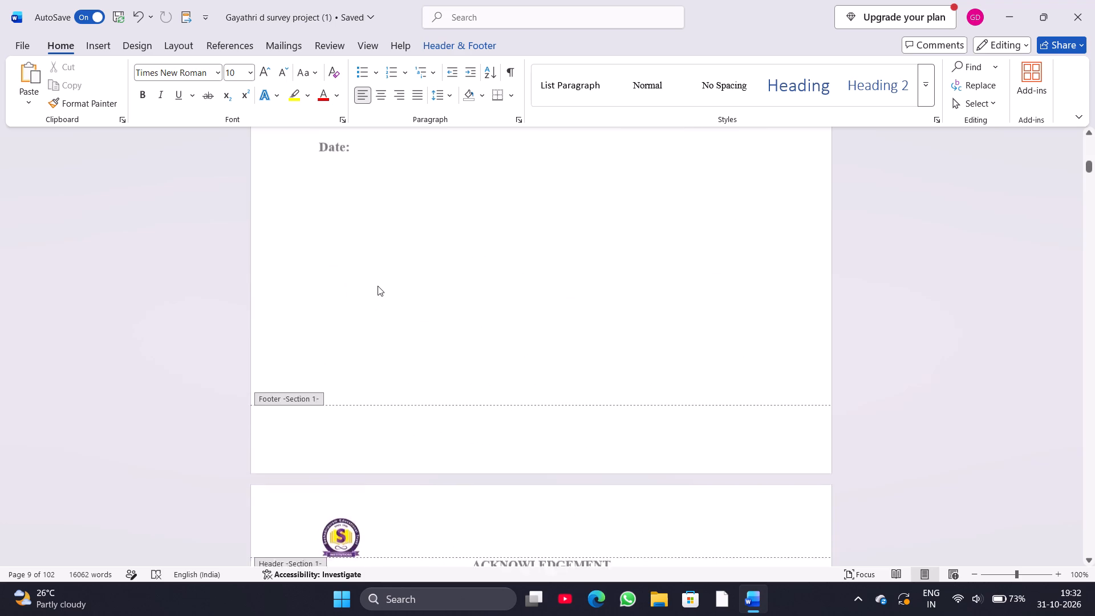
{"action": "scroll", "coordinate": [378, 286], "scroll_direction": "down", "scroll_amount": 5}
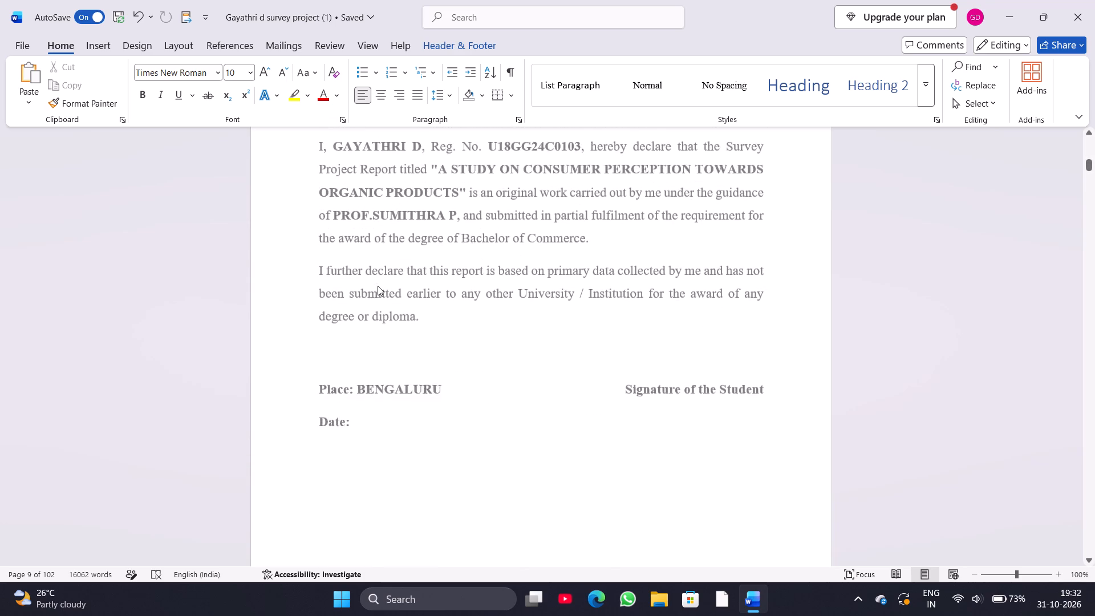
{"action": "scroll", "coordinate": [378, 286], "scroll_direction": "down", "scroll_amount": 6}
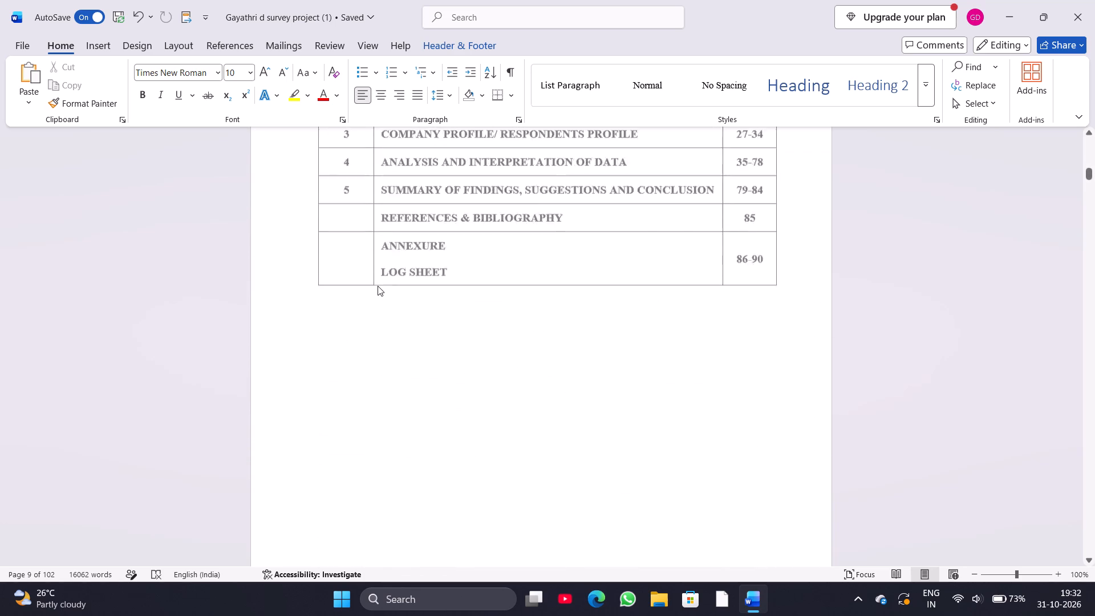
{"action": "scroll", "coordinate": [378, 286], "scroll_direction": "down", "scroll_amount": 2}
Add the text "A STUDY ON CONSUMER" after the logo in the header on the Chapter 01 page.
{"action": "double_click", "coordinate": [370, 232]}
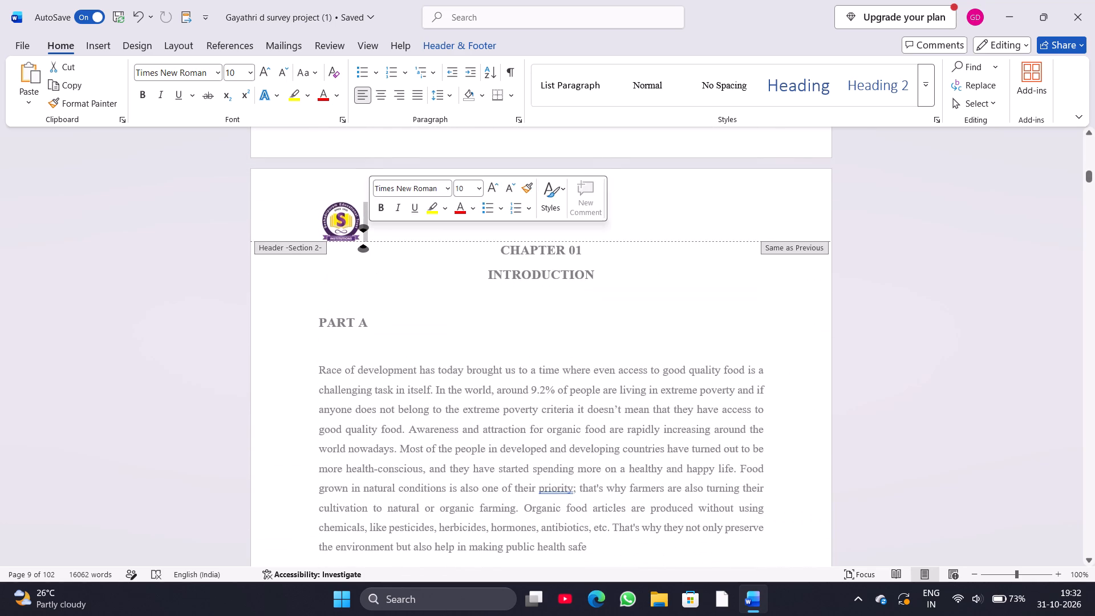
{"action": "key", "text": "space"}
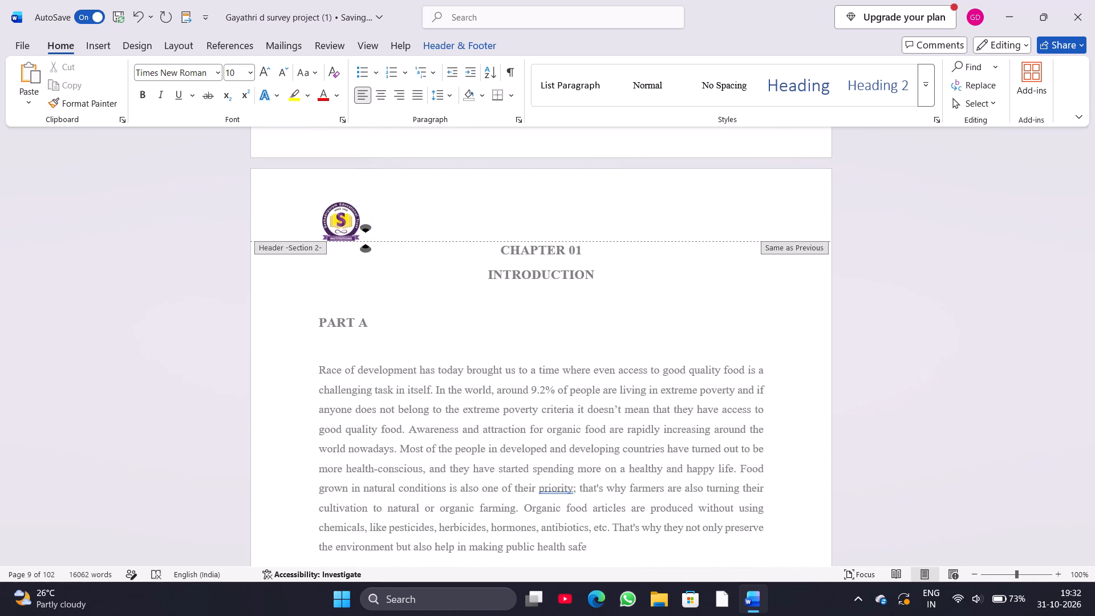
{"action": "type", "text": "A STUDY"}
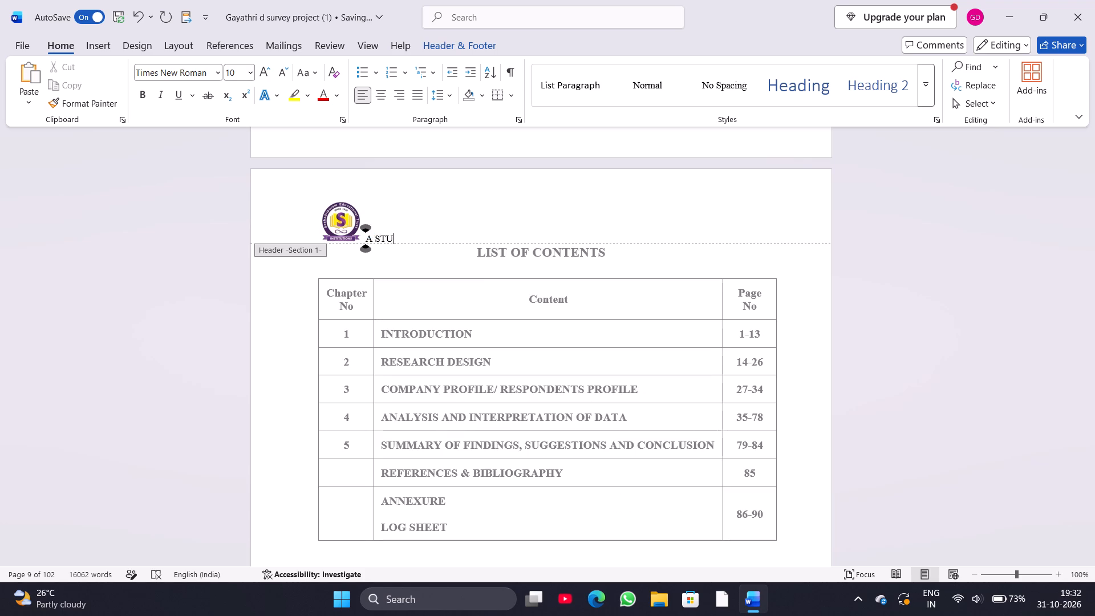
{"action": "scroll", "coordinate": [370, 232], "scroll_direction": "down", "scroll_amount": 4}
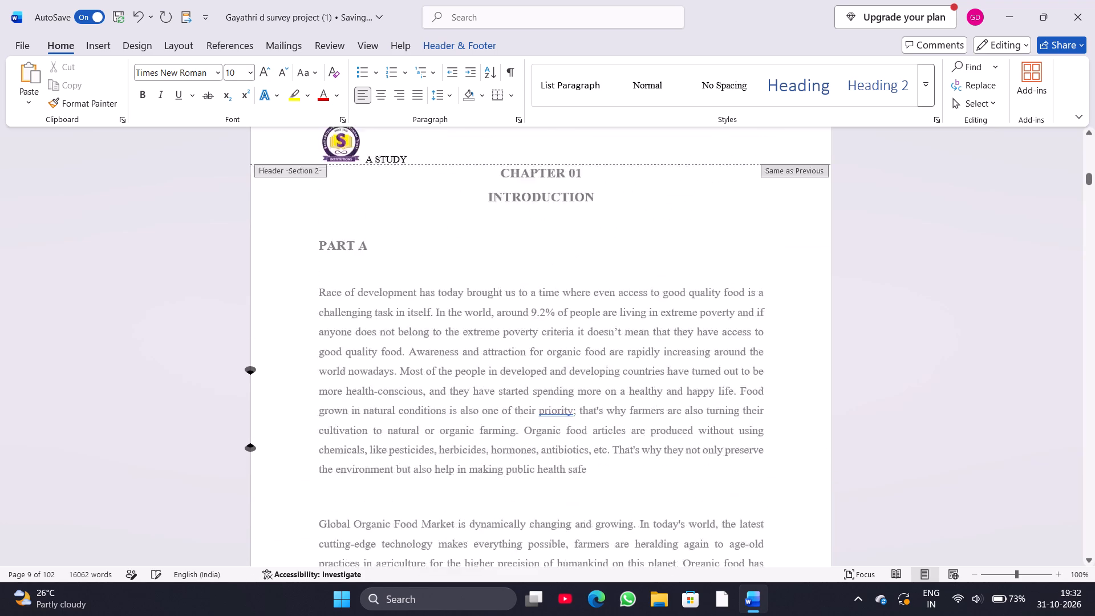
{"action": "left_click", "coordinate": [412, 277]}
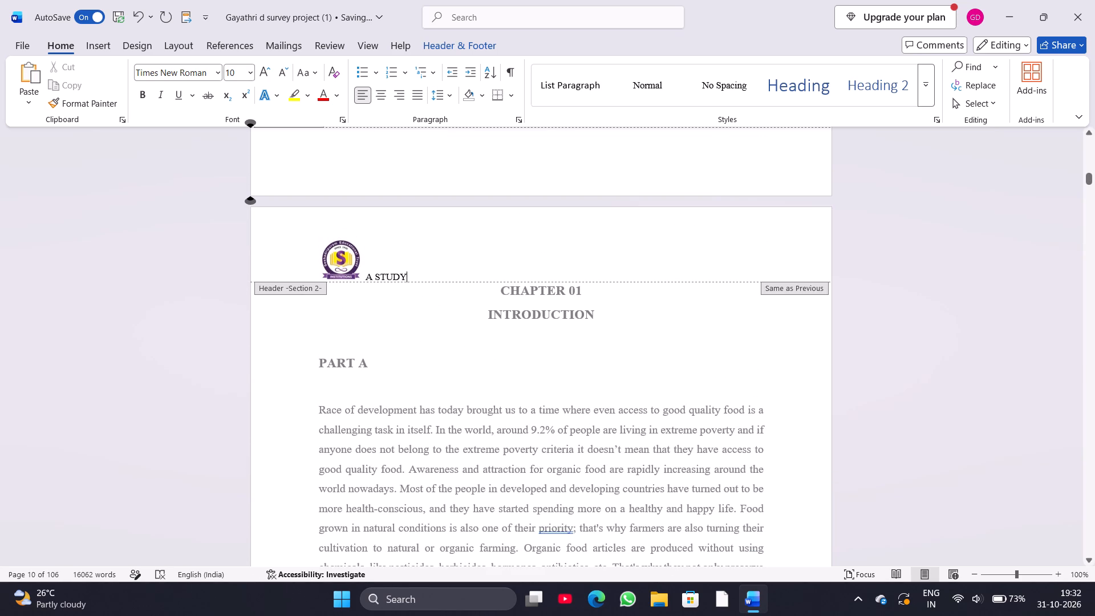
{"action": "key", "text": "space"}
{"action": "type", "text": "ON"}
{"action": "key", "text": "space"}
{"action": "type", "text": "CONSUMER"}
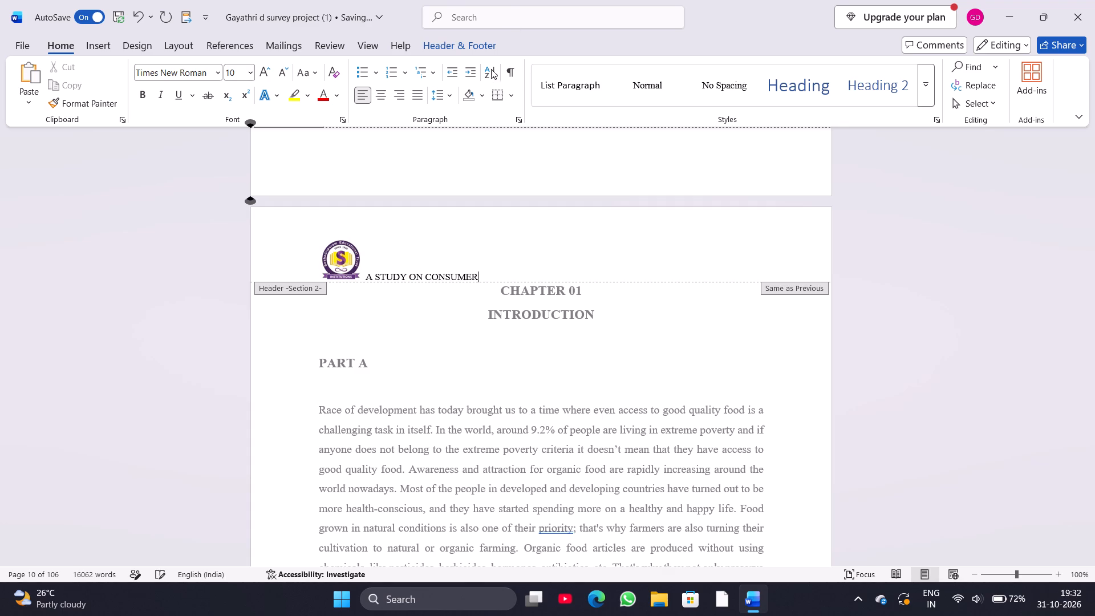
Unlink the Section 2 header on the Chapter 01 page from the previous section's header.
{"action": "left_click", "coordinate": [465, 51]}
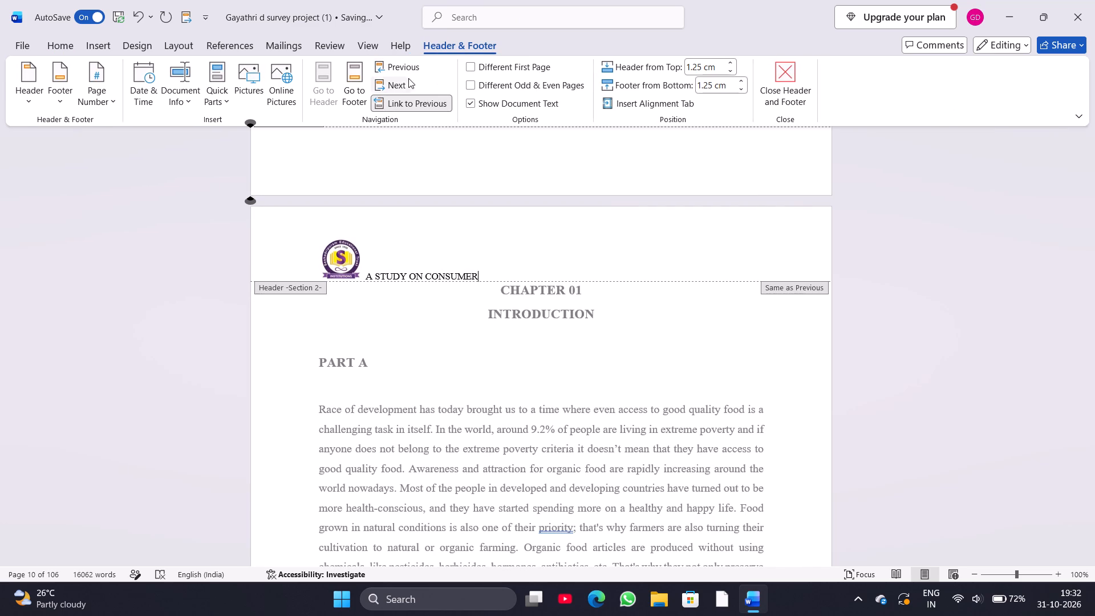
{"action": "left_click", "coordinate": [400, 78]}
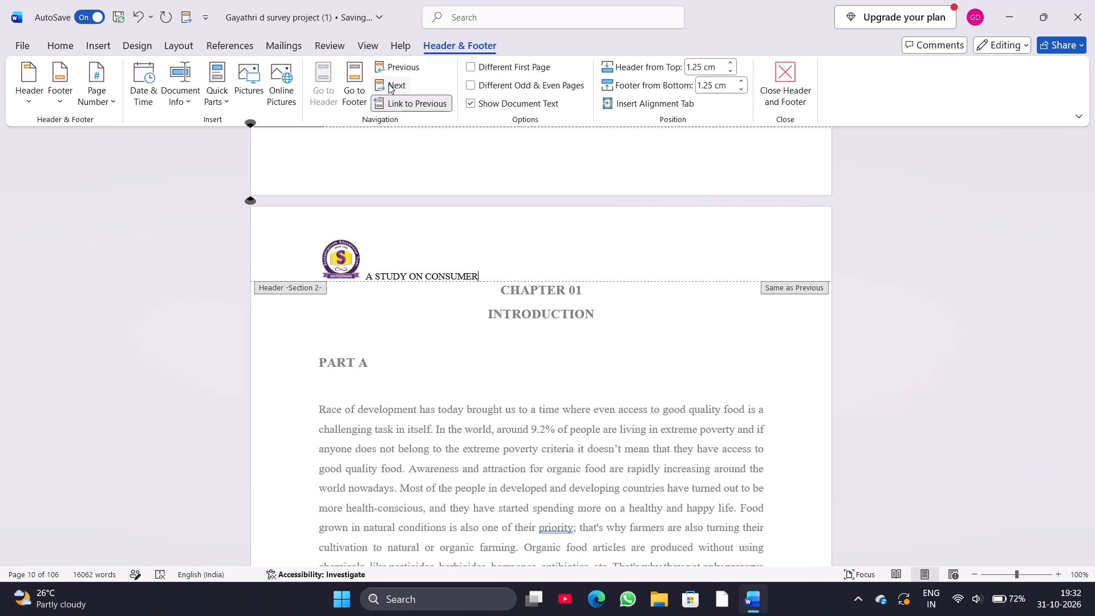
{"action": "left_click", "coordinate": [390, 95]}
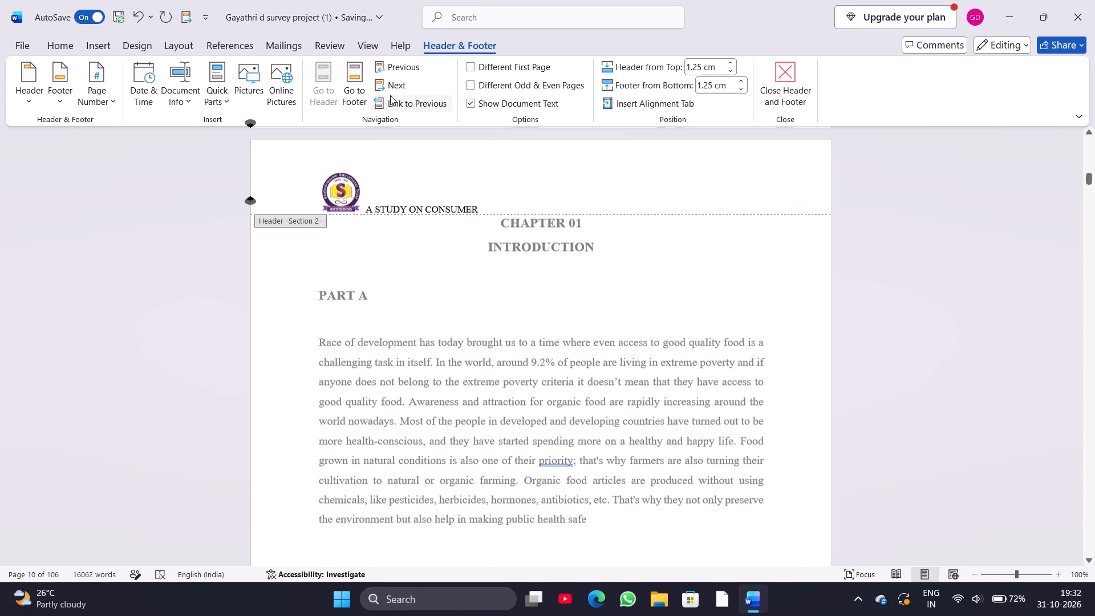
{"action": "left_click", "coordinate": [481, 207]}
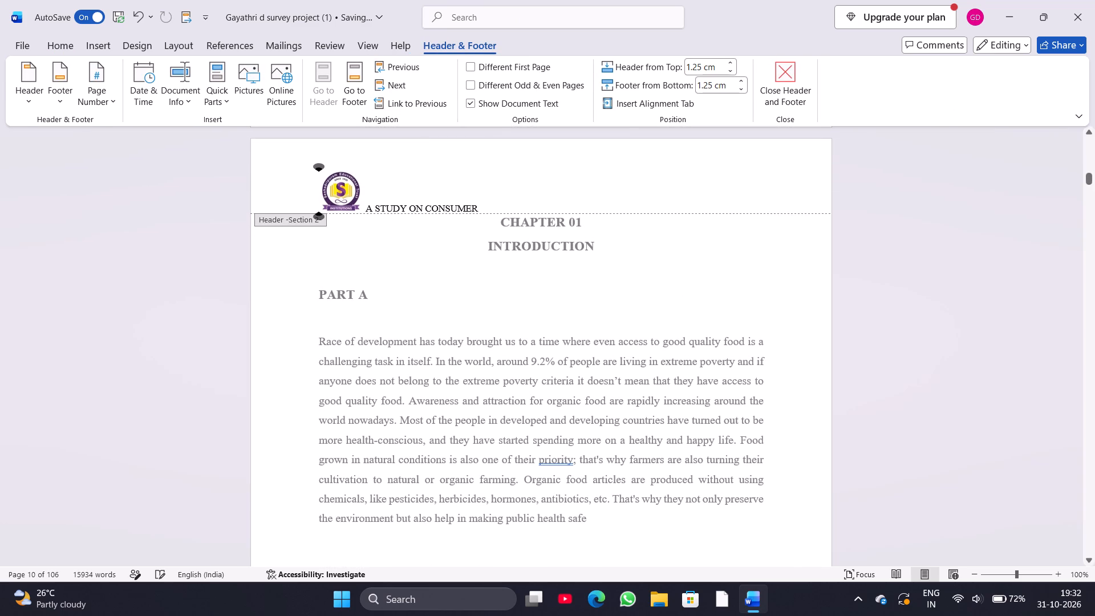
Add the word "PERCEPTION" after "A STUDY ON CONSUMER" in the Section 2 header on the Chapter 01 page.
{"action": "scroll", "coordinate": [481, 207], "scroll_direction": "up", "scroll_amount": 8}
{"action": "scroll", "coordinate": [481, 207], "scroll_direction": "down", "scroll_amount": 6}
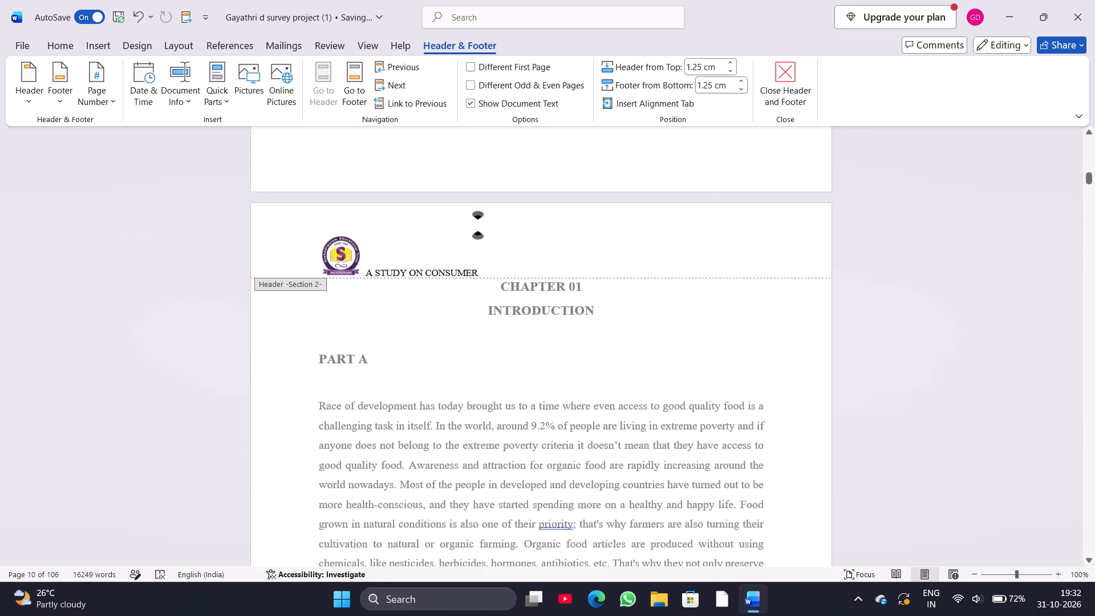
{"action": "left_click", "coordinate": [404, 87]}
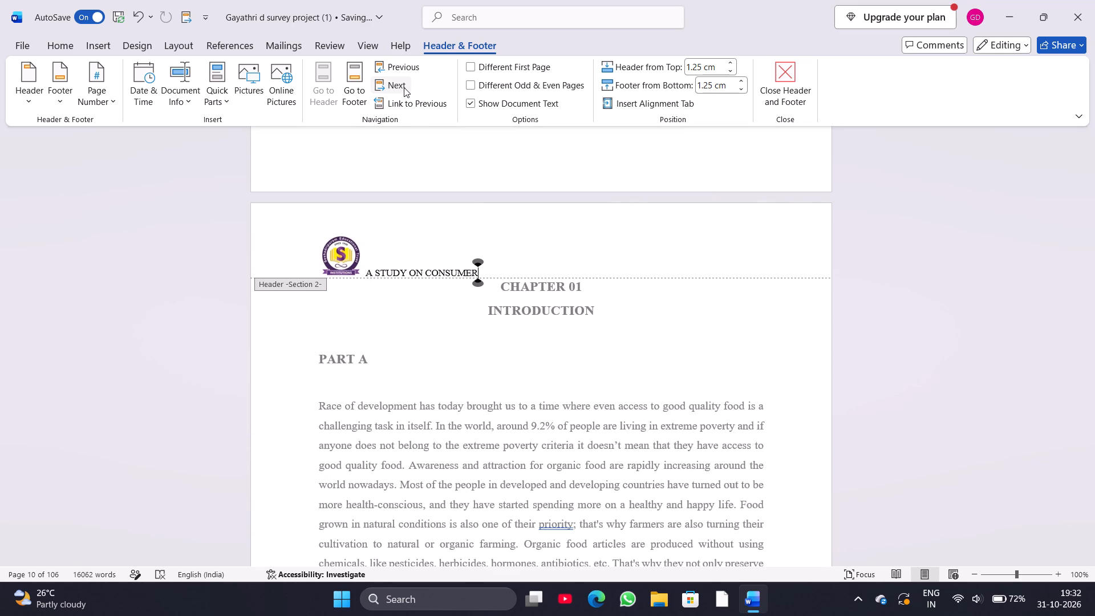
{"action": "left_click", "coordinate": [383, 83]}
{"action": "key", "text": "space"}
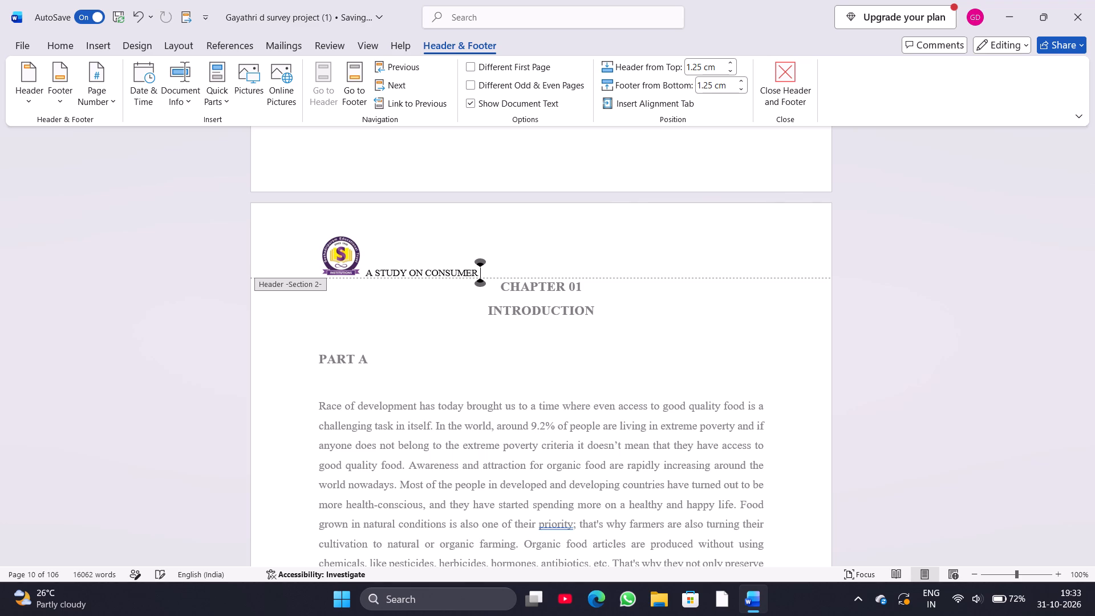
{"action": "type", "text": "PERCEPTION"}
Delete the text "A STUDY ON CONSUMER" after the logo in the Section 1 header on the List of Contents page.
{"action": "scroll", "coordinate": [484, 265], "scroll_direction": "up", "scroll_amount": 3}
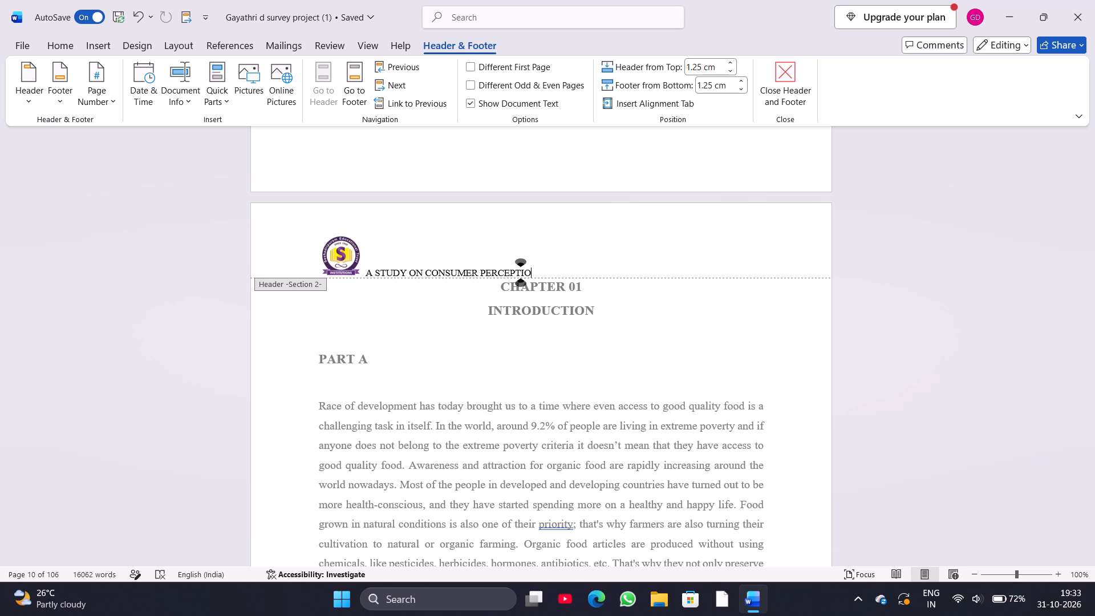
{"action": "scroll", "coordinate": [484, 265], "scroll_direction": "up", "scroll_amount": 2}
{"action": "scroll", "coordinate": [547, 258], "scroll_direction": "up", "scroll_amount": 13}
{"action": "scroll", "coordinate": [532, 359], "scroll_direction": "down", "scroll_amount": 1}
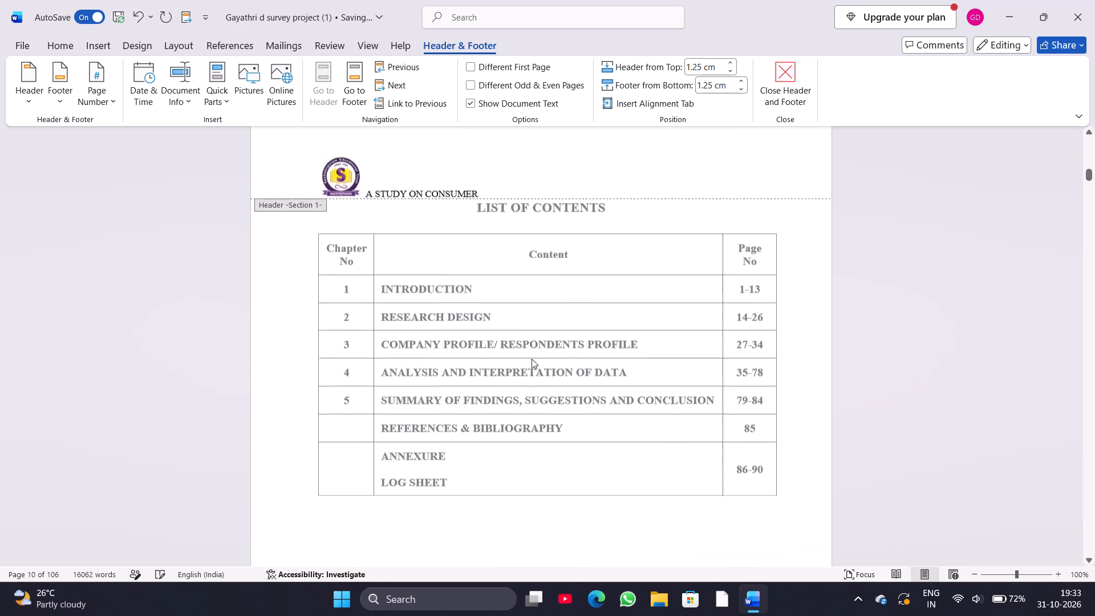
{"action": "scroll", "coordinate": [532, 359], "scroll_direction": "down", "scroll_amount": 1}
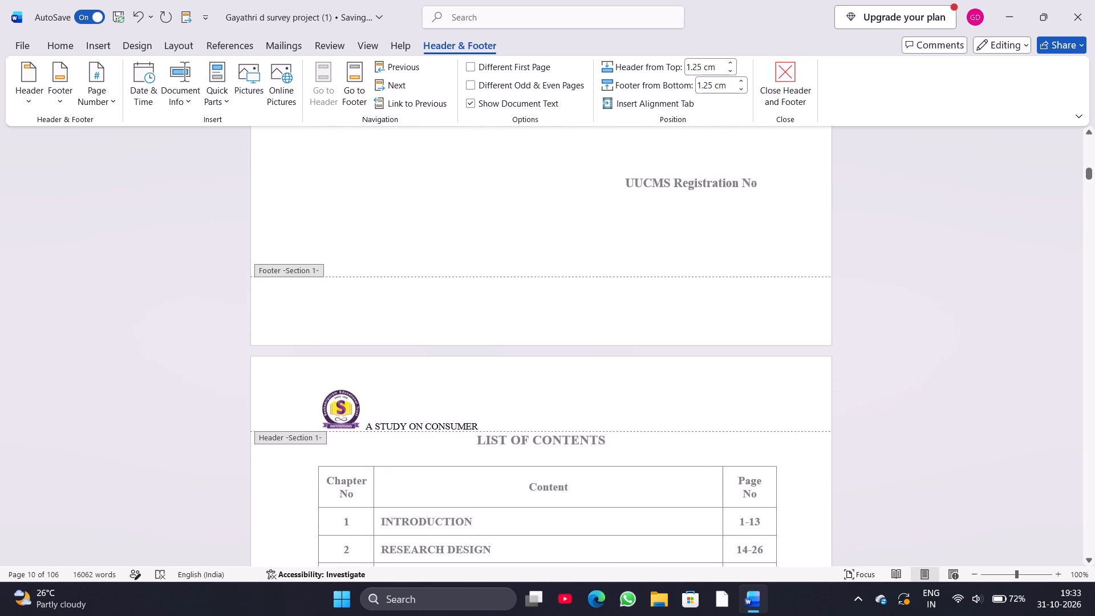
{"action": "left_click", "coordinate": [484, 427]}
{"action": "key", "text": "BackSpace"}
{"action": "key", "text": "BackSpace"}
{"action": "key", "text": "BackSpace"}
{"action": "key", "text": "BackSpace"}
{"action": "key", "text": "BackSpace"}
{"action": "key", "text": "BackSpace"}
{"action": "key", "text": "BackSpace"}
{"action": "key", "text": "BackSpace"}
{"action": "key", "text": "BackSpace"}
{"action": "key", "text": "BackSpace"}
{"action": "key", "text": "BackSpace"}
{"action": "key", "text": "BackSpace"}
{"action": "key", "text": "BackSpace"}
{"action": "key", "text": "BackSpace"}
{"action": "key", "text": "BackSpace"}
{"action": "key", "text": "BackSpace"}
{"action": "key", "text": "BackSpace"}
{"action": "key", "text": "BackSpace"}
{"action": "key", "text": "BackSpace"}
{"action": "key", "text": "BackSpace"}
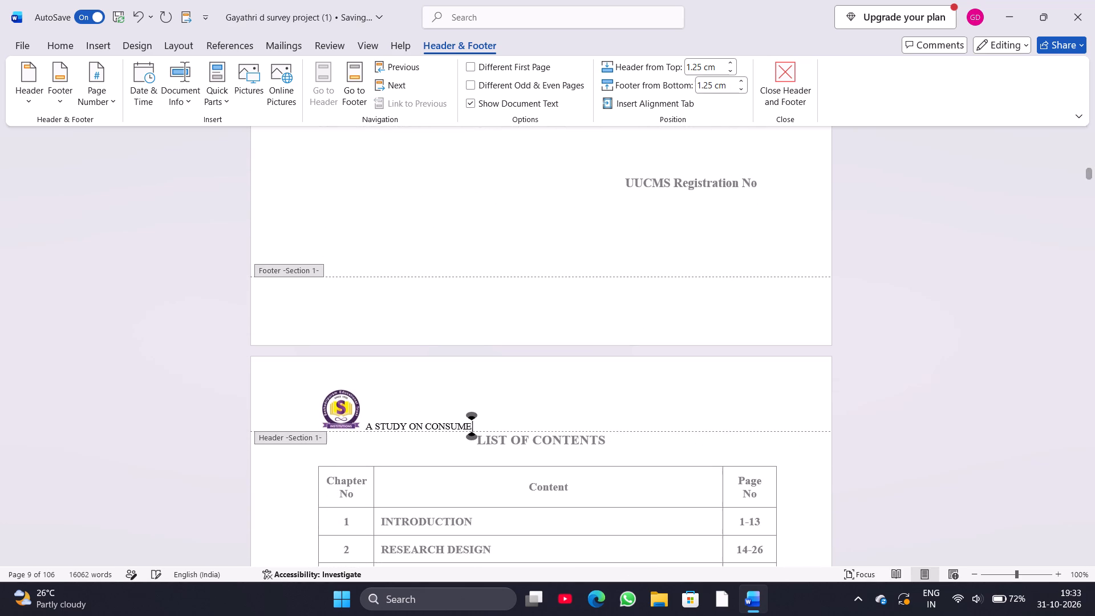
{"action": "key", "text": "BackSpace"}
{"action": "key", "text": "BackSpace"}
{"action": "key", "text": "BackSpace"}
{"action": "key", "text": "BackSpace"}
{"action": "key", "text": "BackSpace"}
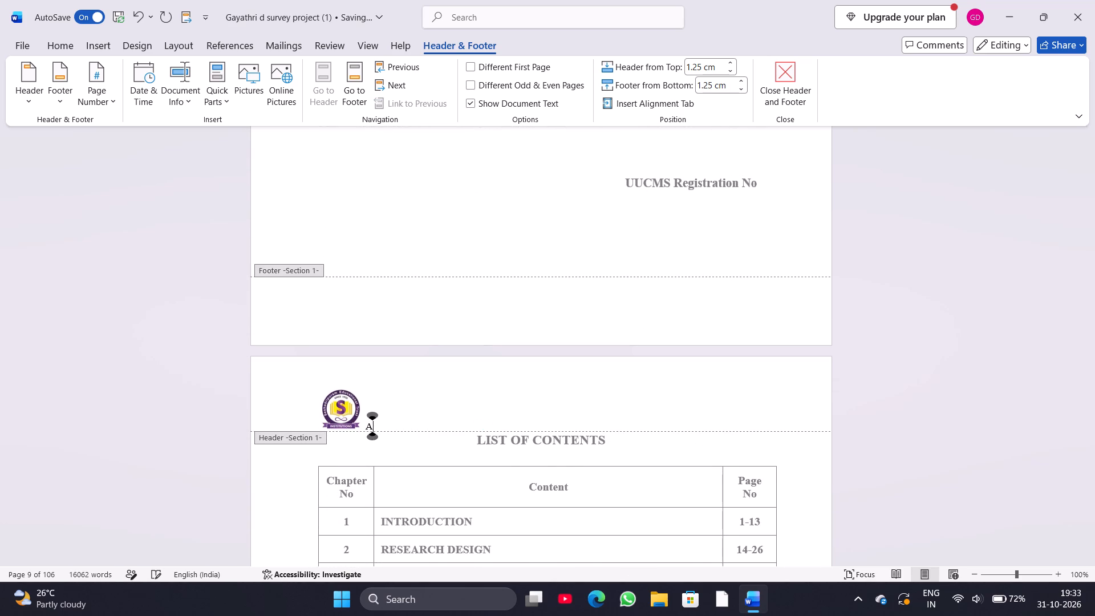
{"action": "key", "text": "BackSpace"}
Check the headers on the pages from the cover page through to Chapter 01.
{"action": "scroll", "coordinate": [484, 427], "scroll_direction": "down", "scroll_amount": 2}
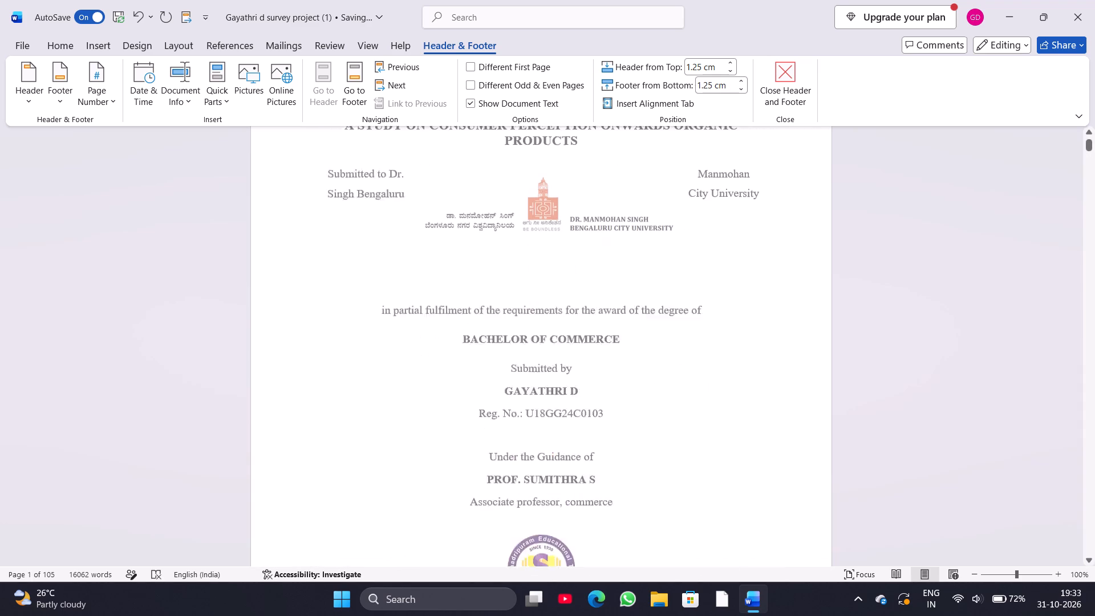
{"action": "scroll", "coordinate": [484, 427], "scroll_direction": "down", "scroll_amount": 10}
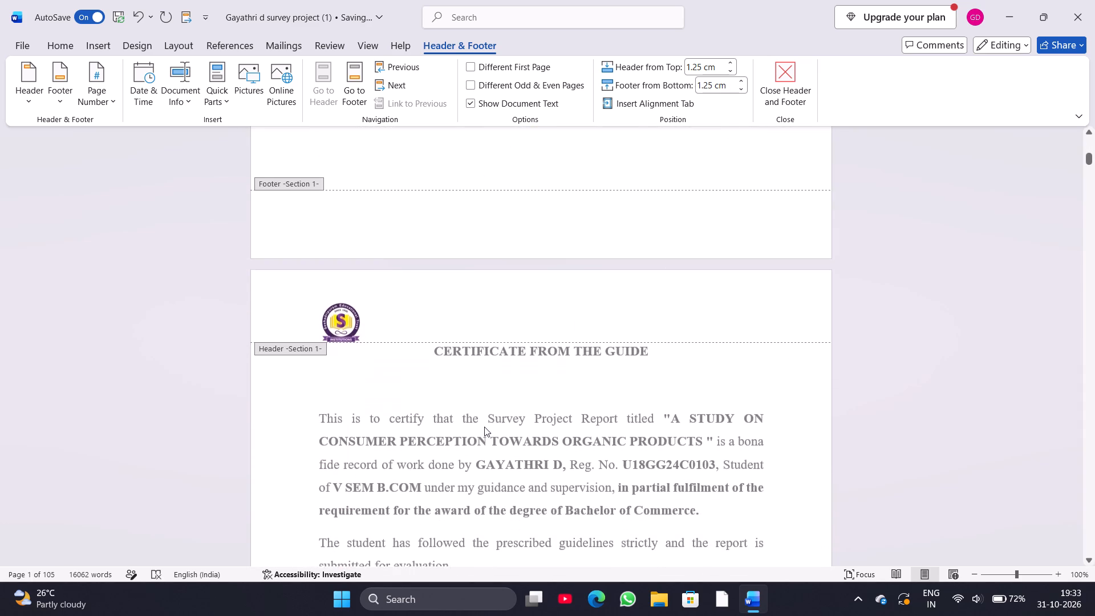
{"action": "scroll", "coordinate": [484, 427], "scroll_direction": "down", "scroll_amount": 4}
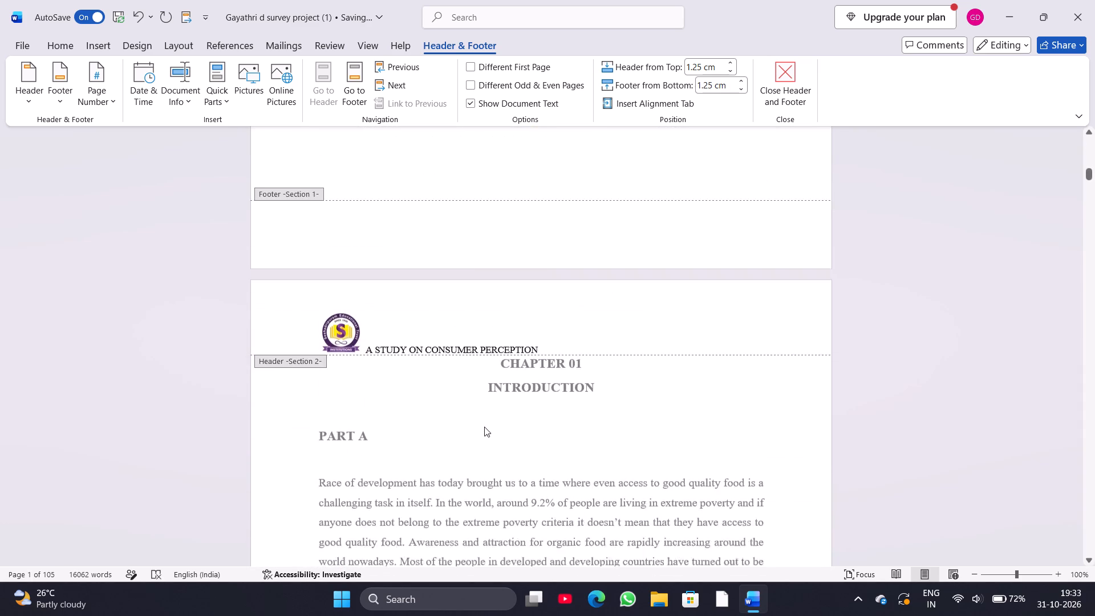
{"action": "scroll", "coordinate": [484, 427], "scroll_direction": "down", "scroll_amount": 1}
Delete the college logo from the Section 1 header on the List of Contents page.
{"action": "scroll", "coordinate": [516, 321], "scroll_direction": "up", "scroll_amount": 3}
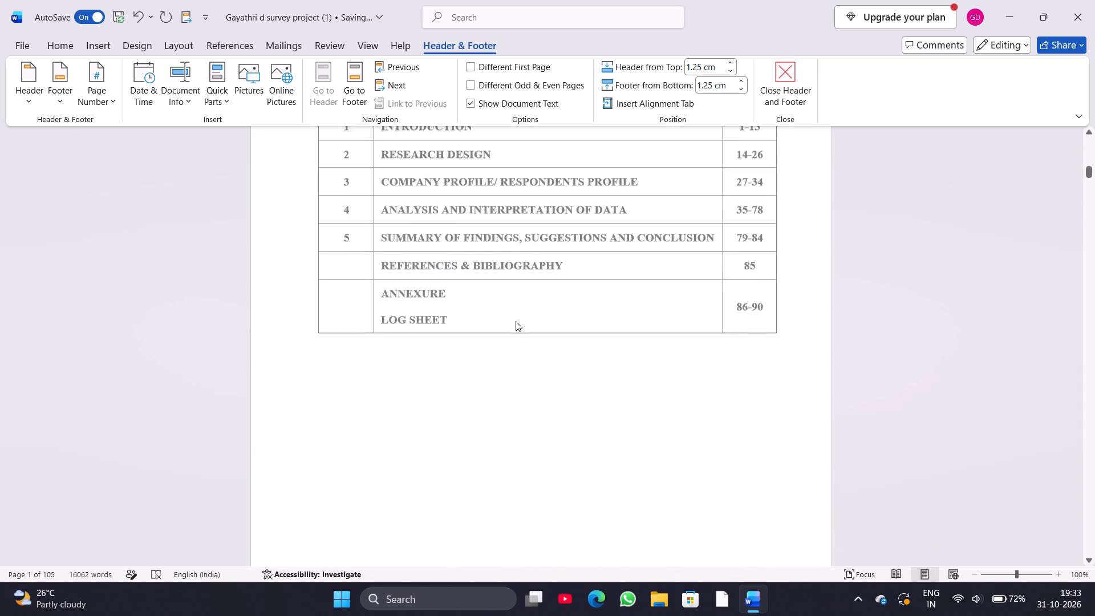
{"action": "scroll", "coordinate": [516, 321], "scroll_direction": "up", "scroll_amount": 5}
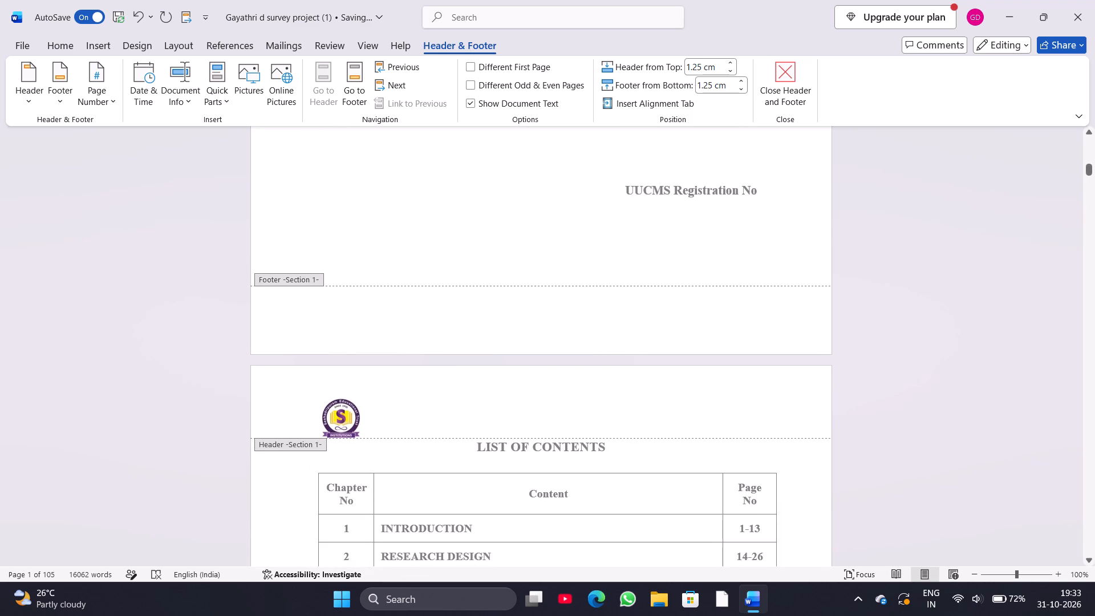
{"action": "left_click", "coordinate": [329, 428]}
{"action": "key", "text": "Delete"}
Complete the Chapter 01 header title by adding "TOWARDS ORGANIC PRODUCTS" after "A STUDY ON CONSUMER PERCEPTION".
{"action": "scroll", "coordinate": [329, 428], "scroll_direction": "down", "scroll_amount": 2}
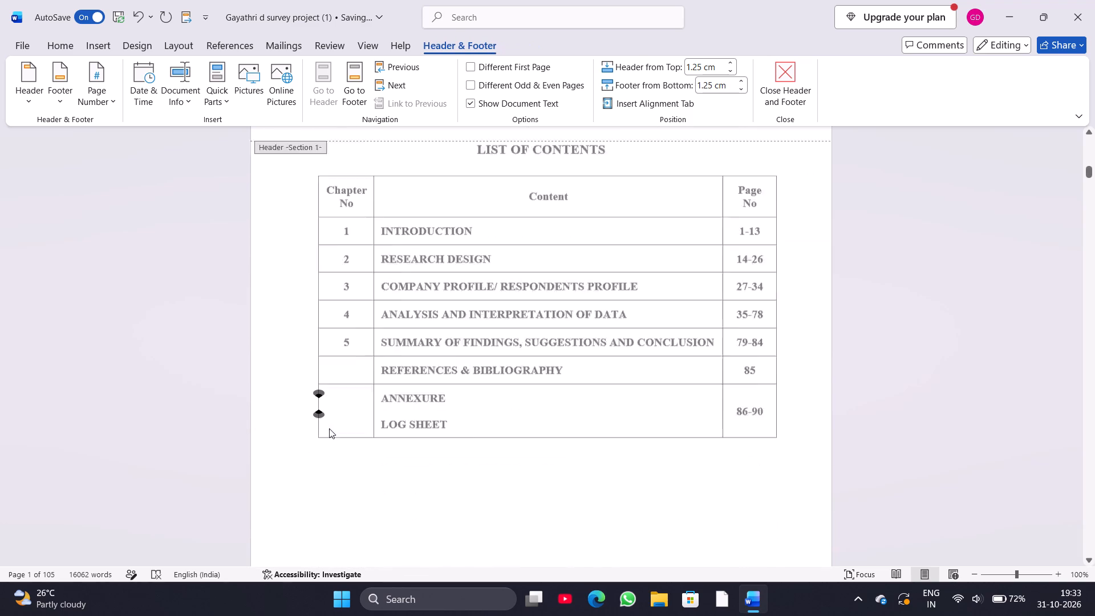
{"action": "scroll", "coordinate": [329, 428], "scroll_direction": "down", "scroll_amount": 4}
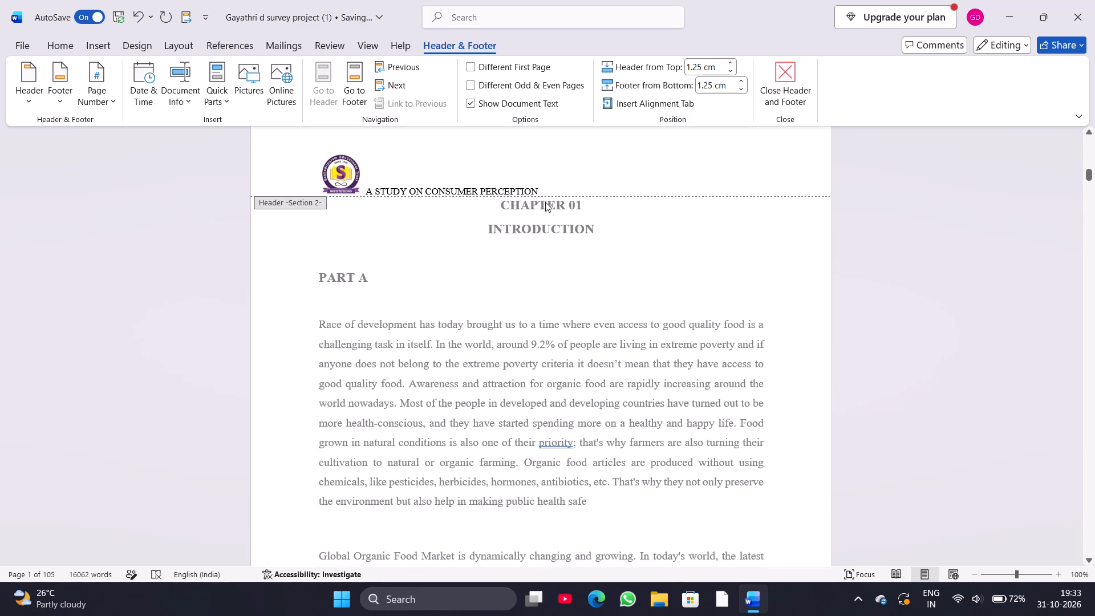
{"action": "left_click", "coordinate": [546, 190]}
{"action": "key", "text": "space"}
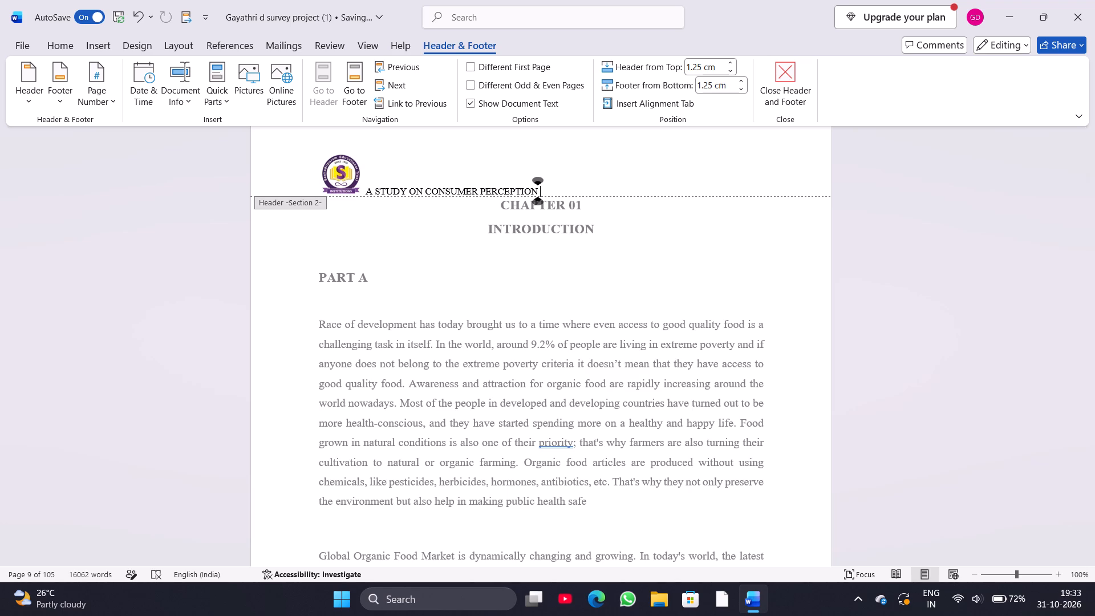
{"action": "type", "text": "TOWDARDS"}
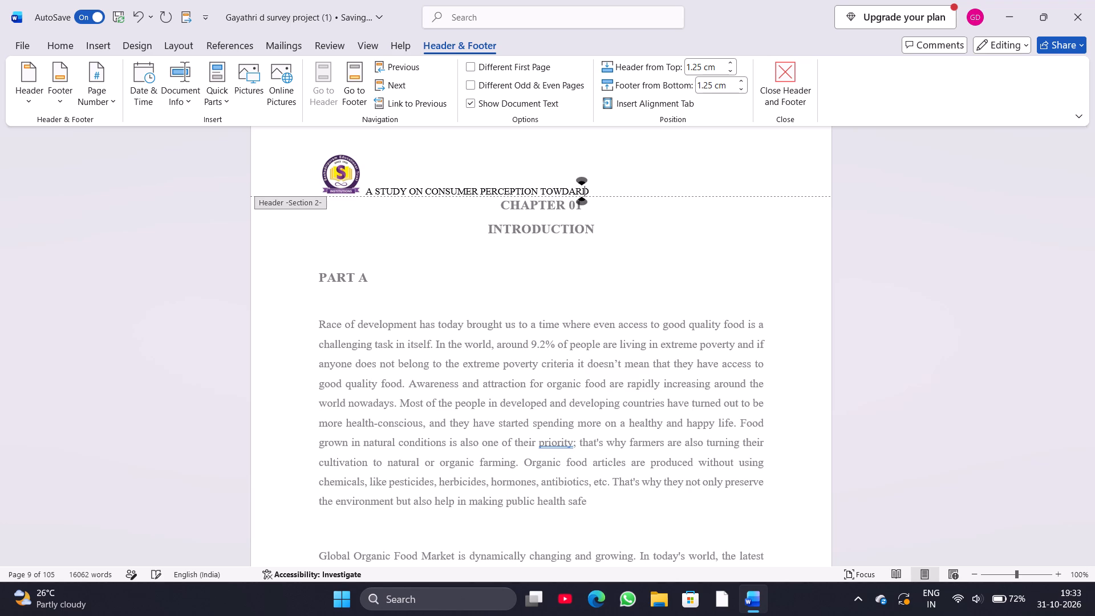
{"action": "key", "text": "BackSpace"}
{"action": "key", "text": "BackSpace"}
{"action": "key", "text": "BackSpace"}
{"action": "key", "text": "BackSpace"}
{"action": "key", "text": "BackSpace"}
{"action": "key", "text": "BackSpace"}
{"action": "key", "text": "BackSpace"}
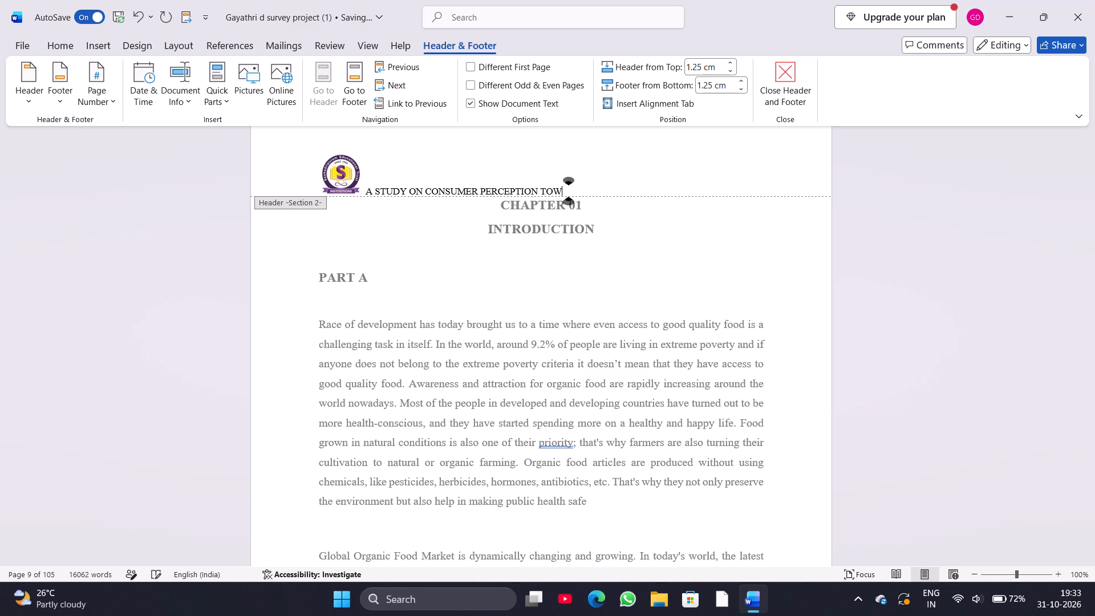
{"action": "type", "text": "ARDS"}
{"action": "key", "text": "space"}
{"action": "key", "text": "BackSpace"}
{"action": "key", "text": "BackSpace"}
{"action": "key", "text": "BackSpace"}
{"action": "key", "text": "BackSpace"}
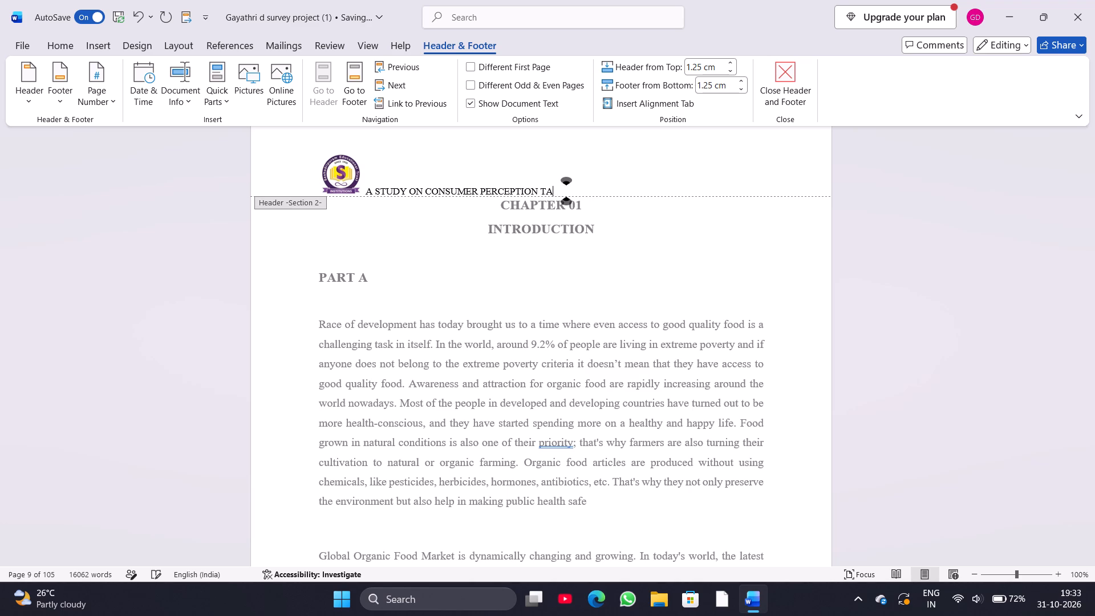
{"action": "key", "text": "BackSpace"}
{"action": "type", "text": "OWARDS"}
{"action": "key", "text": "space"}
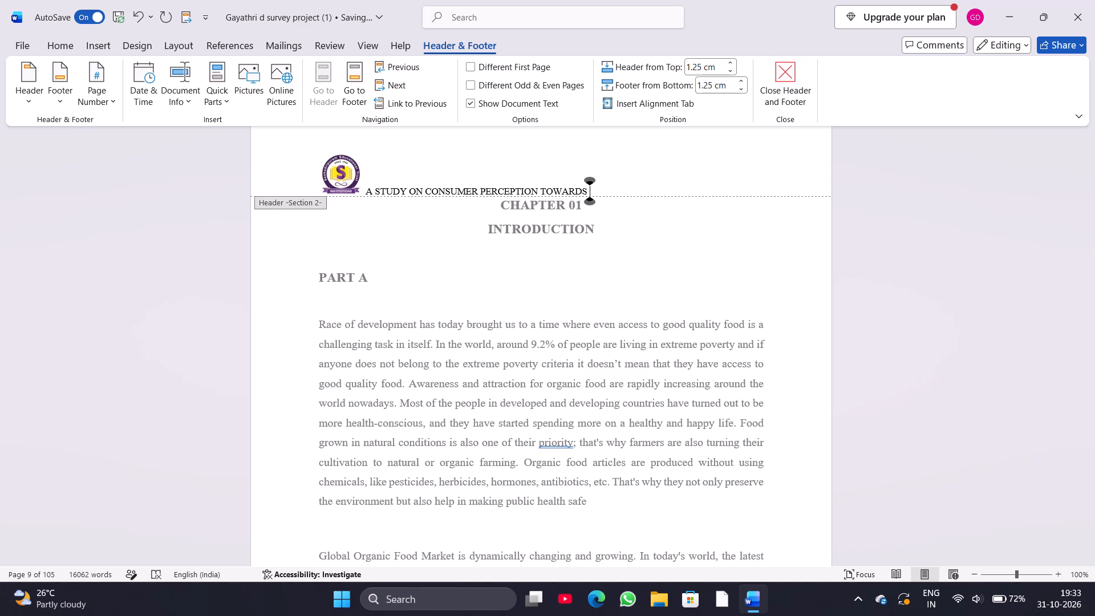
{"action": "type", "text": "ORGANIC"}
{"action": "key", "text": "space"}
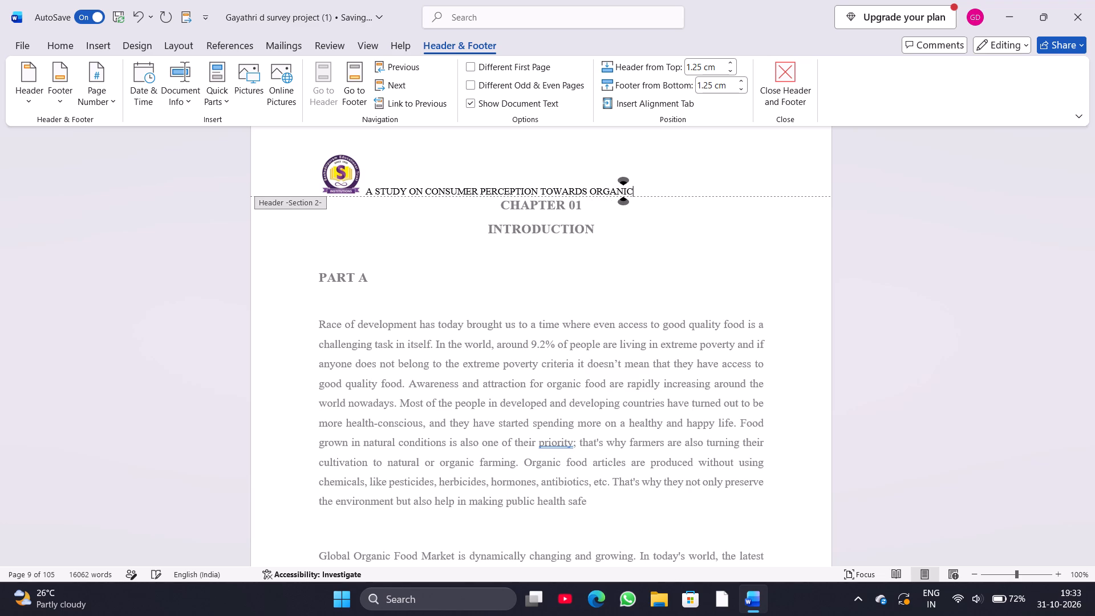
{"action": "type", "text": "PRODUCTS"}
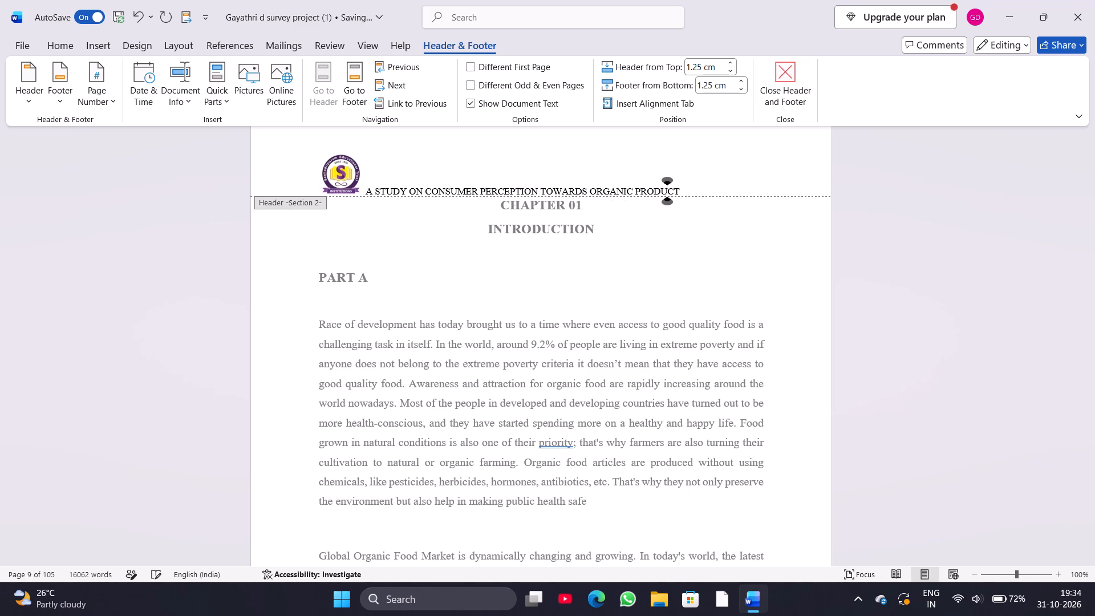
{"action": "key", "text": "space"}
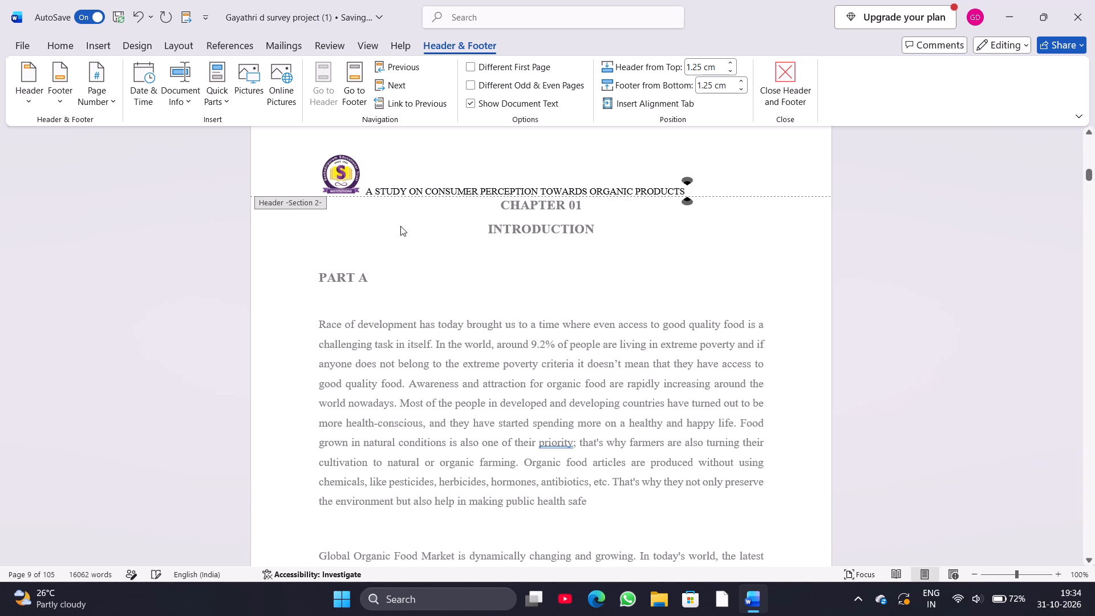
Make the full study title in the Section 2 header bold with font size 12, and deselect it.
{"action": "left_click", "coordinate": [60, 40]}
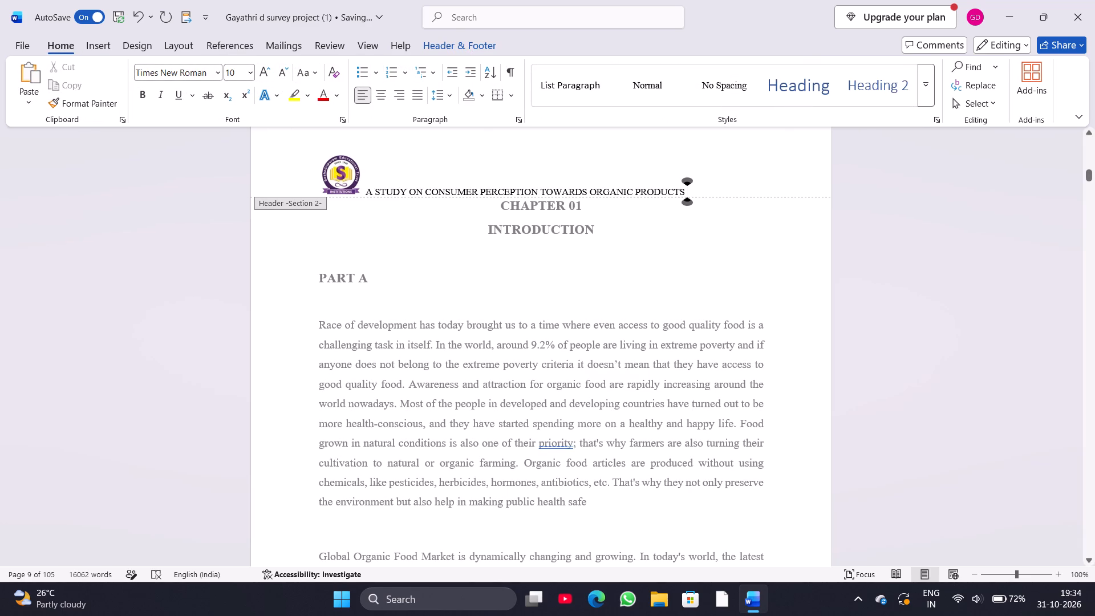
{"action": "right_click_drag", "start_coordinate": [367, 190], "coordinate": [701, 193]}
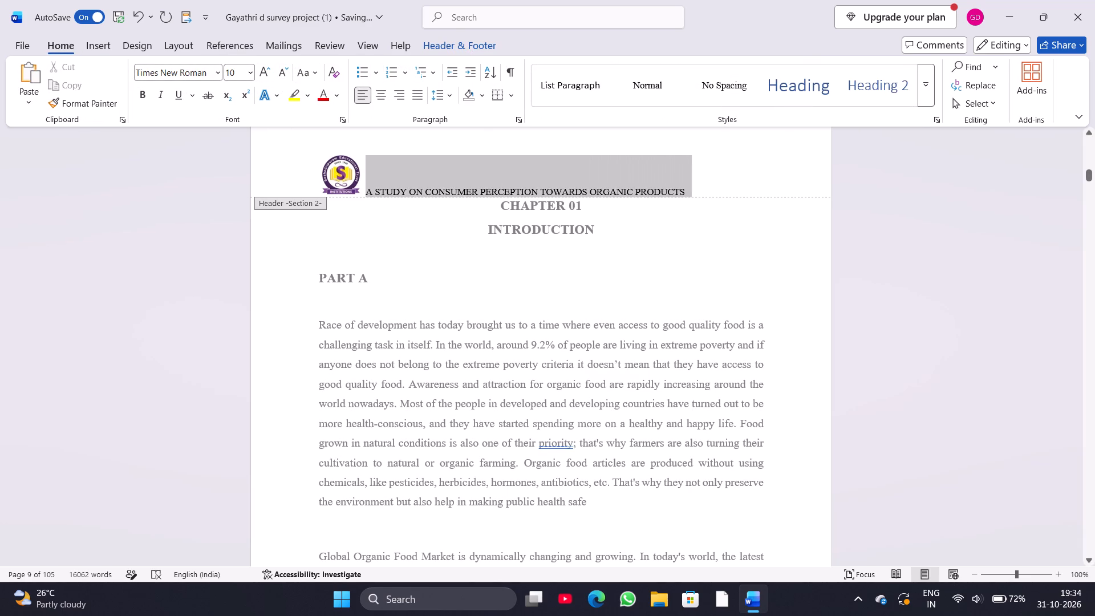
{"action": "left_click", "coordinate": [141, 94]}
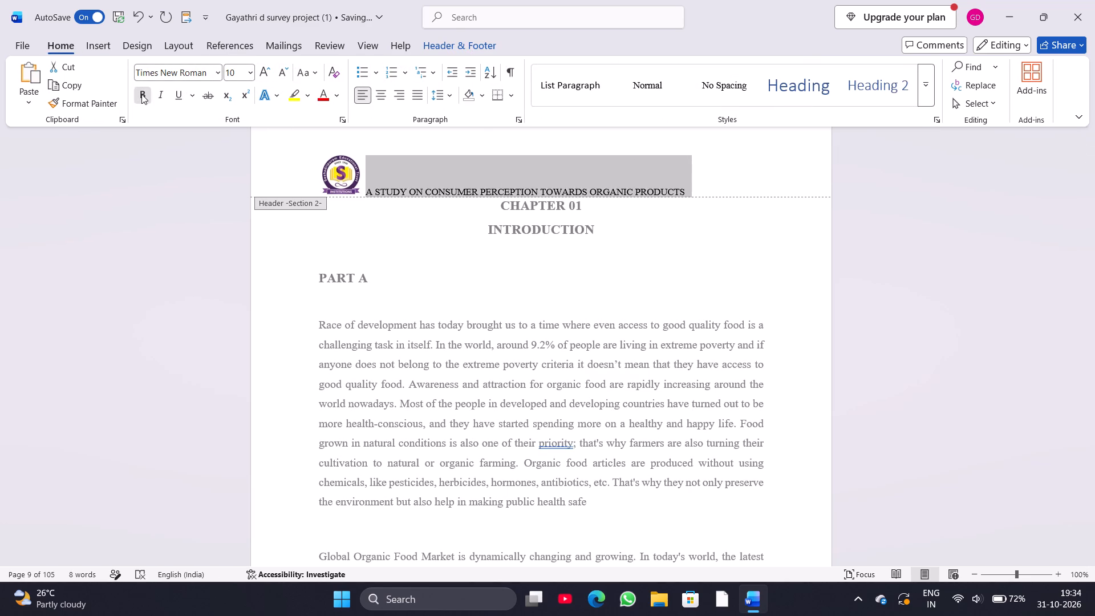
{"action": "left_click", "coordinate": [250, 71]}
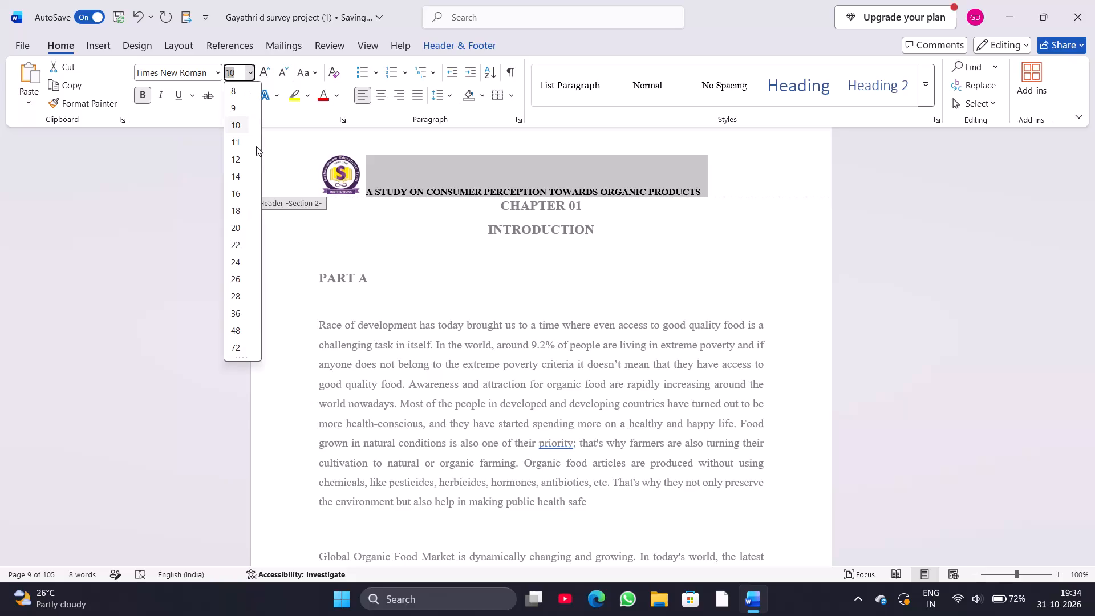
{"action": "left_click", "coordinate": [237, 157]}
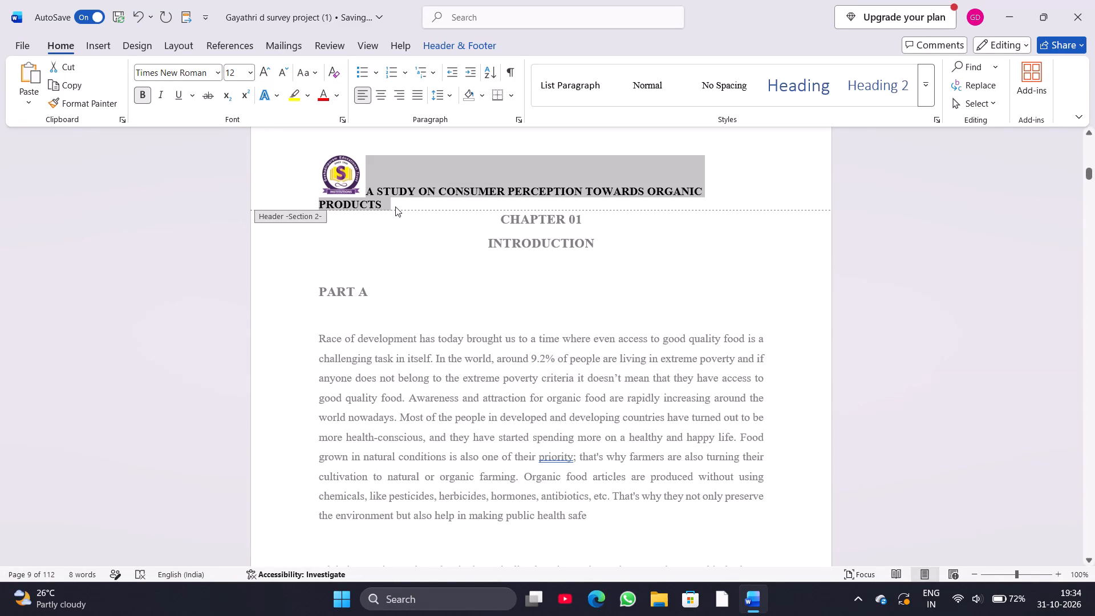
{"action": "left_click", "coordinate": [395, 206]}
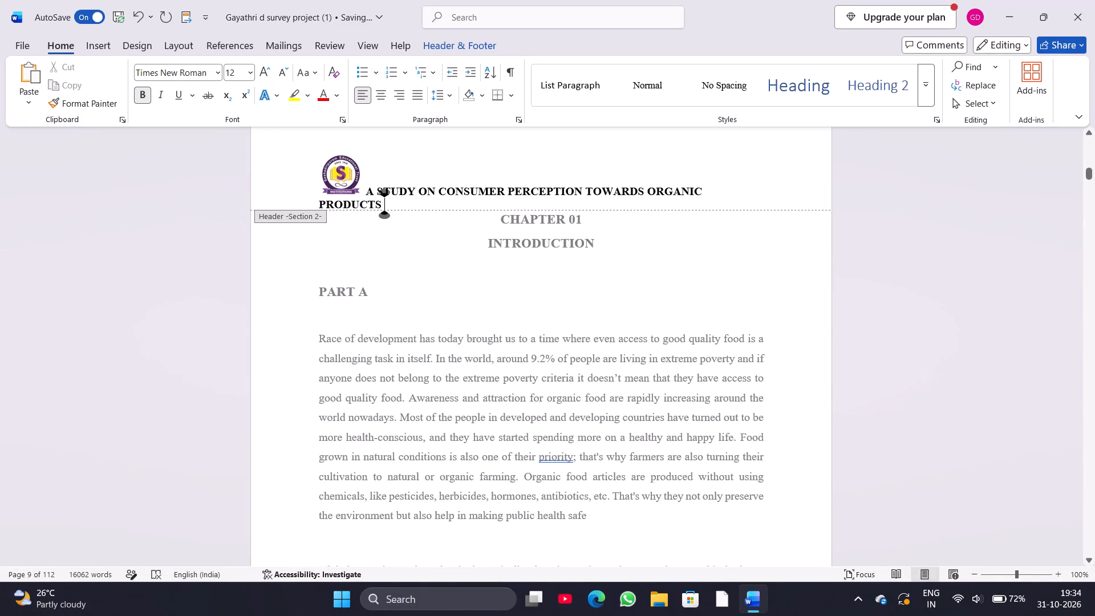
Shrink the college logo in the Section 2 header so that the study title fits on one line beside it.
{"action": "left_click", "coordinate": [346, 177]}
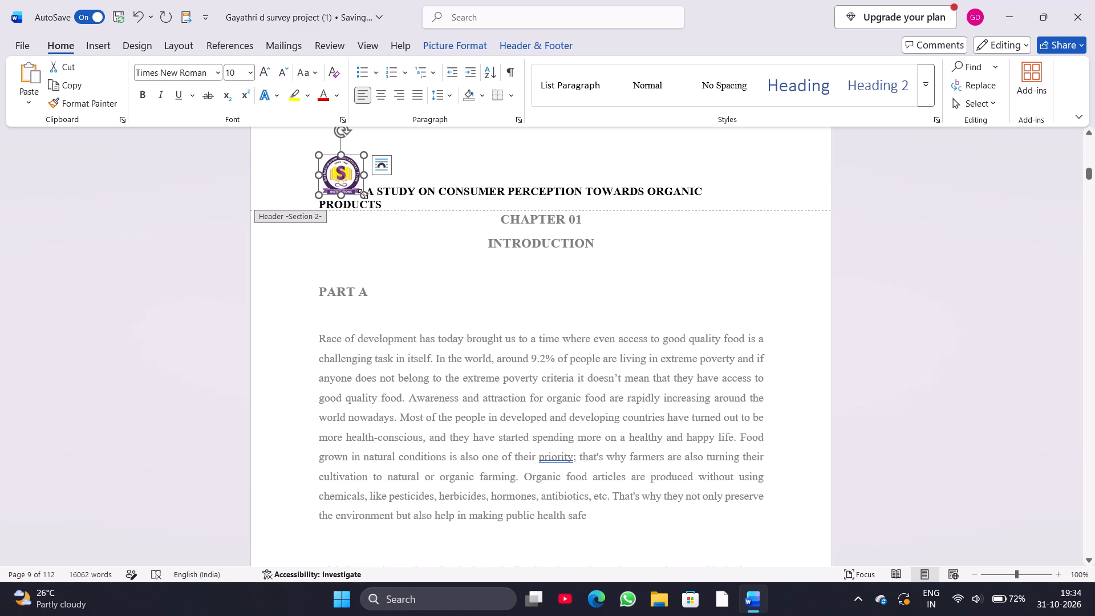
{"action": "left_click_drag", "start_coordinate": [363, 194], "coordinate": [347, 179]}
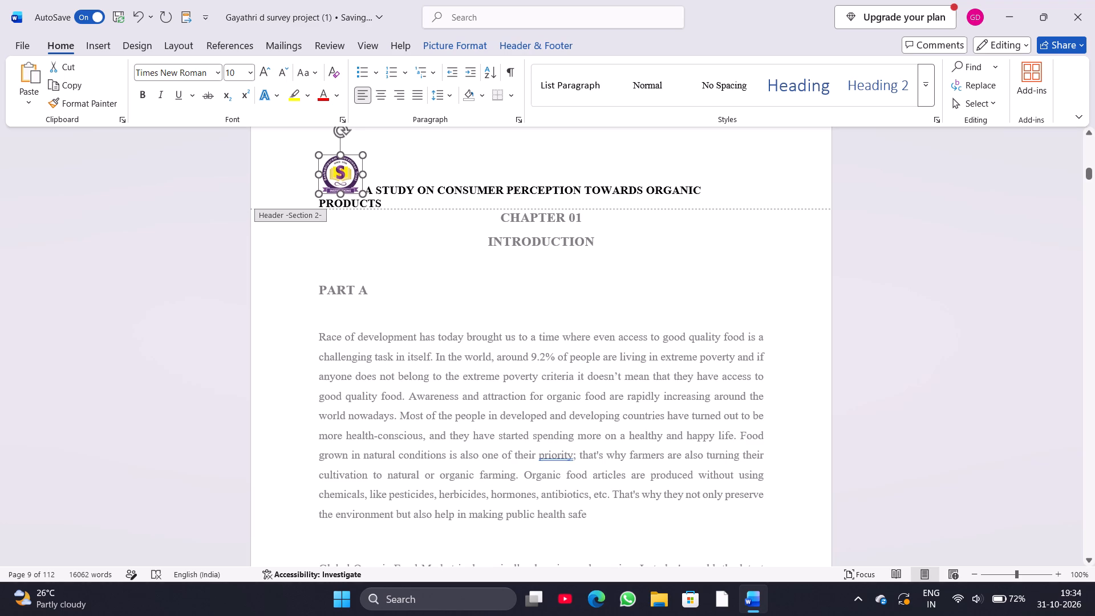
{"action": "left_click_drag", "start_coordinate": [347, 179], "coordinate": [355, 185]}
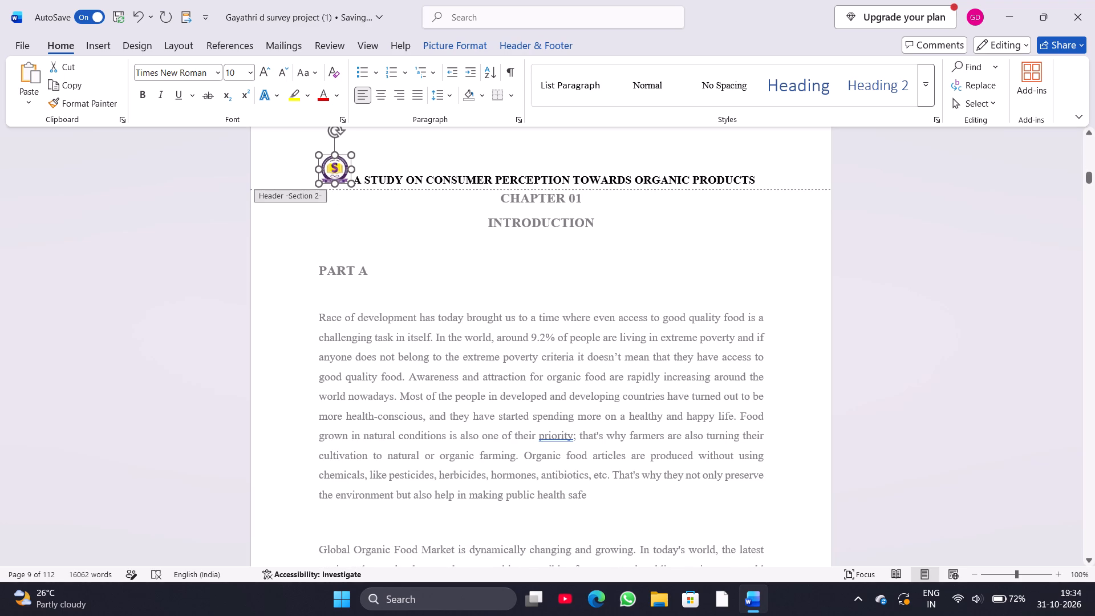
{"action": "left_click_drag", "start_coordinate": [355, 185], "coordinate": [356, 187]}
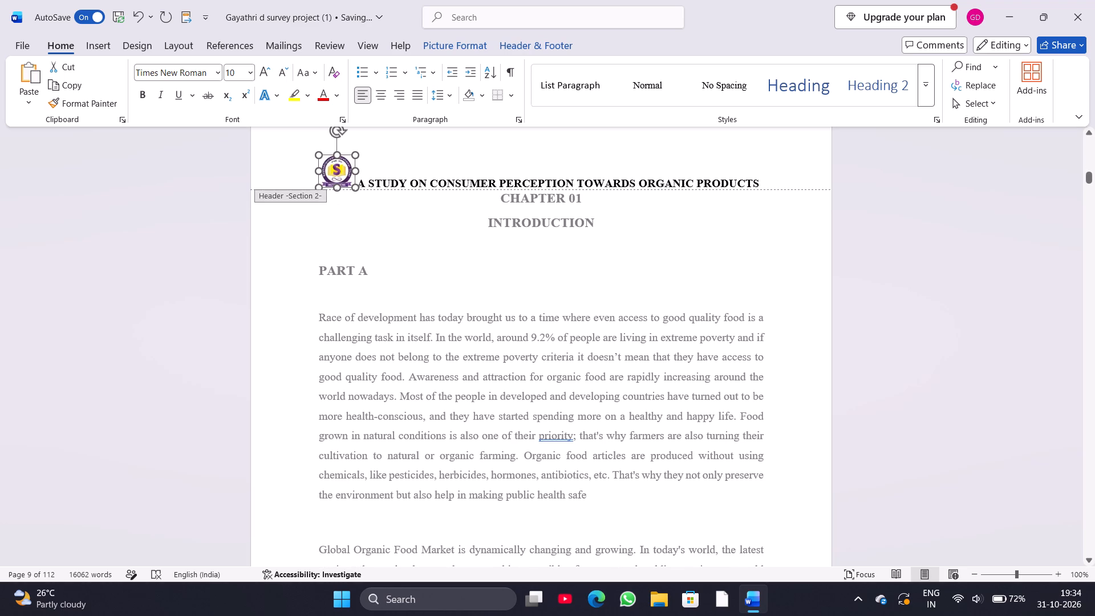
{"action": "left_click_drag", "start_coordinate": [356, 187], "coordinate": [355, 187]}
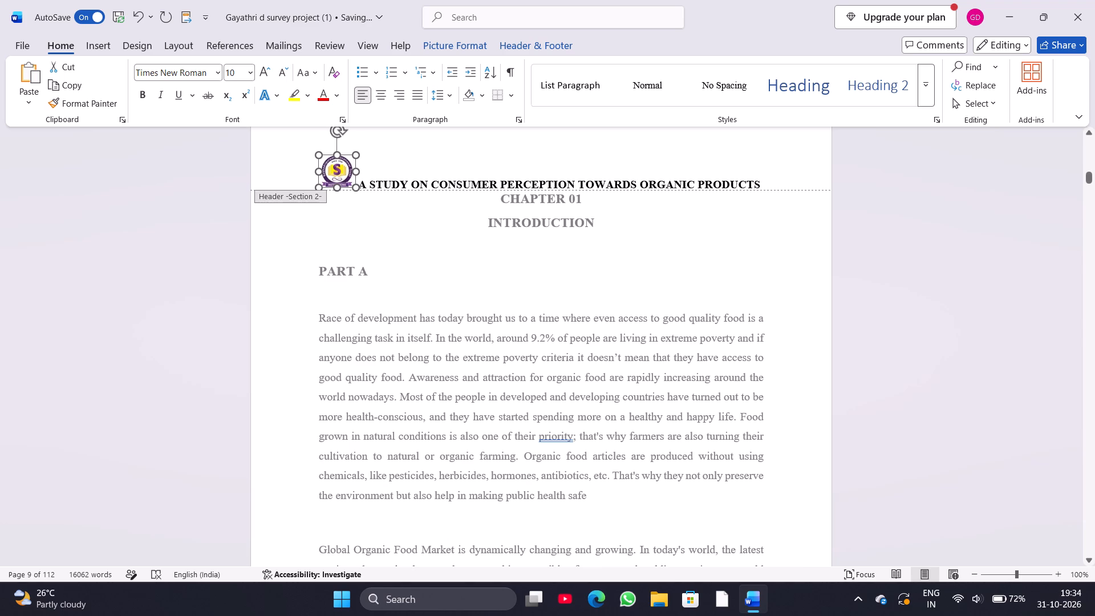
{"action": "left_click", "coordinate": [466, 269]}
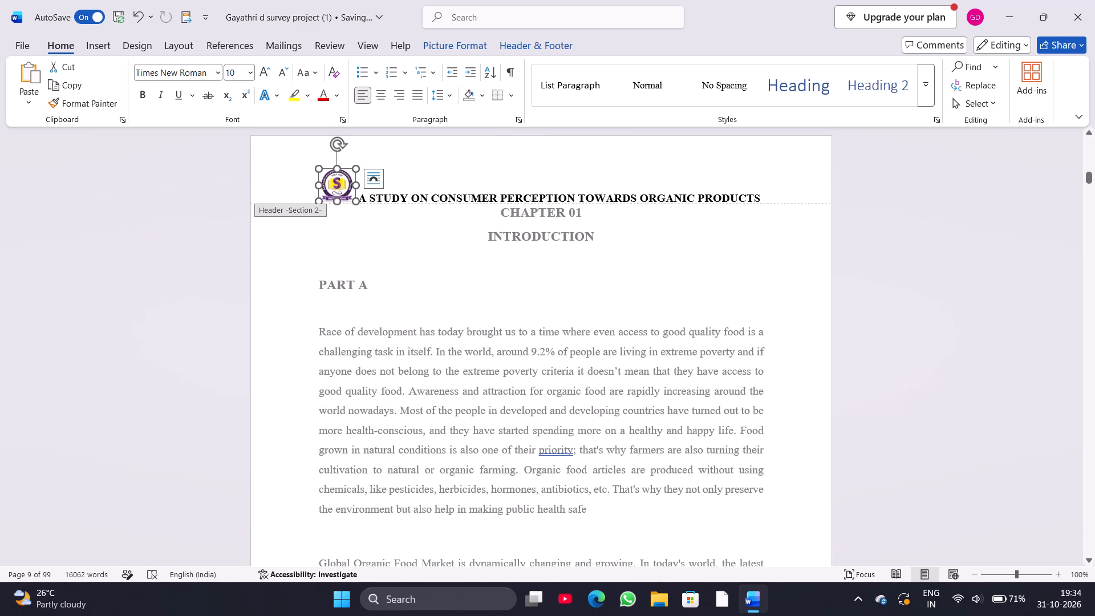
Add an empty line below the study title in the Section 2 header and give it a top border.
{"action": "left_click", "coordinate": [364, 193]}
{"action": "left_click", "coordinate": [364, 193]}
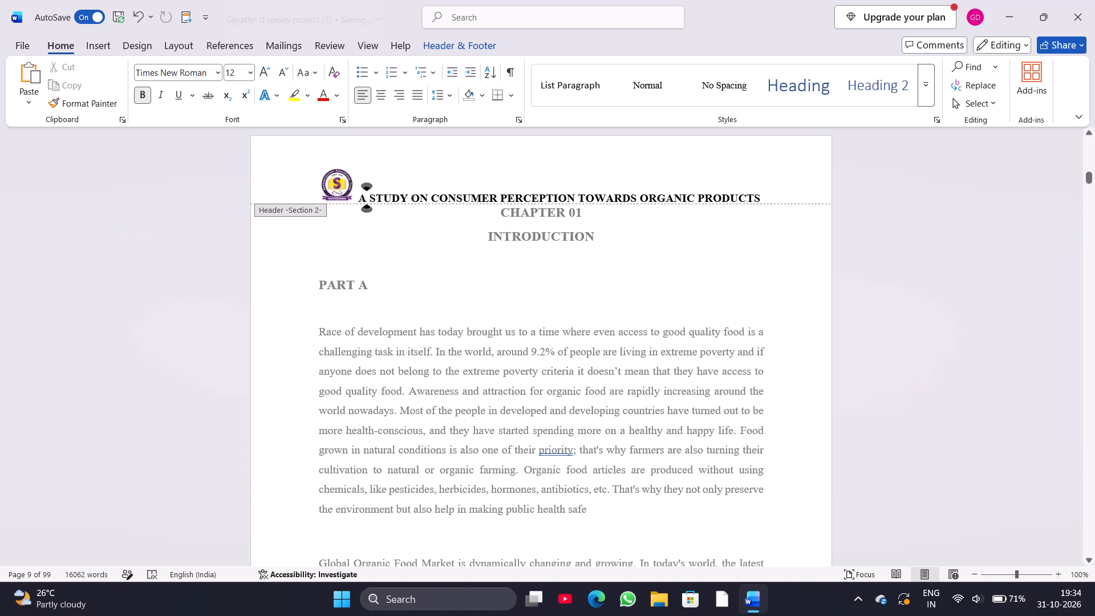
{"action": "left_click", "coordinate": [759, 197]}
{"action": "key", "text": "Return"}
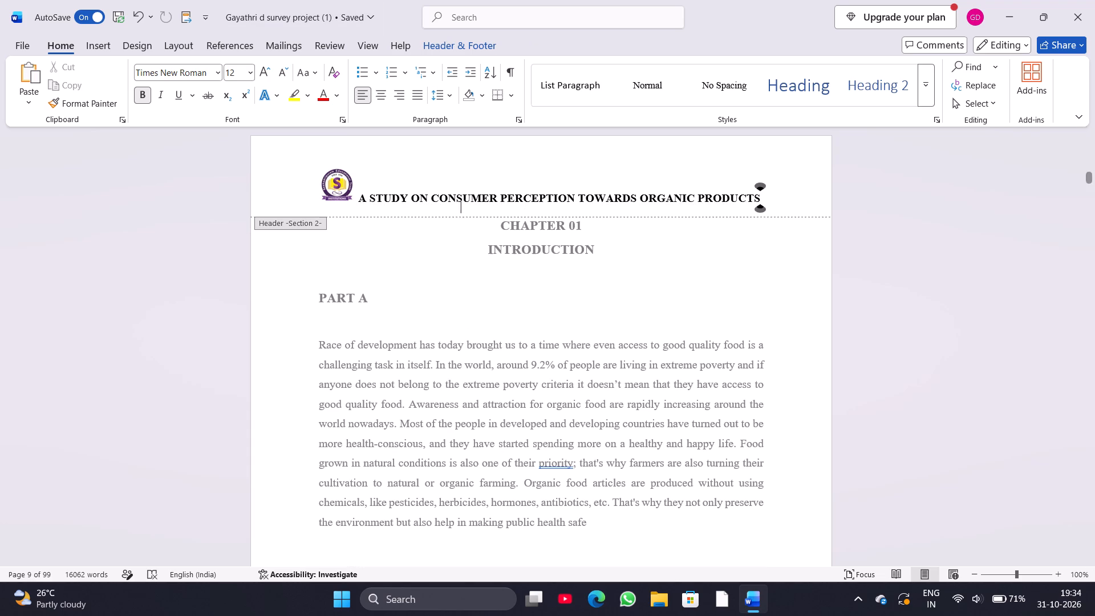
{"action": "left_click", "coordinate": [513, 97]}
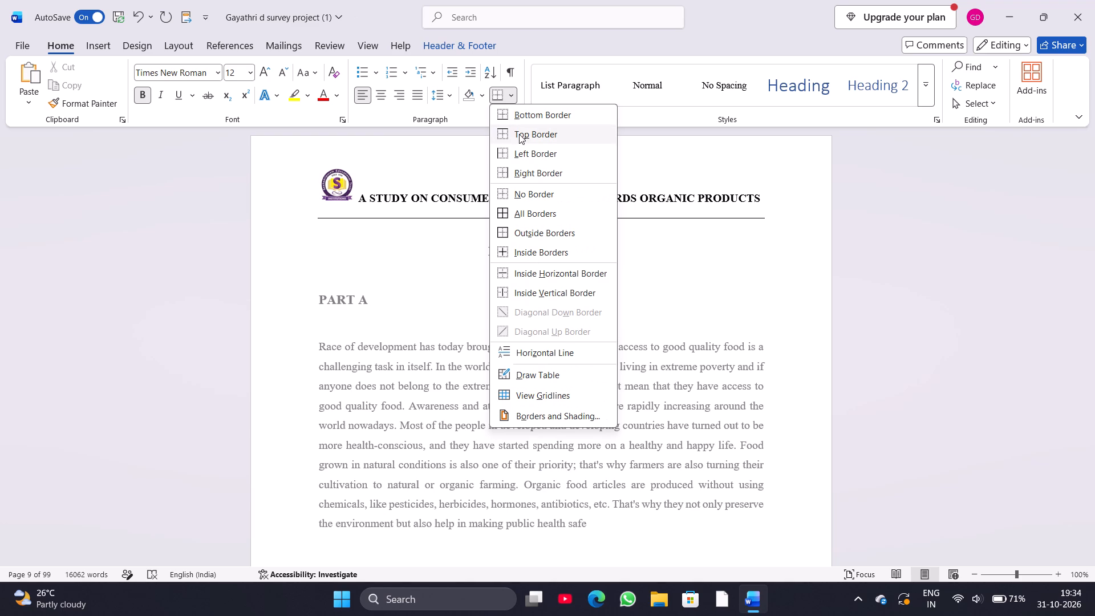
{"action": "left_click", "coordinate": [519, 134]}
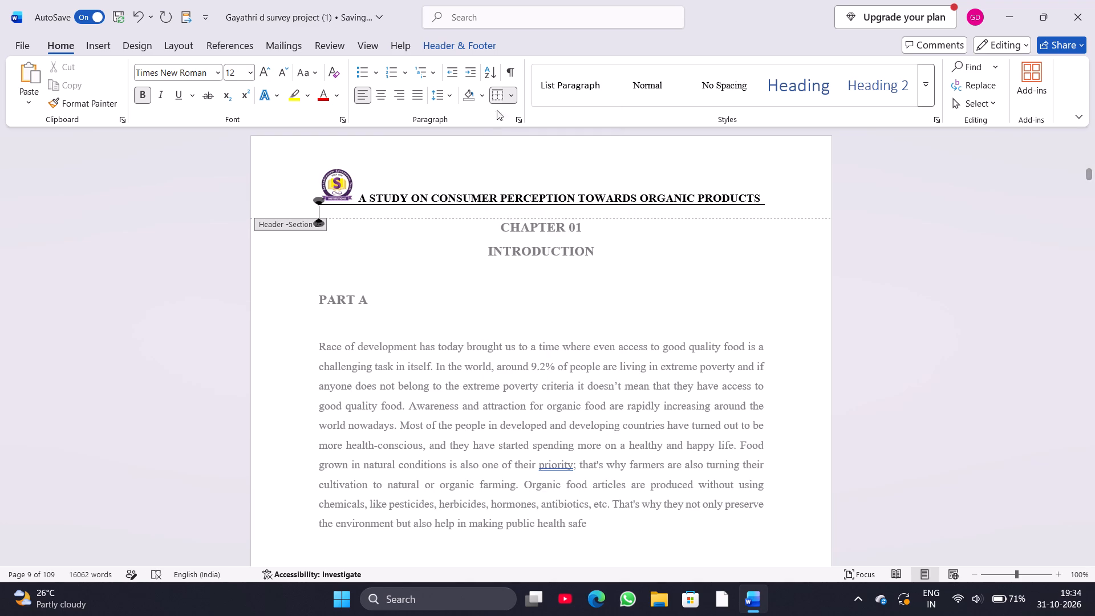
Set the border line width to 1 ½ pt for the whole document, keeping the page border setting at None.
{"action": "left_click", "coordinate": [187, 47]}
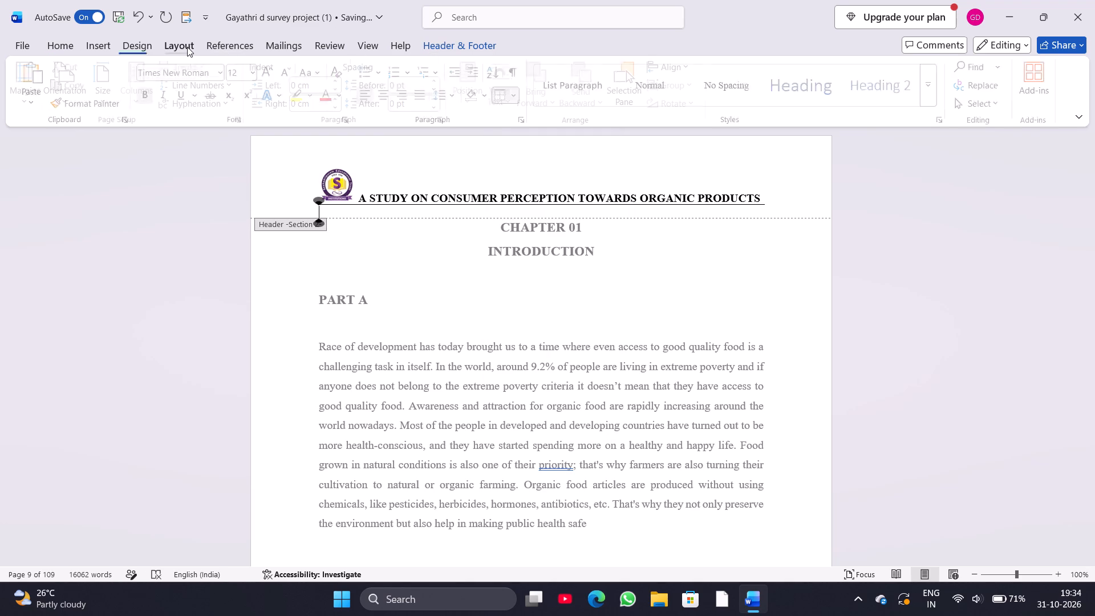
{"action": "left_click", "coordinate": [126, 43]}
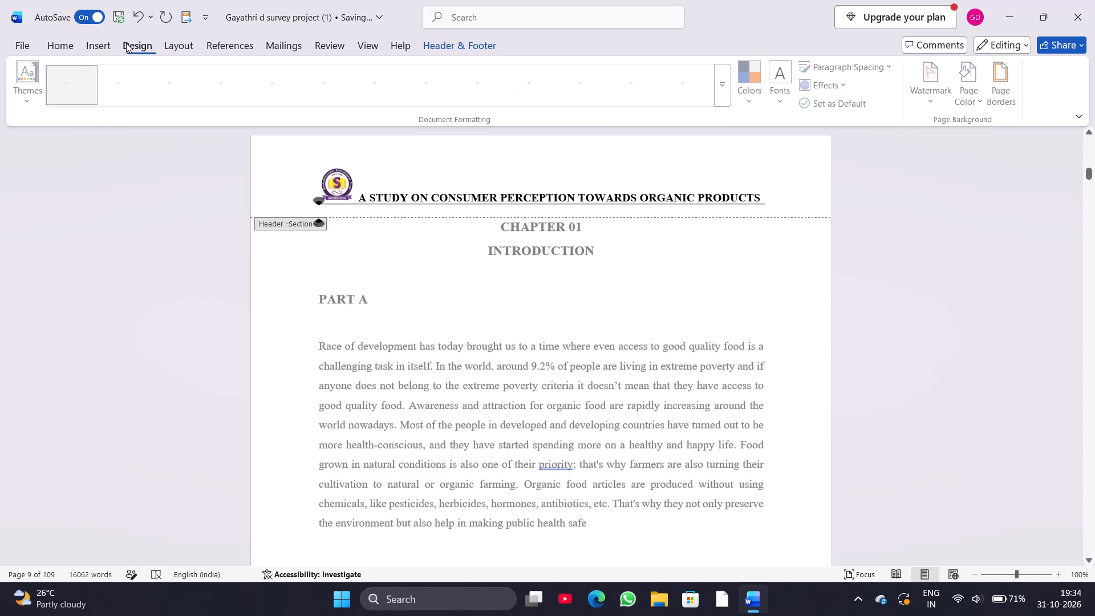
{"action": "left_click", "coordinate": [1016, 80]}
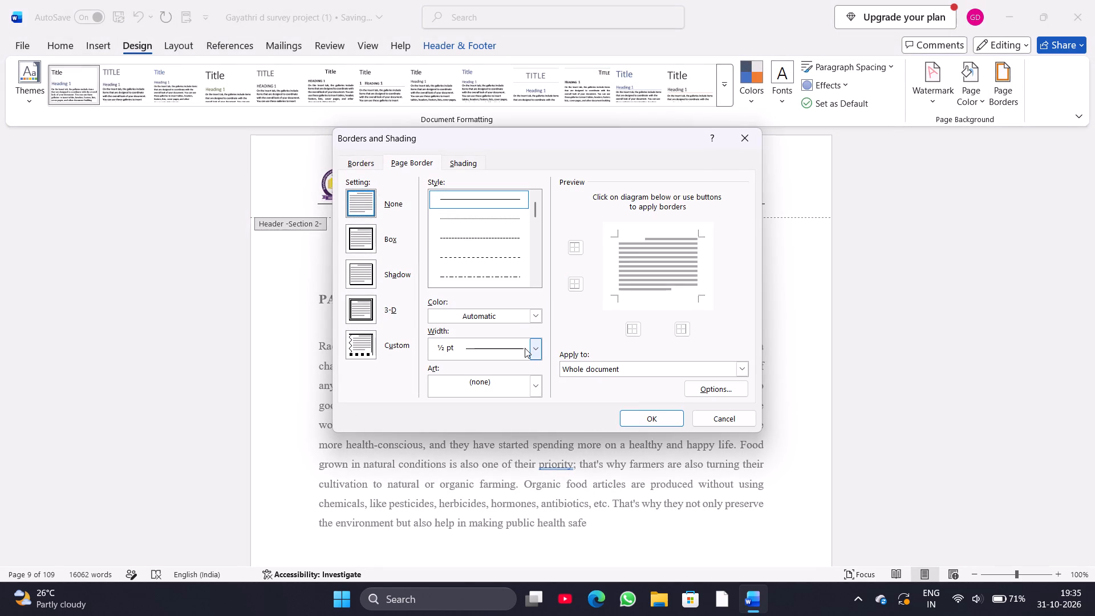
{"action": "left_click", "coordinate": [400, 350]}
{"action": "left_click", "coordinate": [533, 343]}
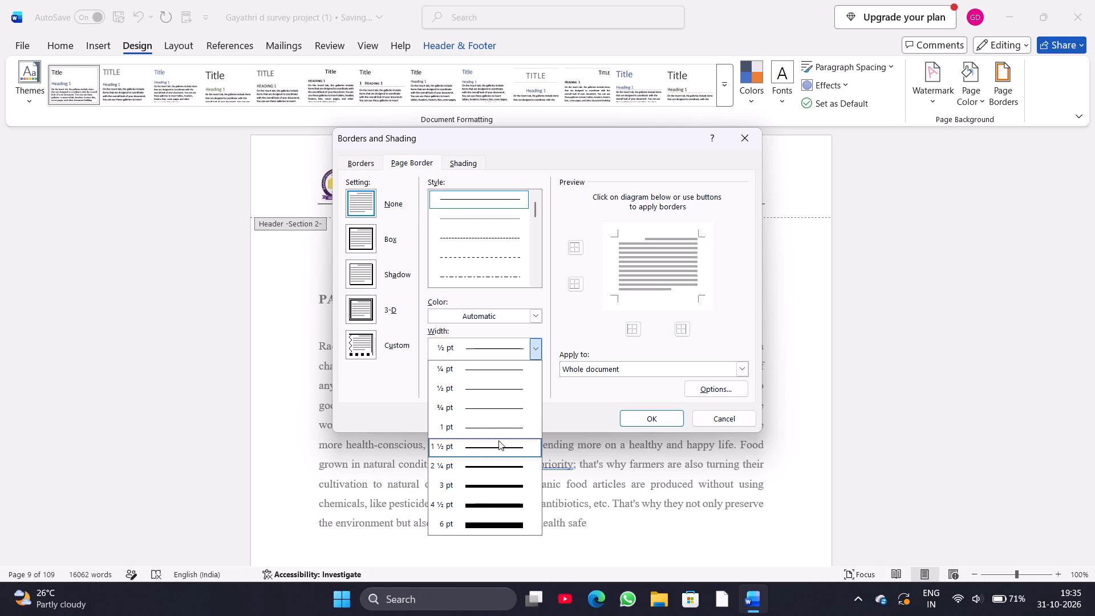
{"action": "left_click", "coordinate": [498, 440]}
{"action": "left_click", "coordinate": [602, 370]}
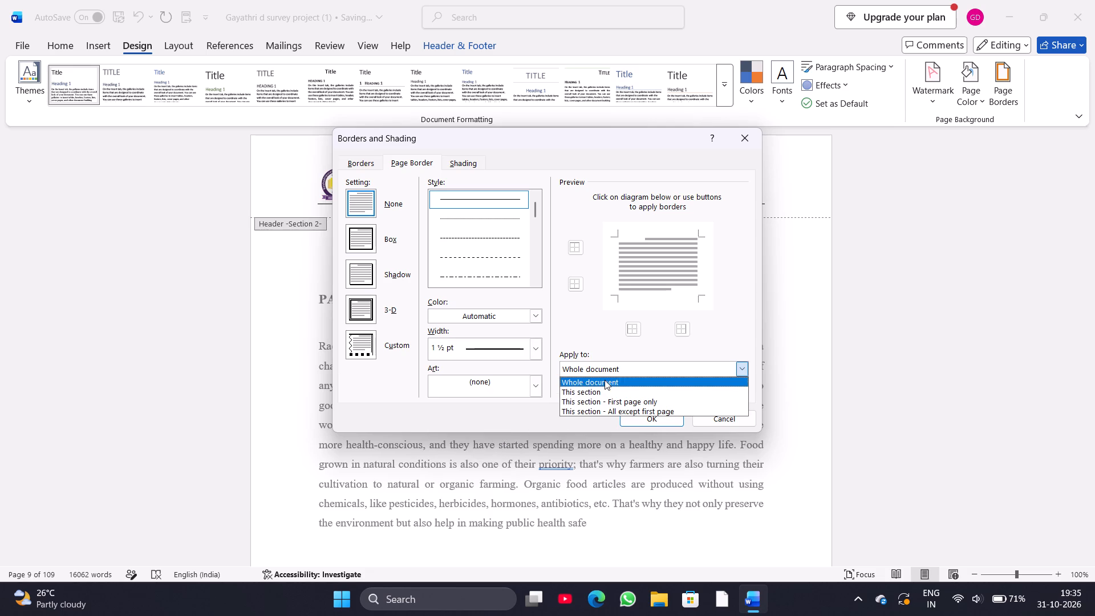
{"action": "left_click", "coordinate": [606, 379]}
{"action": "left_click", "coordinate": [631, 417]}
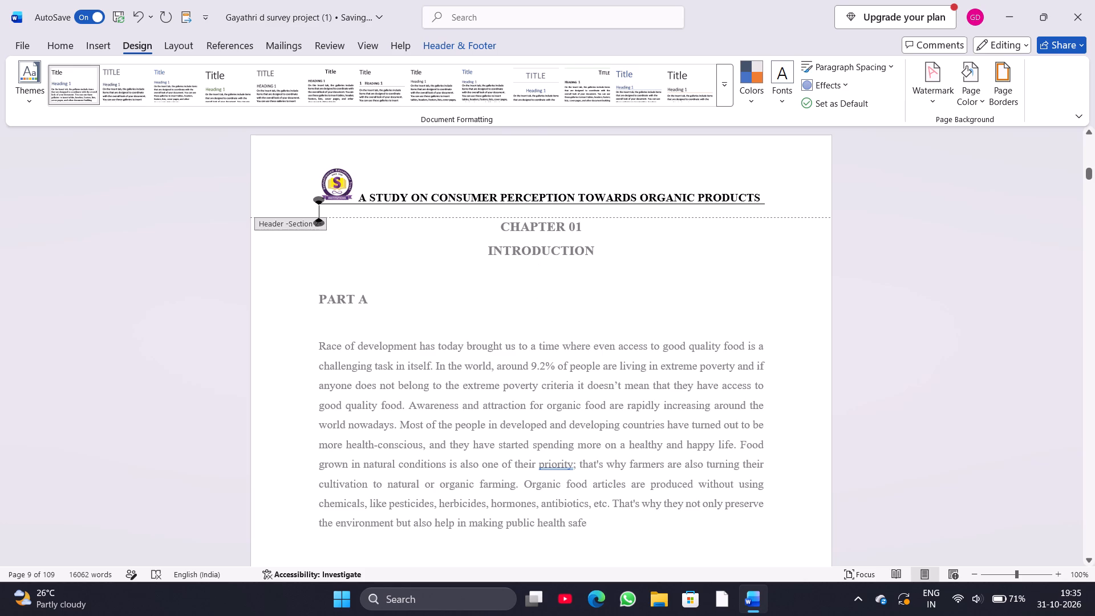
Remove the thin top border under the header title and reapply it with the 1 ½ pt line.
{"action": "left_click", "coordinate": [58, 49]}
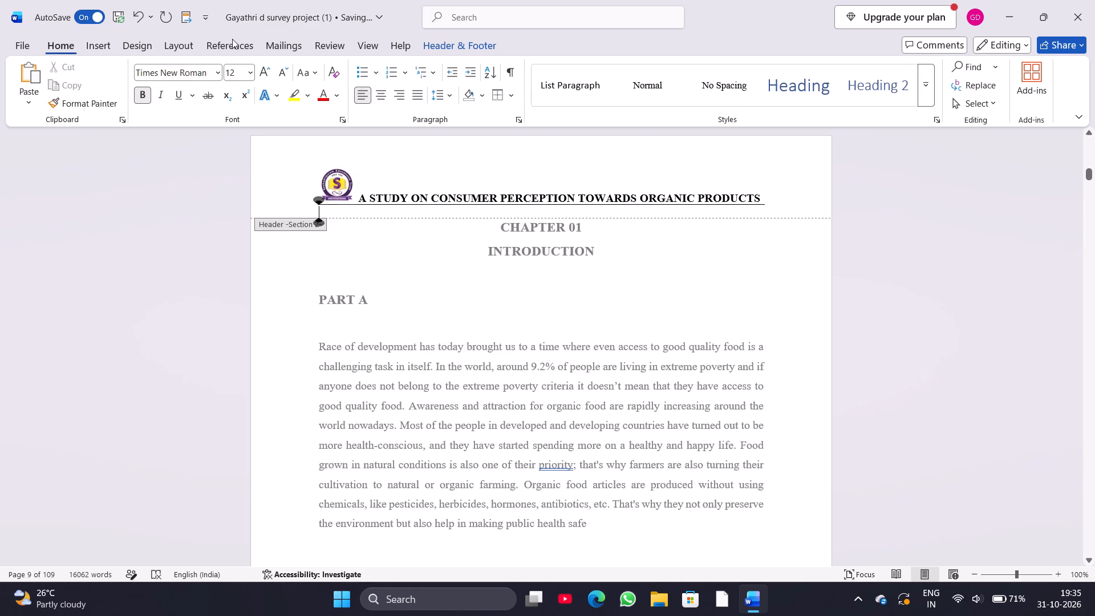
{"action": "left_click", "coordinate": [496, 100]}
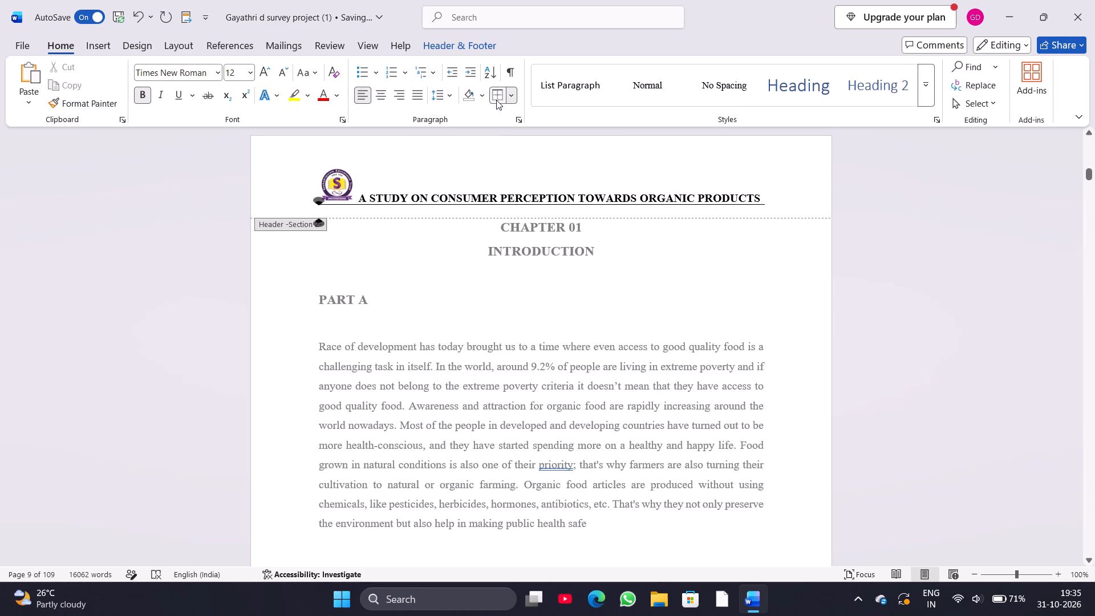
{"action": "left_click", "coordinate": [496, 100]}
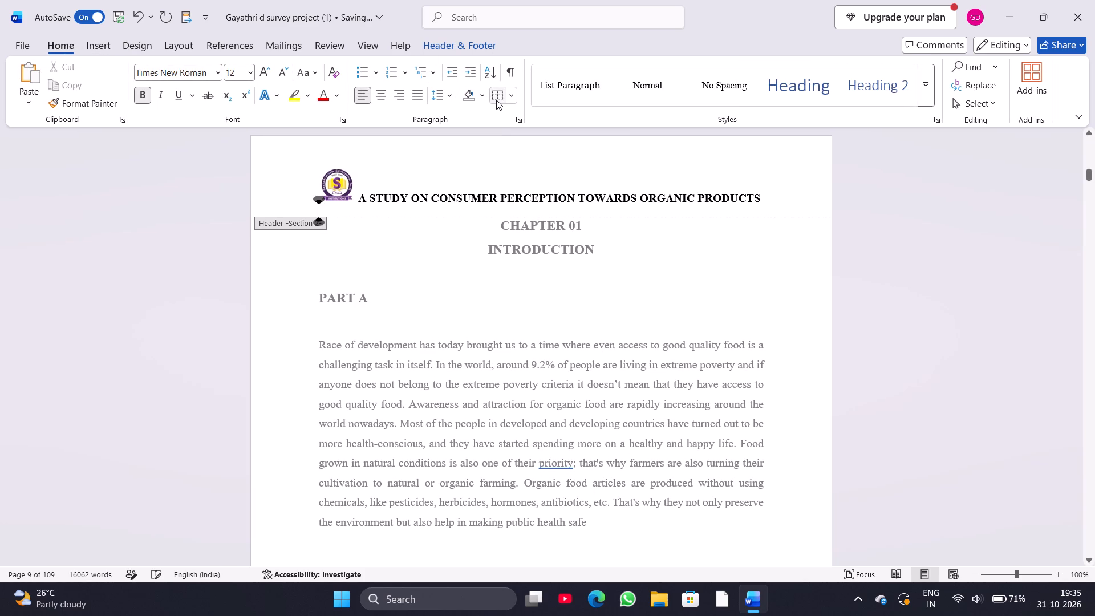
{"action": "left_click", "coordinate": [496, 100]}
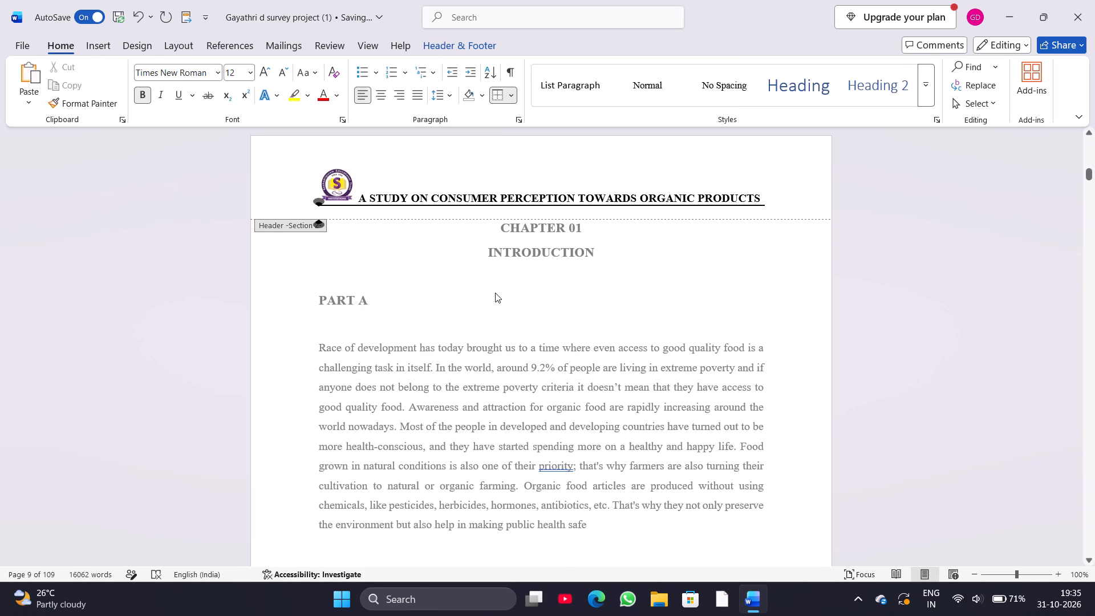
Check the header line, logo and title across the first pages of the Chapter 01 section.
{"action": "scroll", "coordinate": [495, 293], "scroll_direction": "down", "scroll_amount": 3}
{"action": "scroll", "coordinate": [495, 293], "scroll_direction": "up", "scroll_amount": 4}
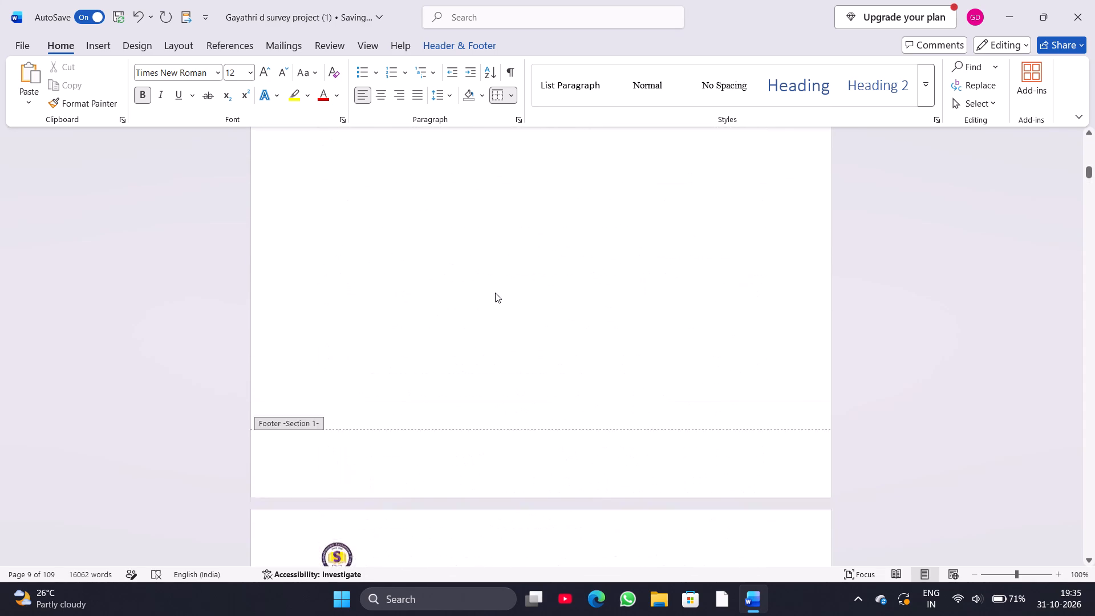
{"action": "scroll", "coordinate": [495, 293], "scroll_direction": "down", "scroll_amount": 3}
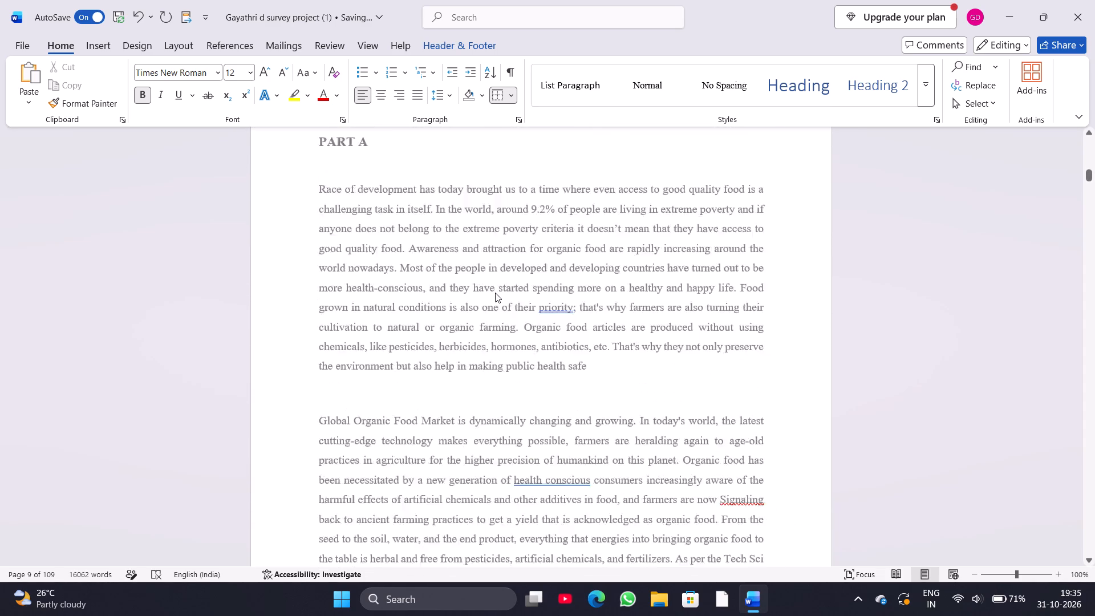
{"action": "scroll", "coordinate": [495, 293], "scroll_direction": "down", "scroll_amount": 3}
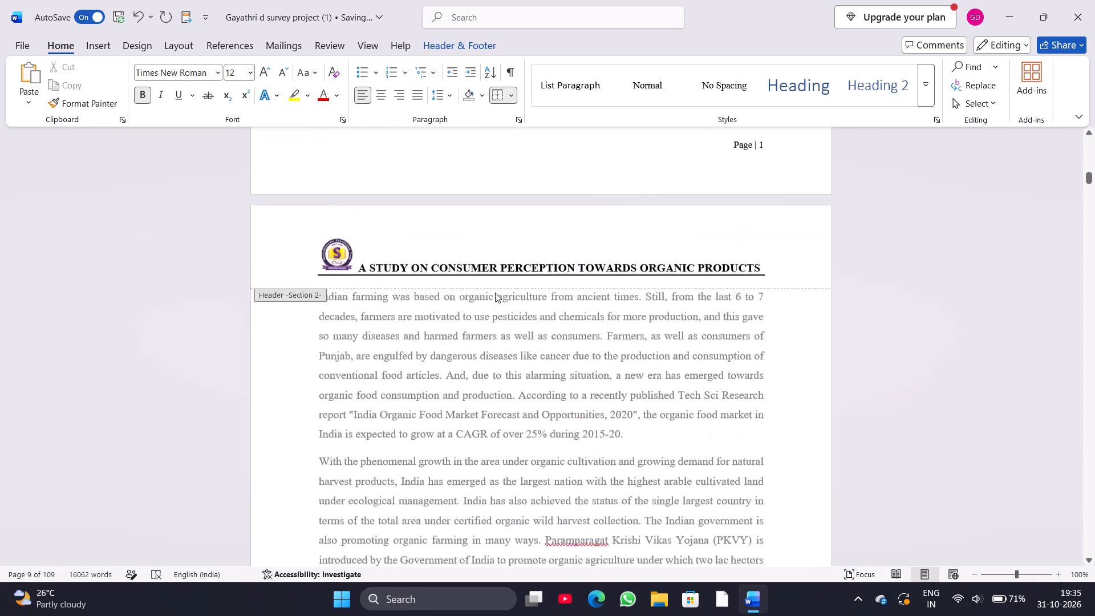
{"action": "scroll", "coordinate": [495, 293], "scroll_direction": "down", "scroll_amount": 4}
{"action": "scroll", "coordinate": [495, 293], "scroll_direction": "up", "scroll_amount": 2}
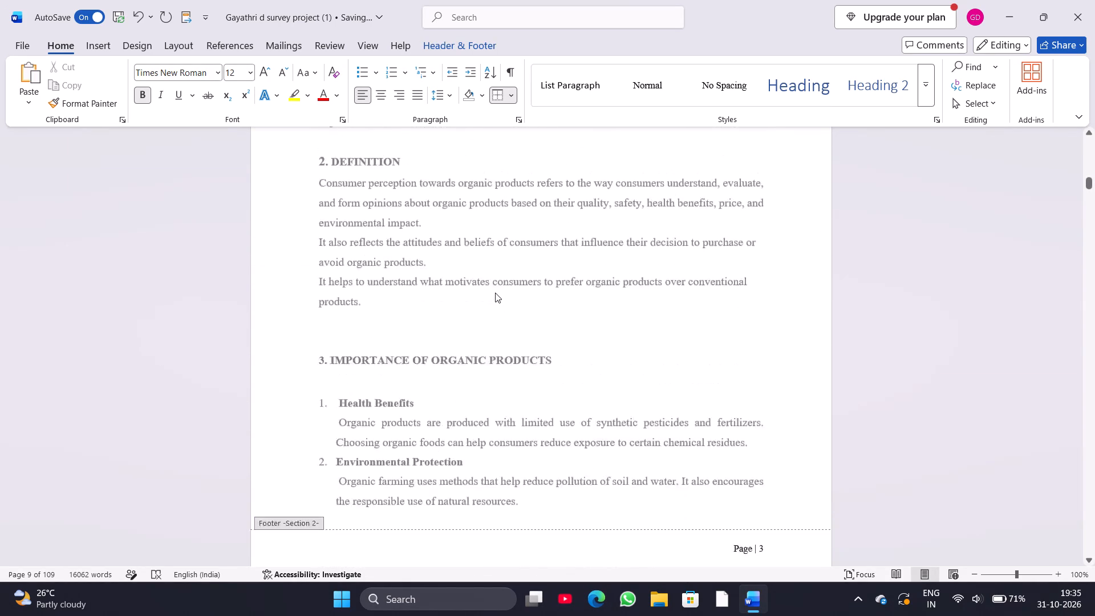
{"action": "scroll", "coordinate": [495, 293], "scroll_direction": "up", "scroll_amount": 8}
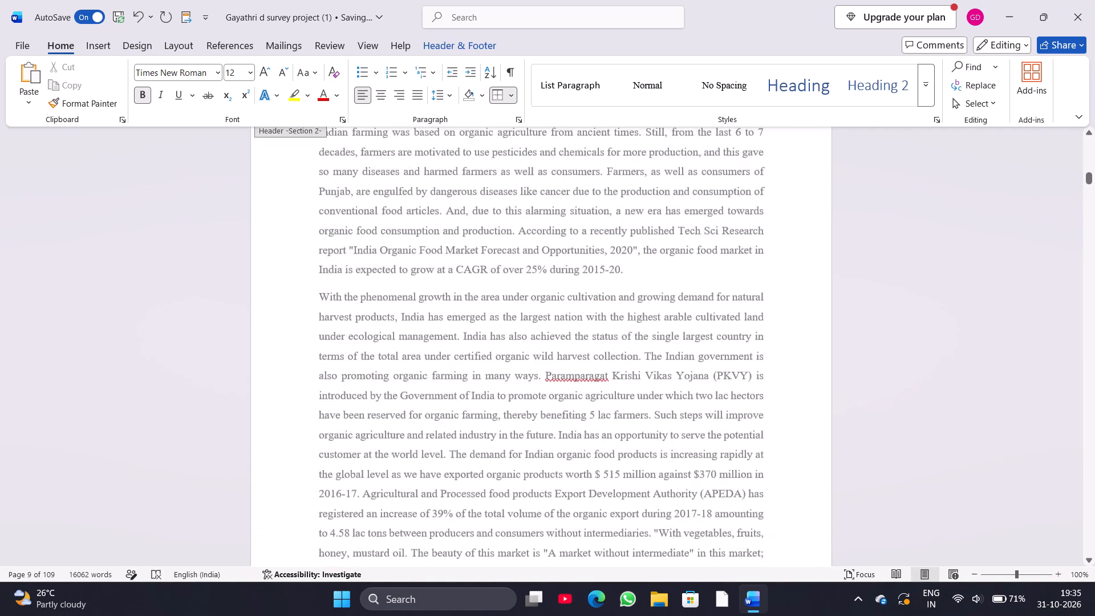
{"action": "scroll", "coordinate": [495, 293], "scroll_direction": "up", "scroll_amount": 4}
Add a bottom border to the page number paragraph in the Section 2 footer.
{"action": "scroll", "coordinate": [495, 293], "scroll_direction": "down", "scroll_amount": 1}
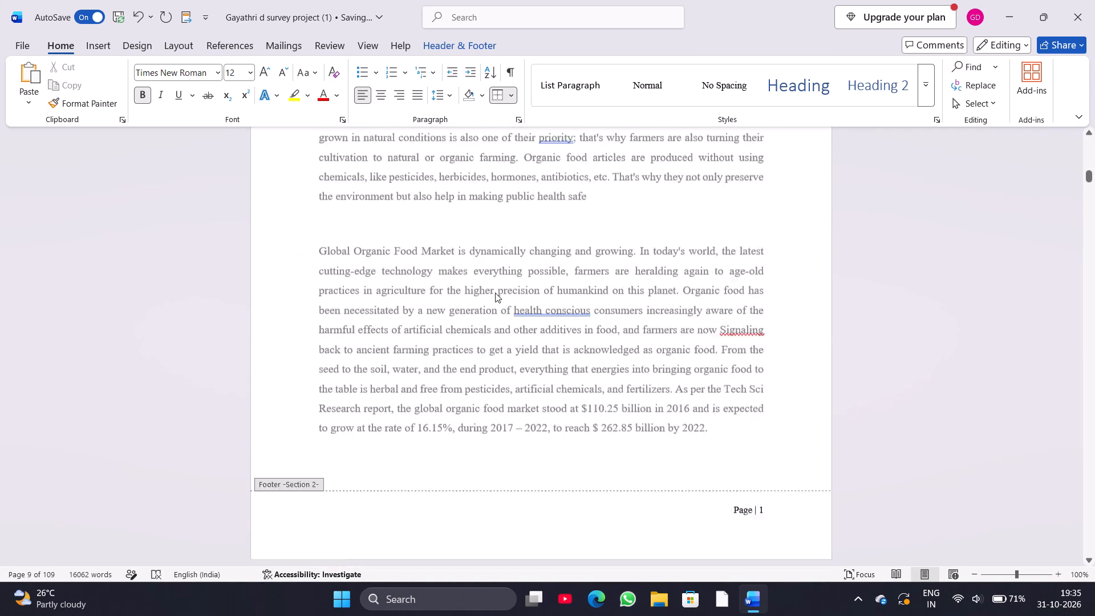
{"action": "scroll", "coordinate": [495, 293], "scroll_direction": "down", "scroll_amount": 1}
{"action": "left_click", "coordinate": [491, 341]}
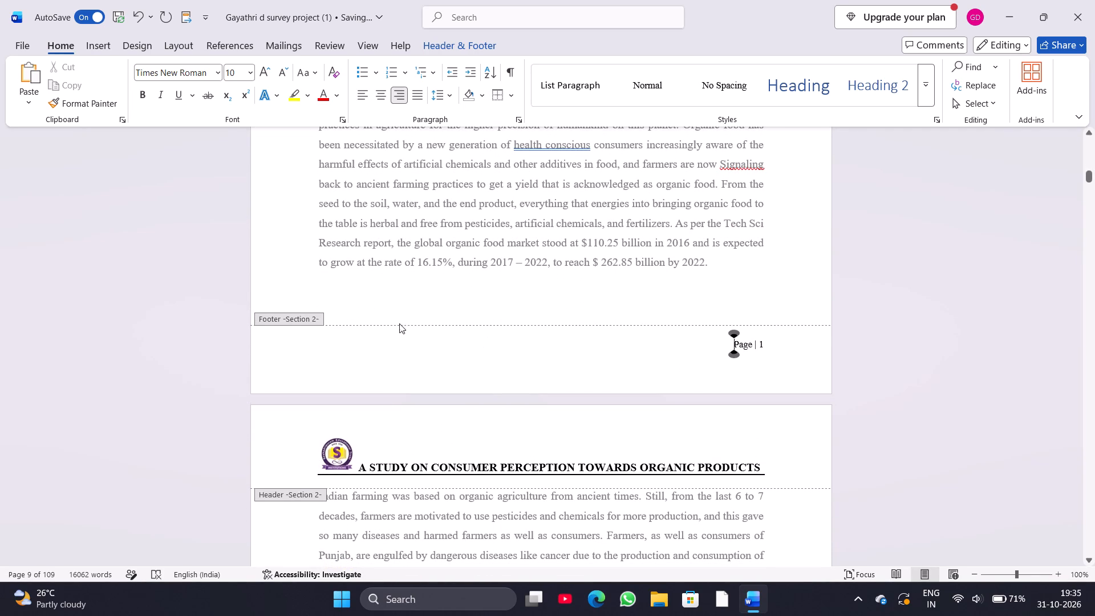
{"action": "left_click", "coordinate": [512, 100]}
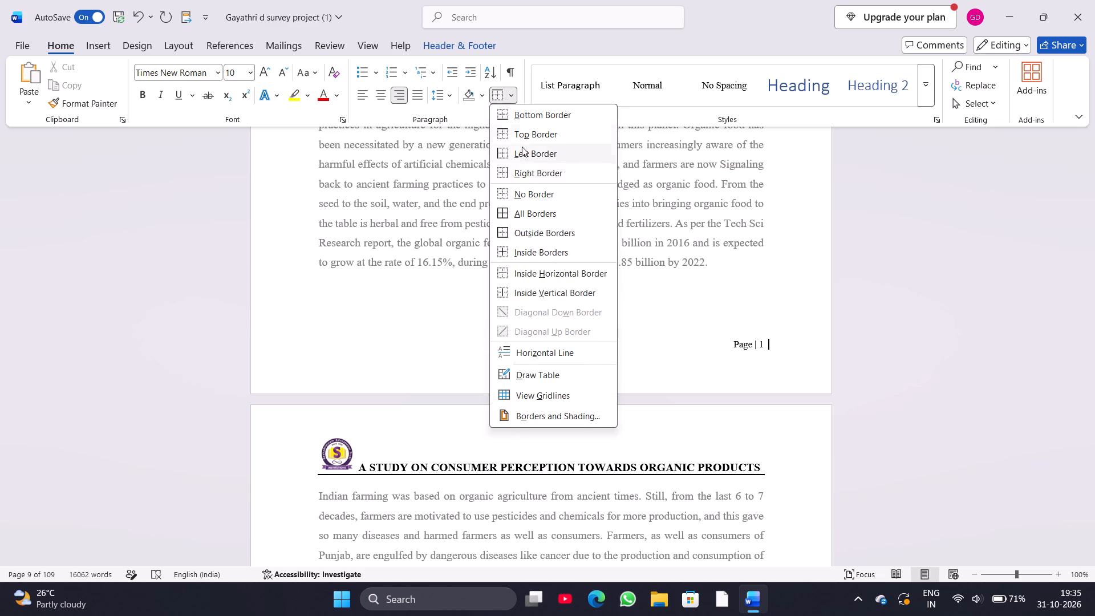
{"action": "left_click", "coordinate": [522, 116]}
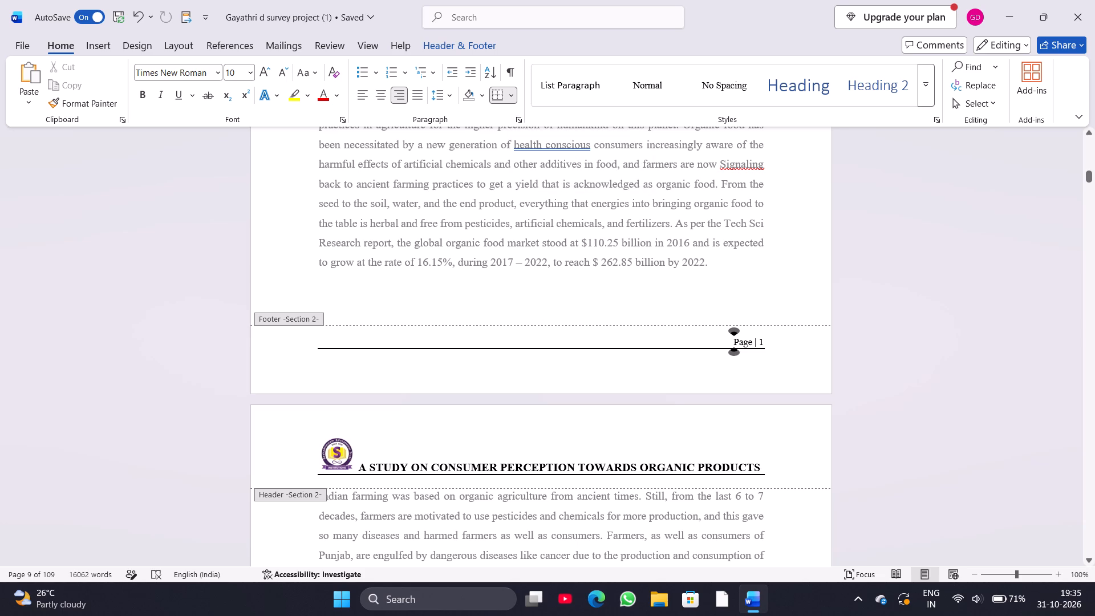
Try to adjust the spacing of the line under the Section 2 footer's page number, and leave header and footer editing.
{"action": "left_click_drag", "start_coordinate": [525, 348], "coordinate": [524, 346]}
{"action": "left_click_drag", "start_coordinate": [524, 346], "coordinate": [519, 325]}
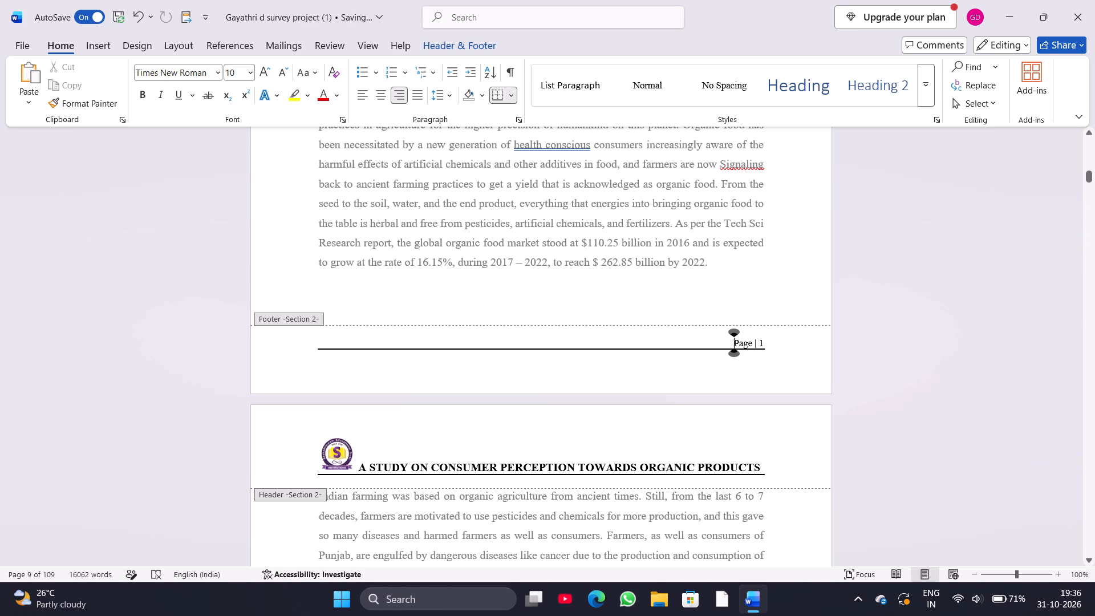
{"action": "left_click_drag", "start_coordinate": [713, 350], "coordinate": [711, 330]}
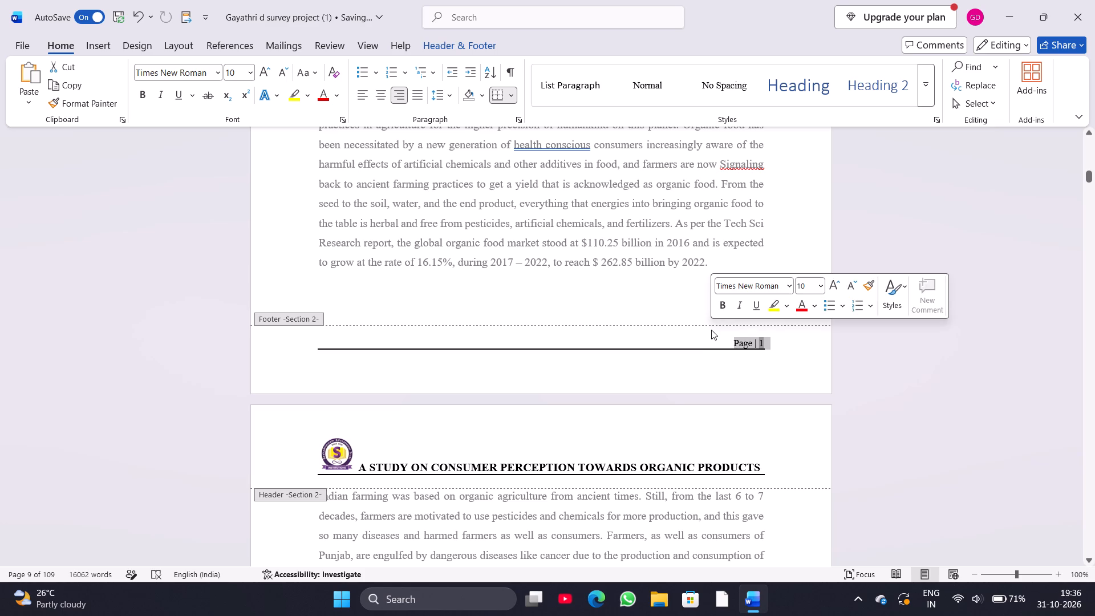
{"action": "left_click", "coordinate": [711, 330]}
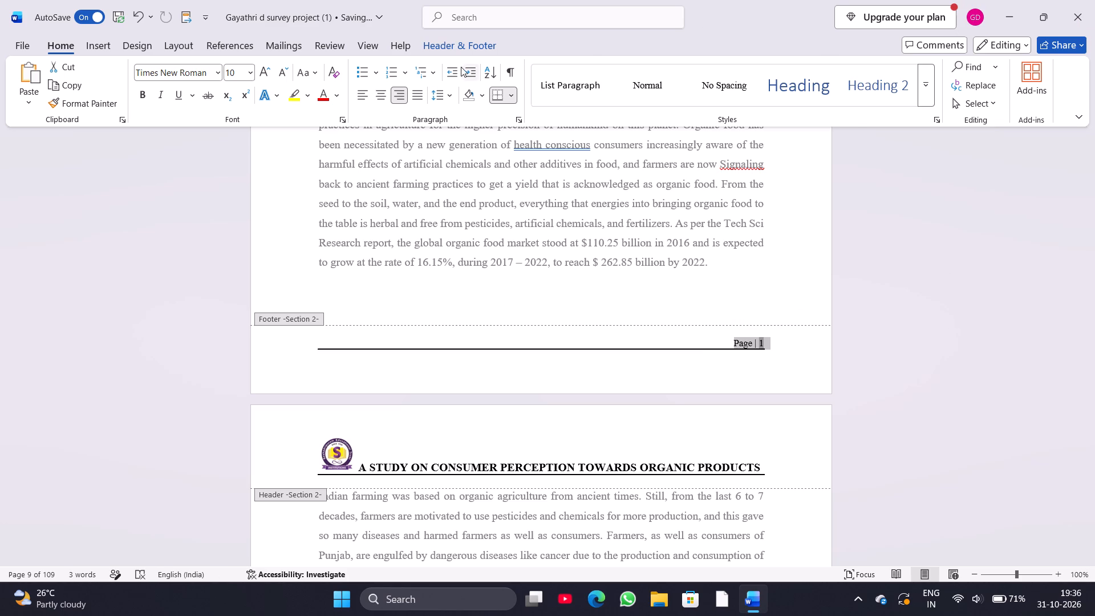
{"action": "left_click", "coordinate": [476, 54]}
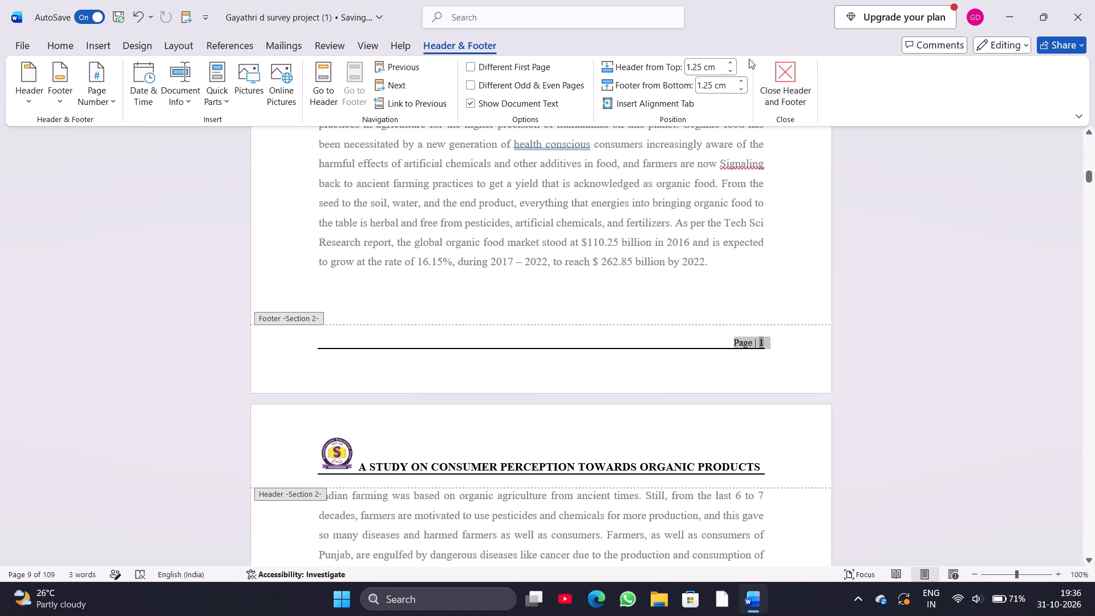
{"action": "left_click", "coordinate": [795, 80]}
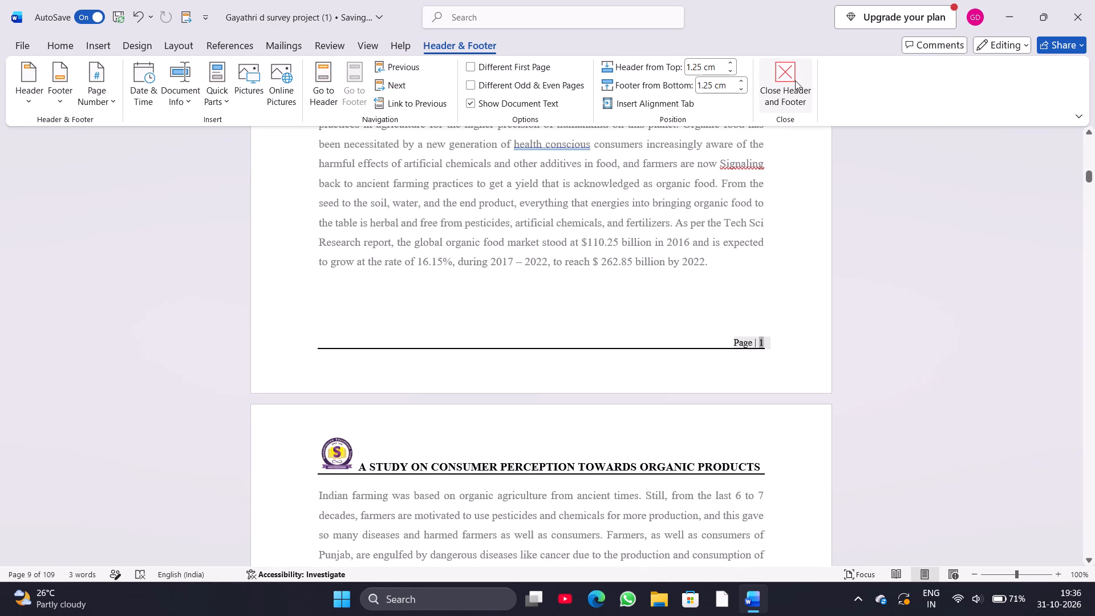
Check the header, footer rule and page numbering across the opening pages of the Chapter 01 section.
{"action": "scroll", "coordinate": [716, 360], "scroll_direction": "up", "scroll_amount": 2}
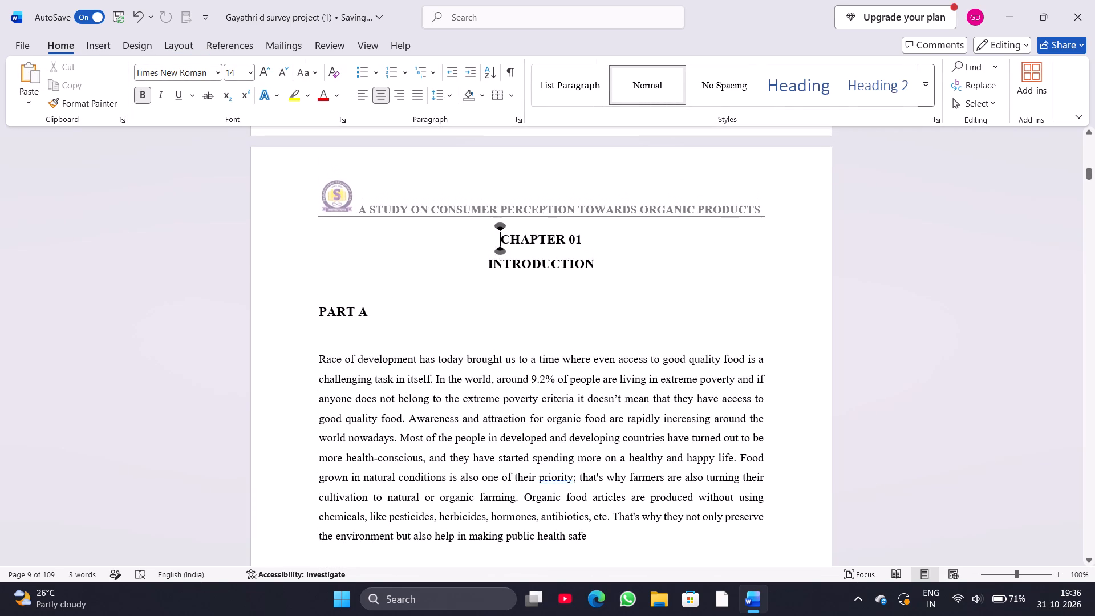
{"action": "scroll", "coordinate": [508, 393], "scroll_direction": "left", "scroll_amount": 1}
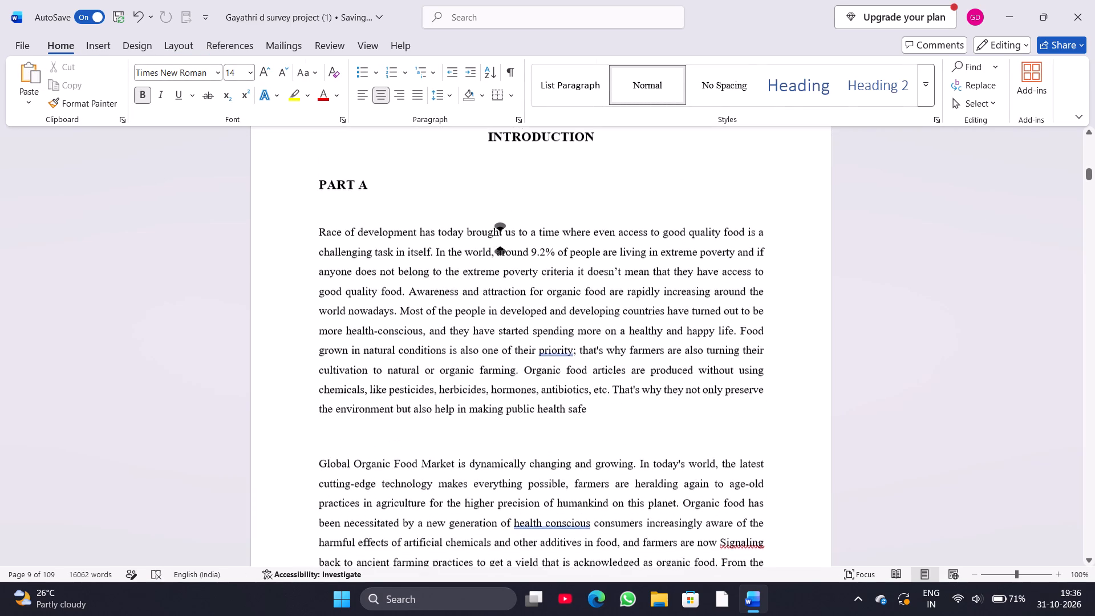
{"action": "scroll", "coordinate": [508, 393], "scroll_direction": "left", "scroll_amount": 1}
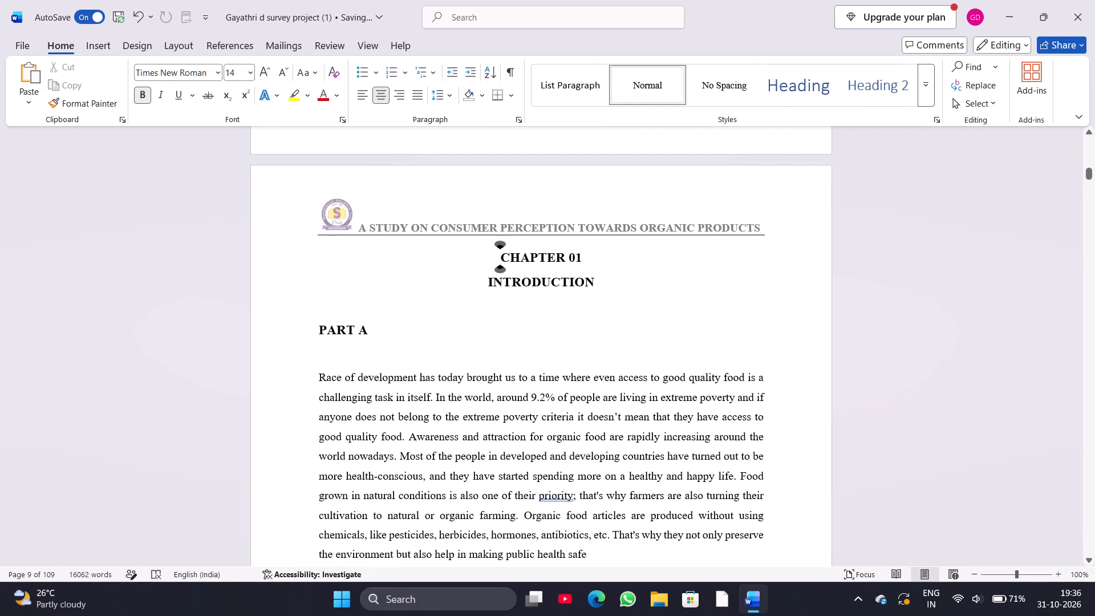
{"action": "scroll", "coordinate": [450, 503], "scroll_direction": "down", "scroll_amount": 3}
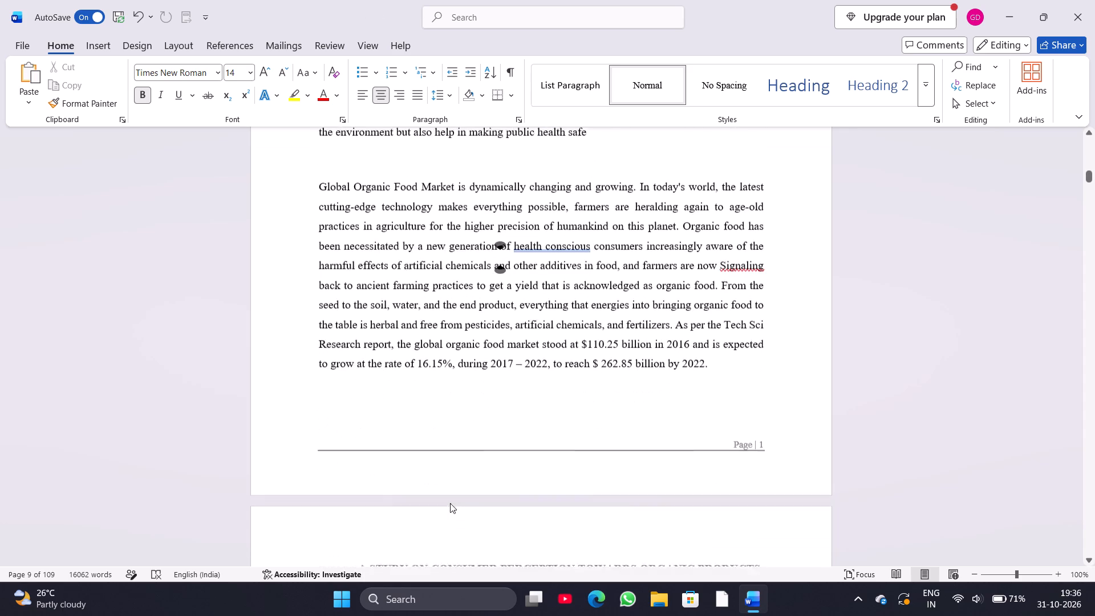
{"action": "scroll", "coordinate": [450, 503], "scroll_direction": "down", "scroll_amount": 5}
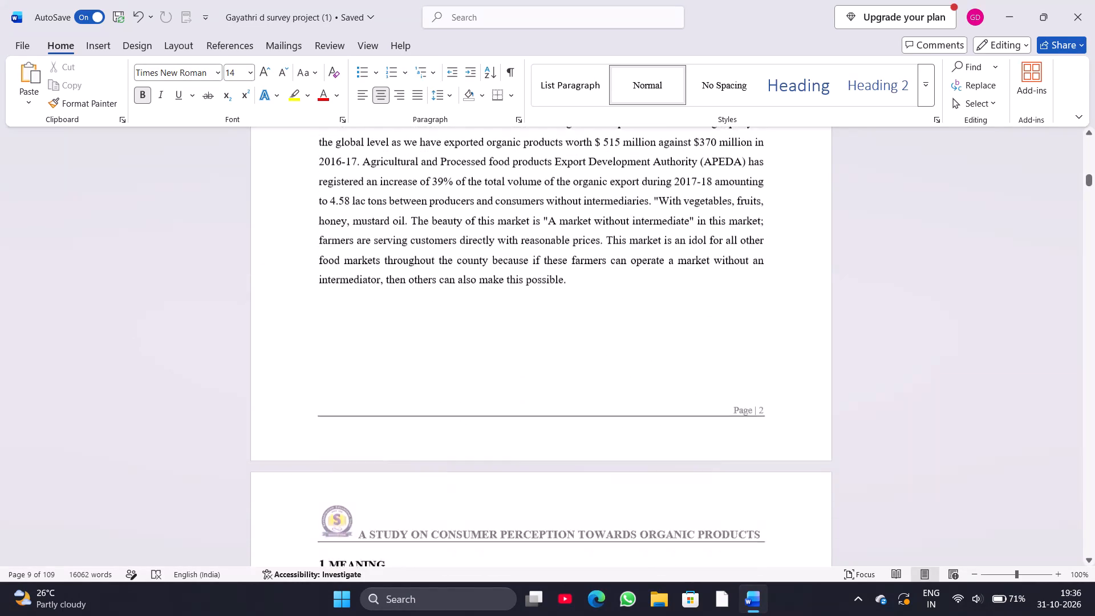
{"action": "scroll", "coordinate": [450, 503], "scroll_direction": "down", "scroll_amount": 1}
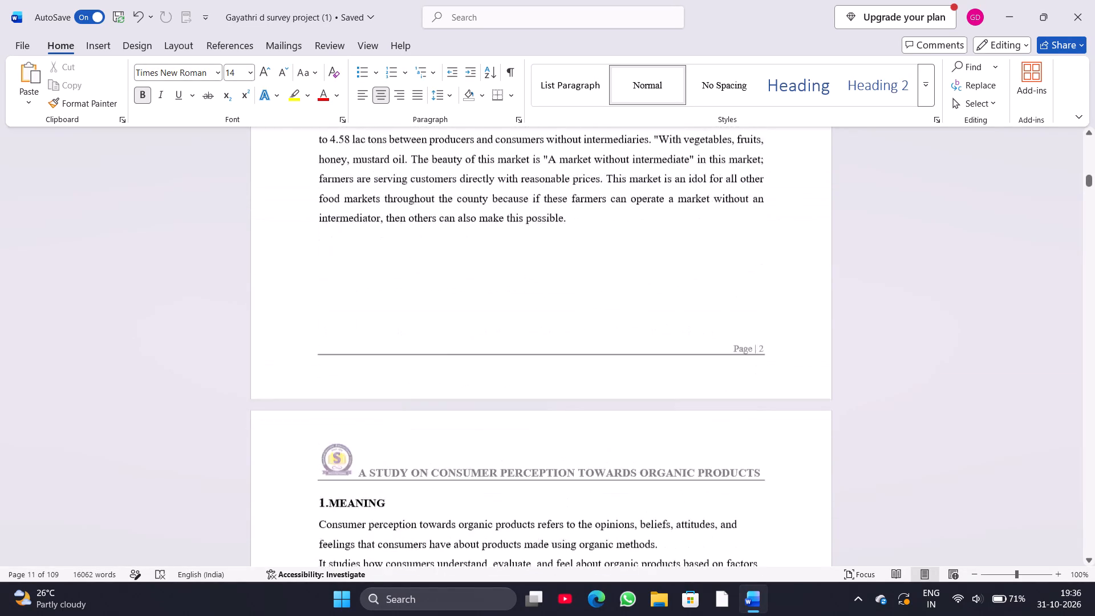
{"action": "scroll", "coordinate": [450, 503], "scroll_direction": "down", "scroll_amount": 3}
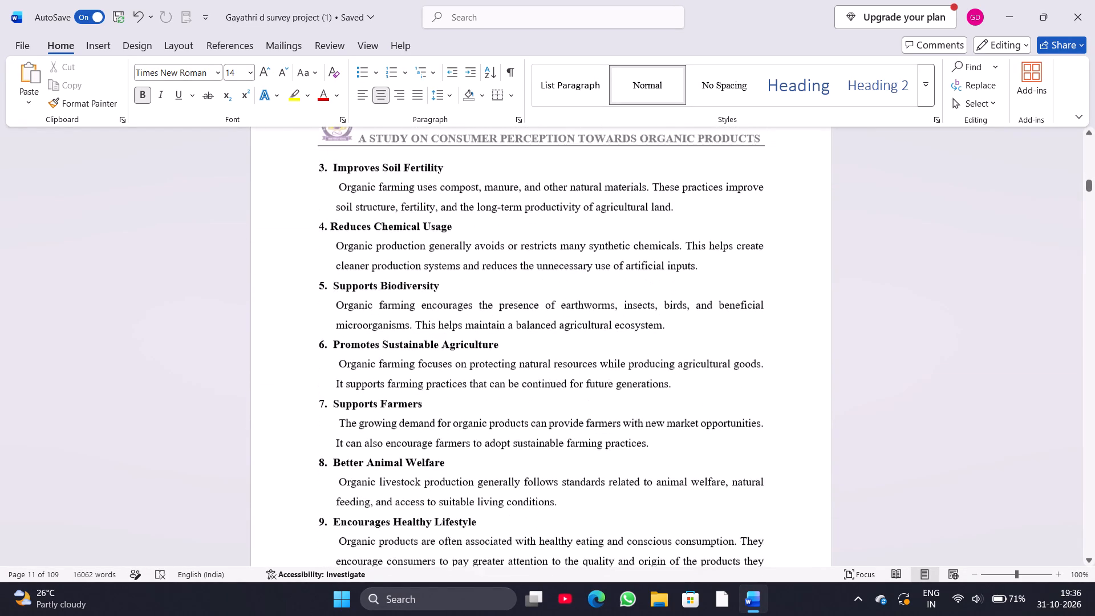
Delete a blank line above the "4. COMPONENTS OF ORGANIC PRODUCTS" heading.
{"action": "scroll", "coordinate": [450, 503], "scroll_direction": "down", "scroll_amount": 3}
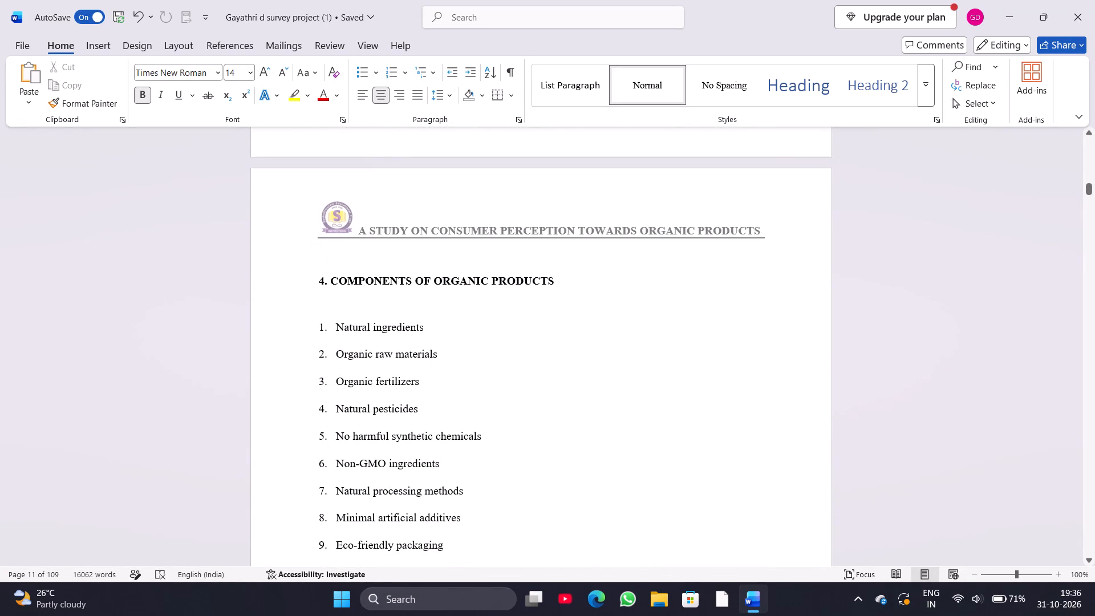
{"action": "left_click", "coordinate": [319, 282]}
{"action": "key", "text": "BackSpace"}
Delete a blank line above the "5. GROWTH AND POPULARITY OF ORGANIC PRODUCT" heading.
{"action": "scroll", "coordinate": [319, 282], "scroll_direction": "down", "scroll_amount": 1}
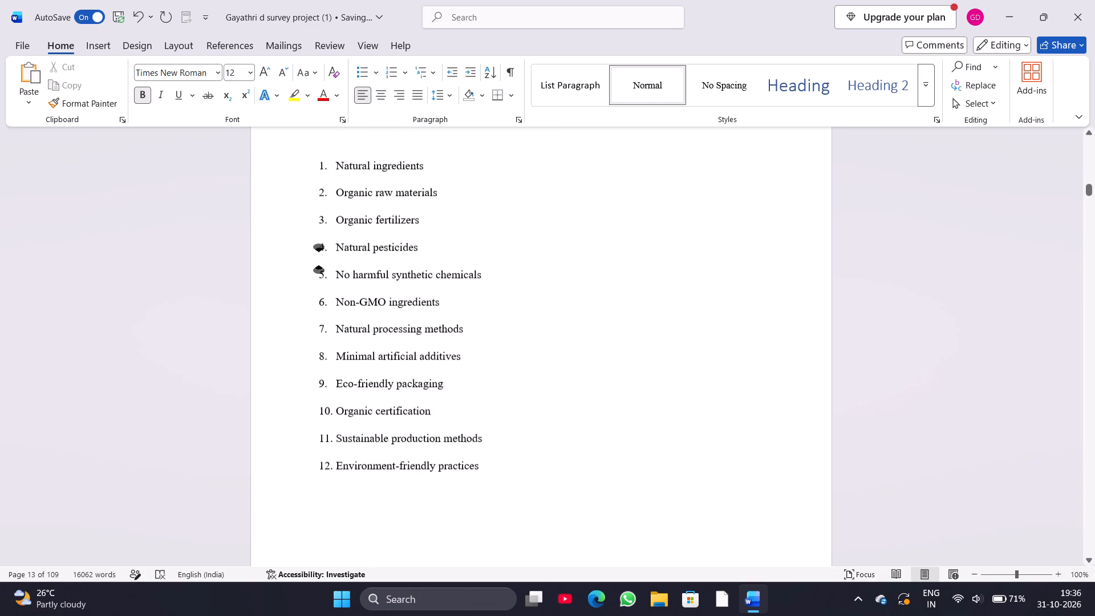
{"action": "scroll", "coordinate": [319, 282], "scroll_direction": "down", "scroll_amount": 2}
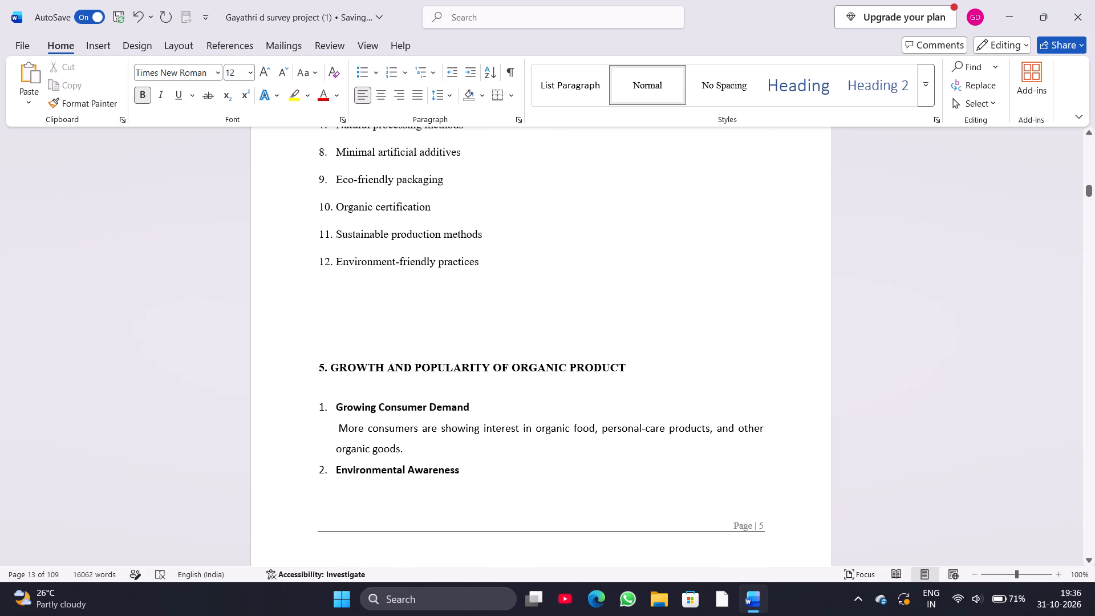
{"action": "left_click", "coordinate": [317, 364]}
{"action": "key", "text": "BackSpace"}
Delete the blank line between the page header and the "PART B" heading.
{"action": "scroll", "coordinate": [317, 364], "scroll_direction": "down", "scroll_amount": 2}
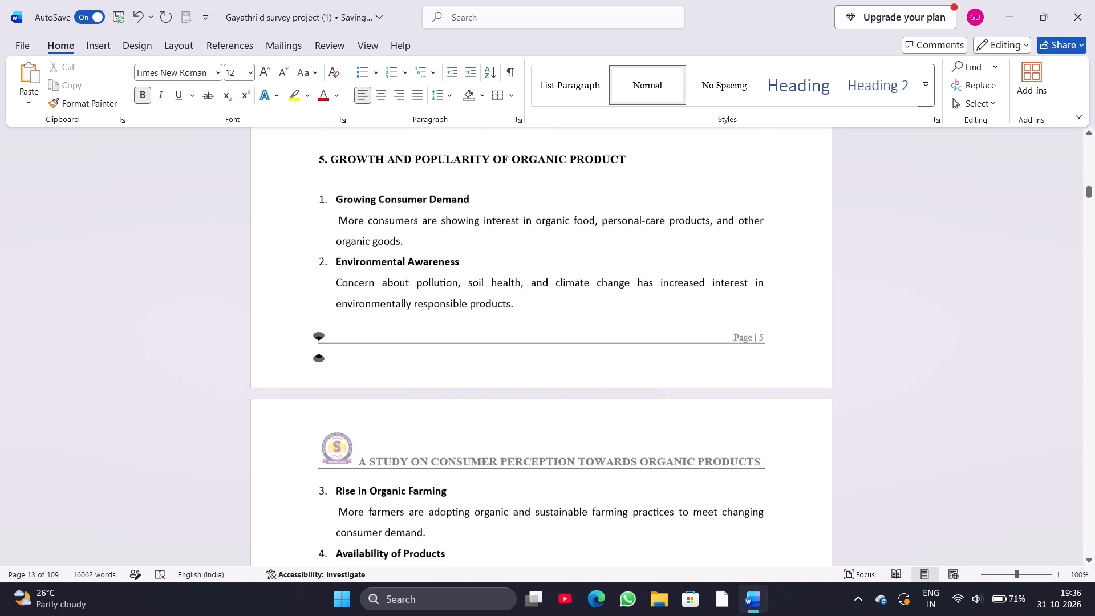
{"action": "scroll", "coordinate": [317, 364], "scroll_direction": "down", "scroll_amount": 7}
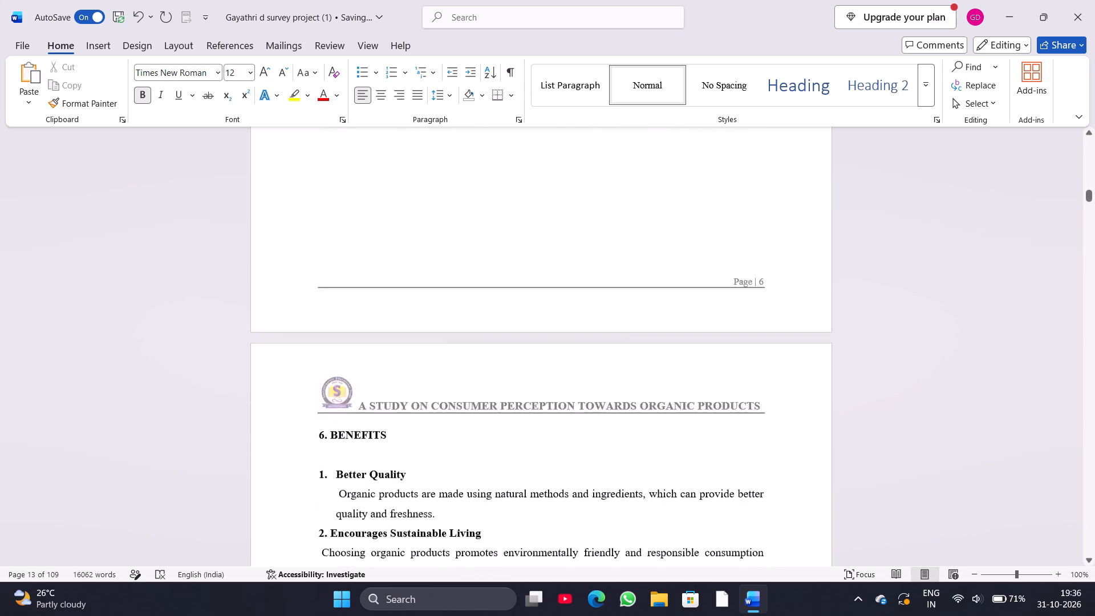
{"action": "scroll", "coordinate": [317, 364], "scroll_direction": "down", "scroll_amount": 3}
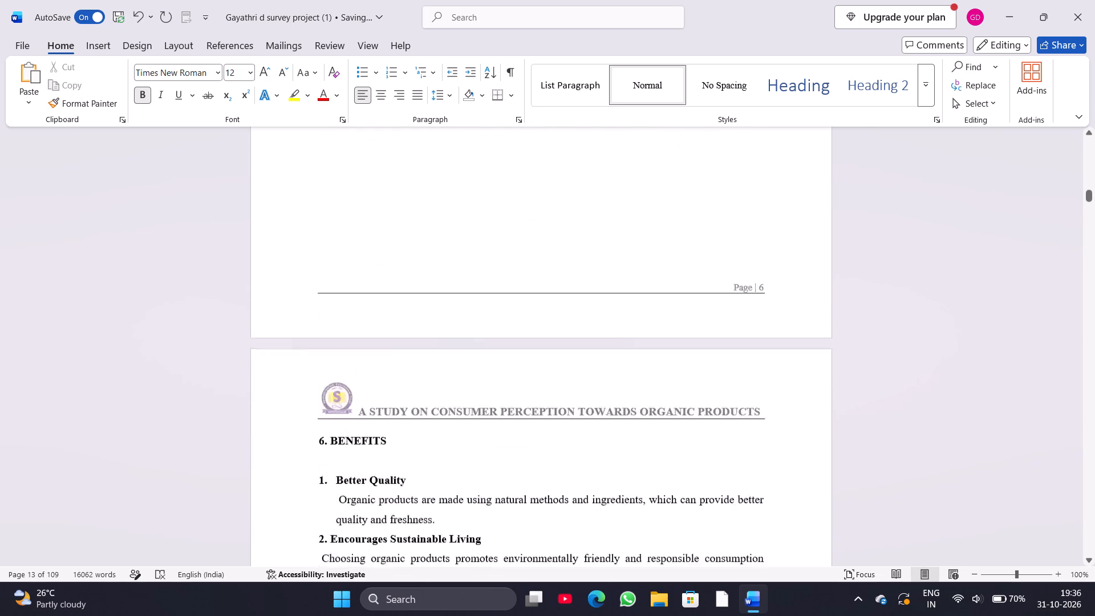
{"action": "scroll", "coordinate": [317, 364], "scroll_direction": "down", "scroll_amount": 4}
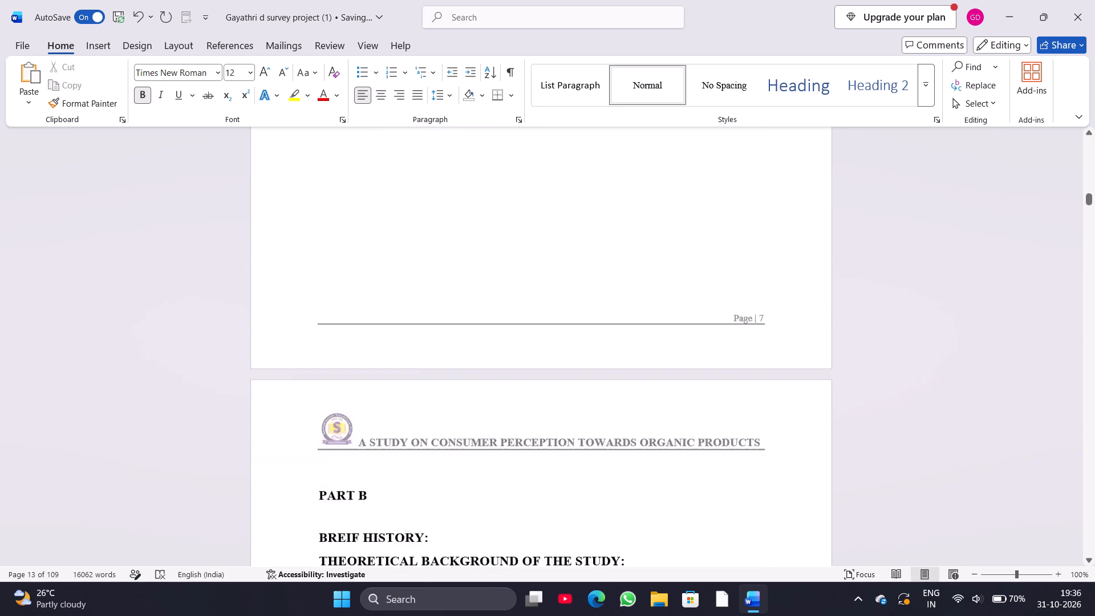
{"action": "scroll", "coordinate": [317, 364], "scroll_direction": "down", "scroll_amount": 2}
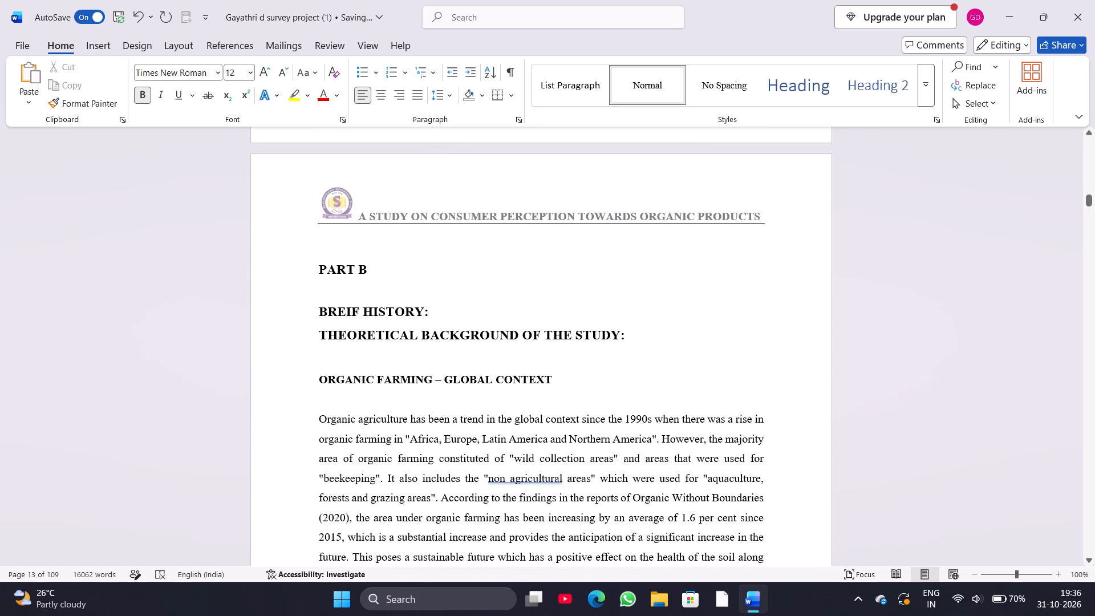
{"action": "left_click", "coordinate": [318, 265]}
{"action": "key", "text": "BackSpace"}
Review the page layout, headers and footers from Part B through the study's title, objectives and scope pages.
{"action": "scroll", "coordinate": [318, 265], "scroll_direction": "down", "scroll_amount": 3}
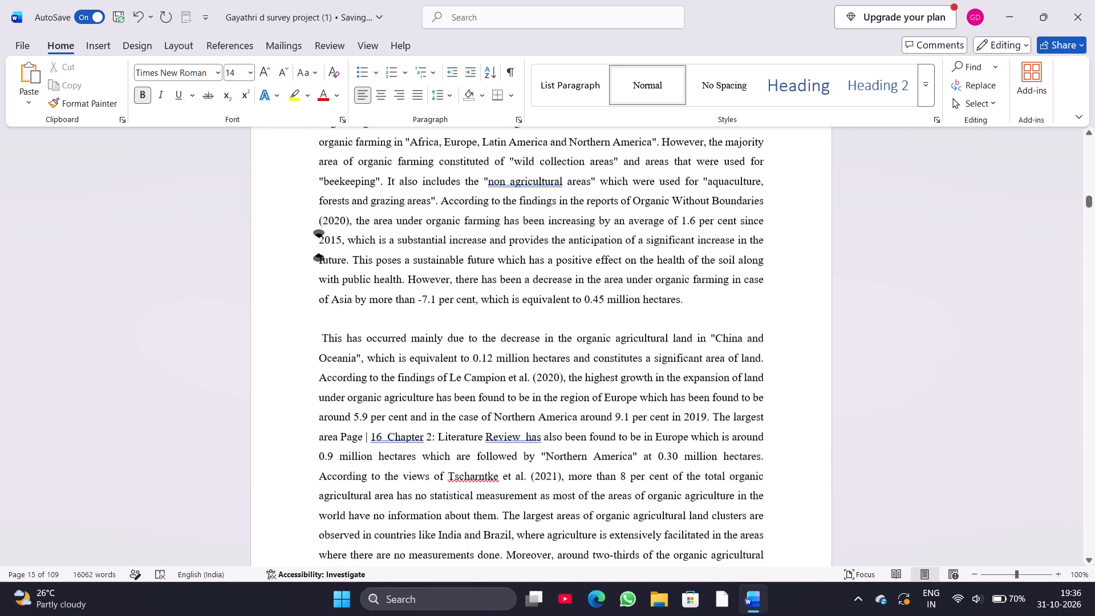
{"action": "scroll", "coordinate": [318, 265], "scroll_direction": "down", "scroll_amount": 8}
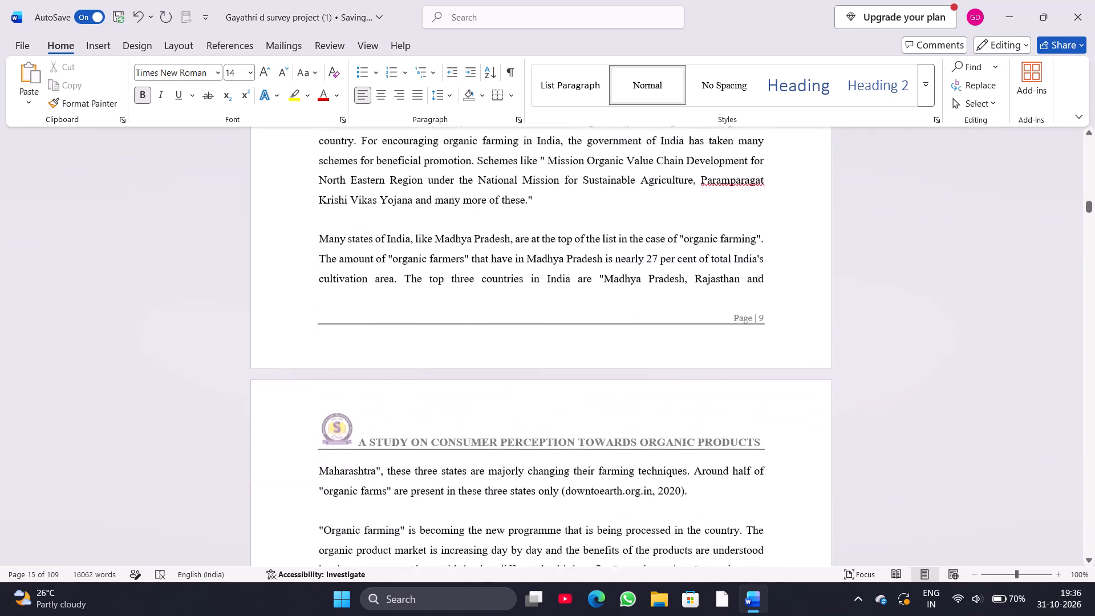
{"action": "scroll", "coordinate": [318, 265], "scroll_direction": "down", "scroll_amount": 7}
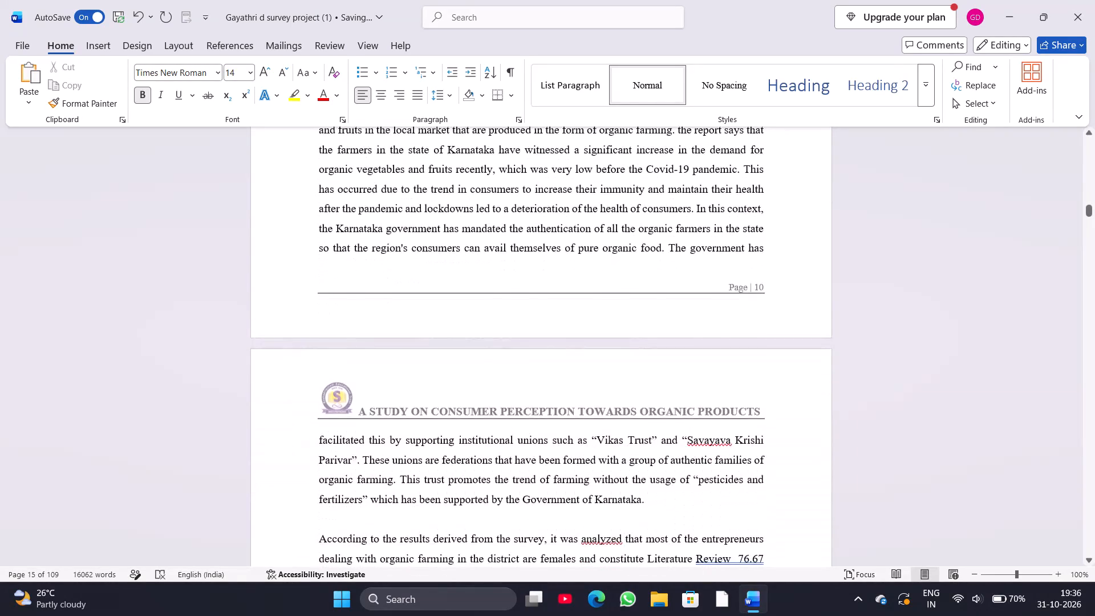
{"action": "scroll", "coordinate": [318, 265], "scroll_direction": "down", "scroll_amount": 5}
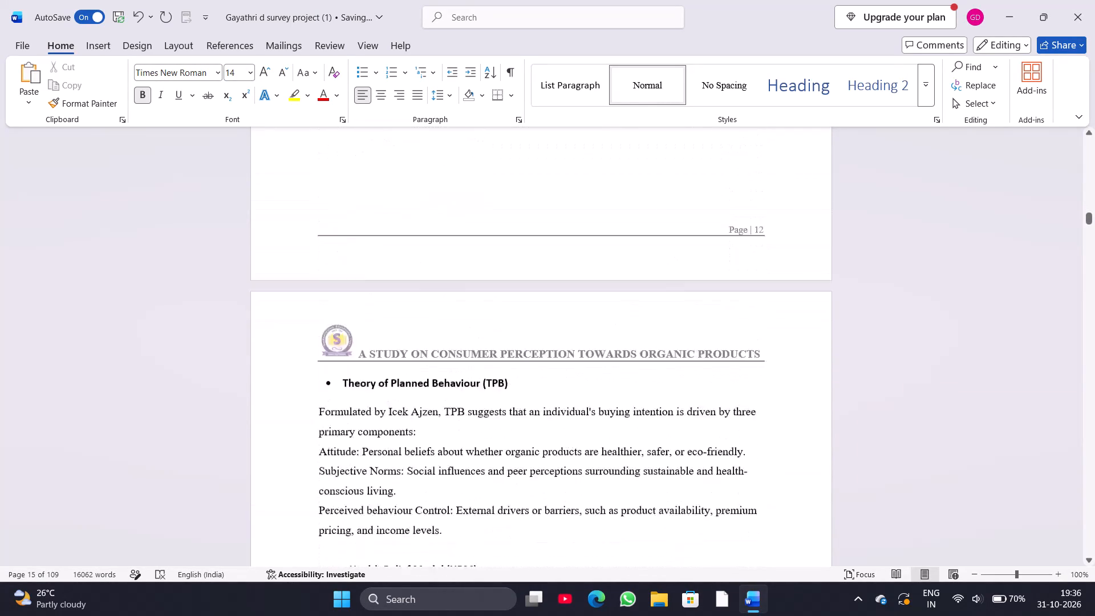
{"action": "scroll", "coordinate": [318, 265], "scroll_direction": "down", "scroll_amount": 5}
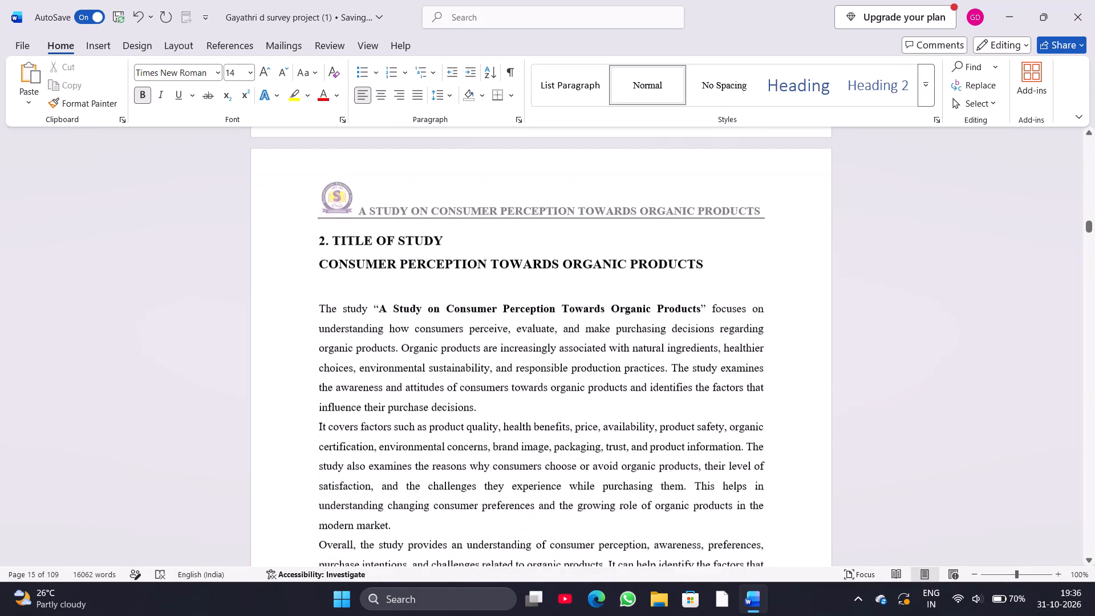
{"action": "scroll", "coordinate": [318, 265], "scroll_direction": "down", "scroll_amount": 6}
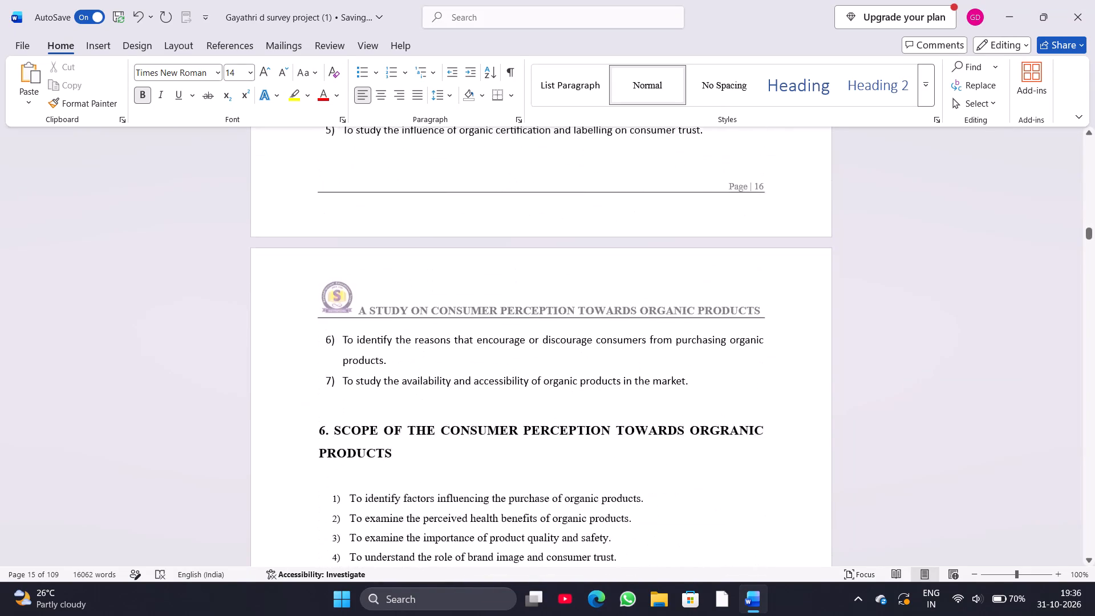
{"action": "scroll", "coordinate": [318, 265], "scroll_direction": "up", "scroll_amount": 1}
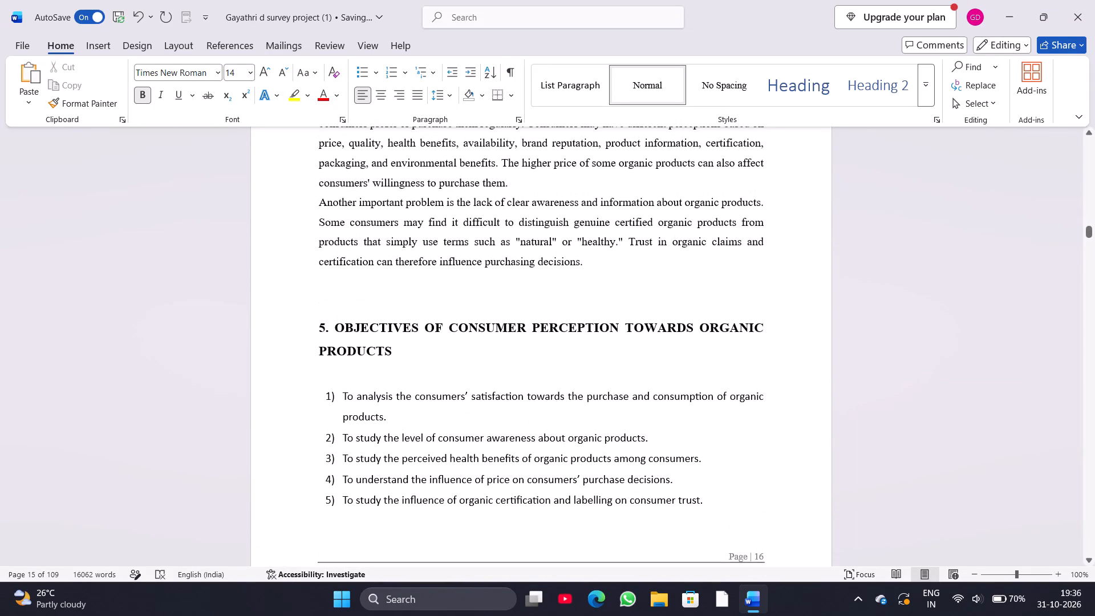
{"action": "scroll", "coordinate": [318, 265], "scroll_direction": "up", "scroll_amount": 1}
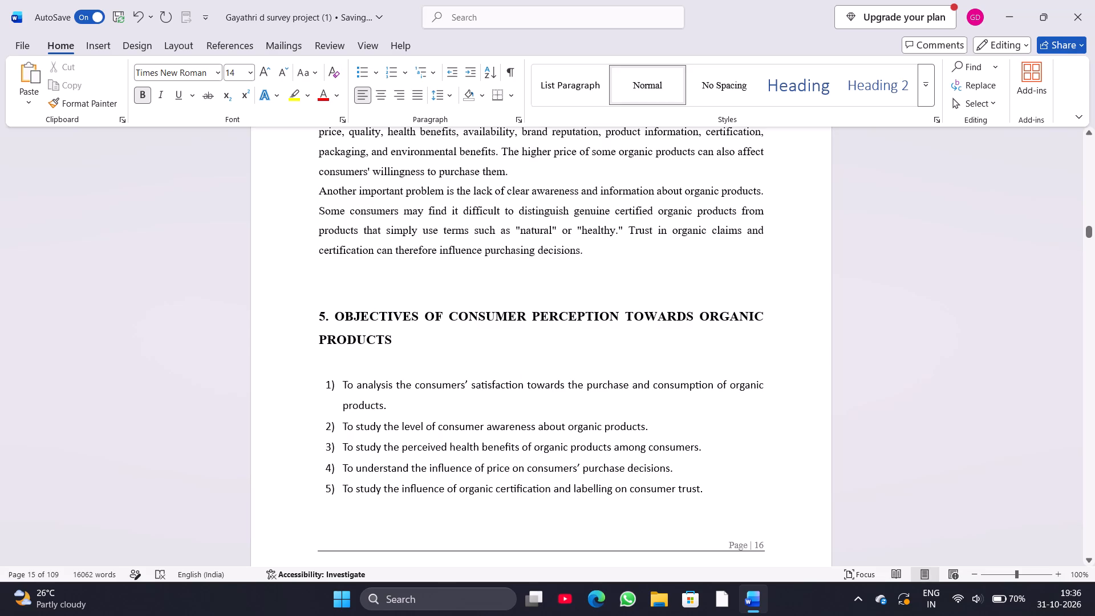
{"action": "left_click", "coordinate": [324, 388]}
{"action": "scroll", "coordinate": [324, 388], "scroll_direction": "down", "scroll_amount": 3}
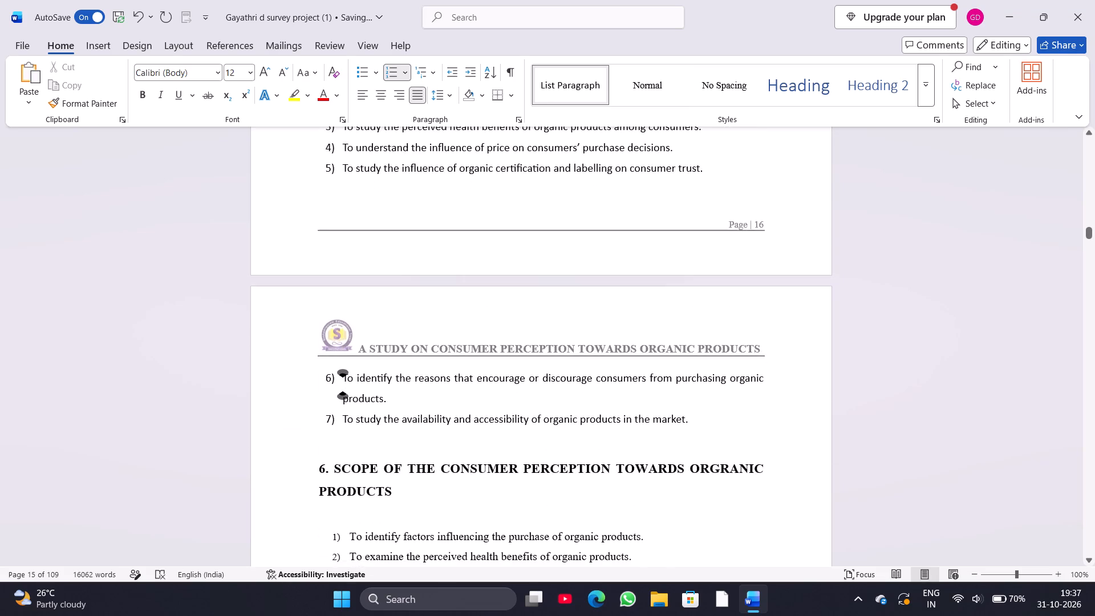
{"action": "scroll", "coordinate": [324, 388], "scroll_direction": "down", "scroll_amount": 4}
Delete the blank lines above the "2) Research Approach" heading at the start of its page.
{"action": "scroll", "coordinate": [324, 388], "scroll_direction": "up", "scroll_amount": 2}
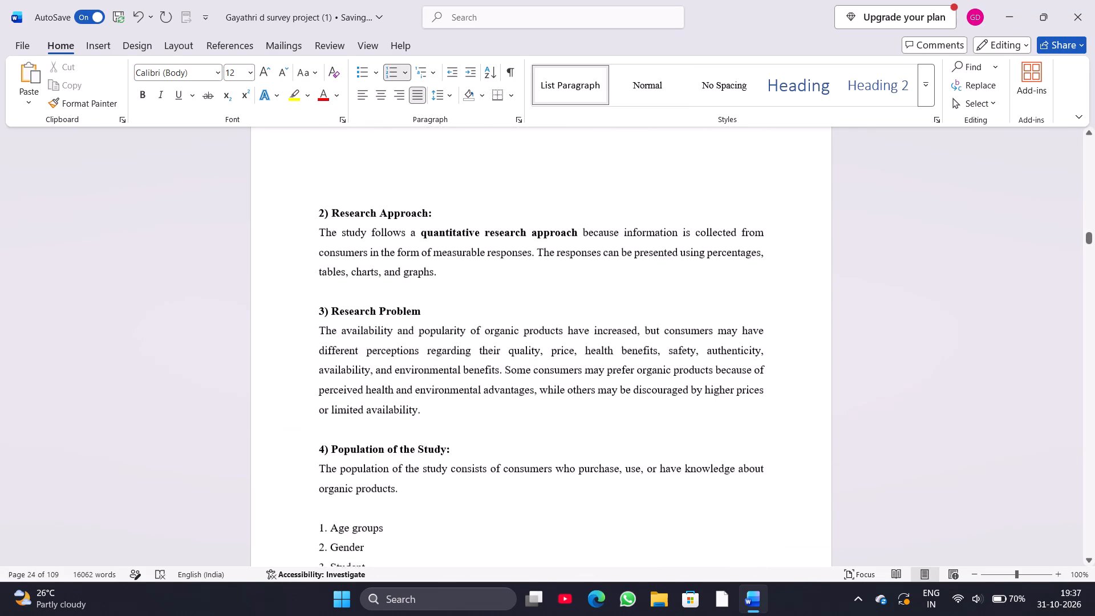
{"action": "scroll", "coordinate": [324, 388], "scroll_direction": "up", "scroll_amount": 4}
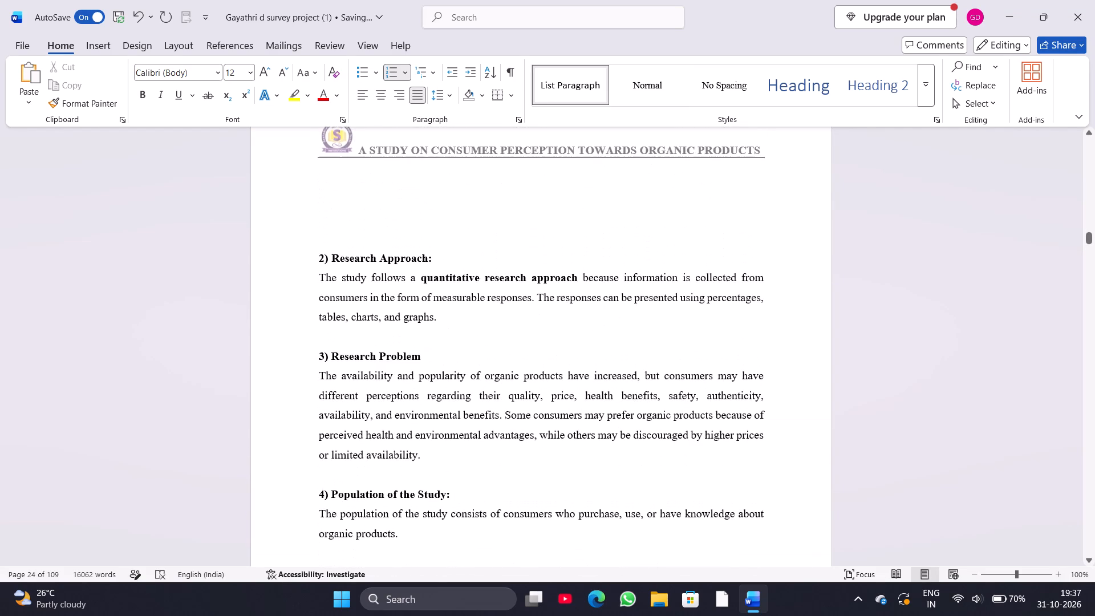
{"action": "left_click", "coordinate": [318, 285]}
{"action": "key", "text": "BackSpace"}
{"action": "key", "text": "BackSpace"}
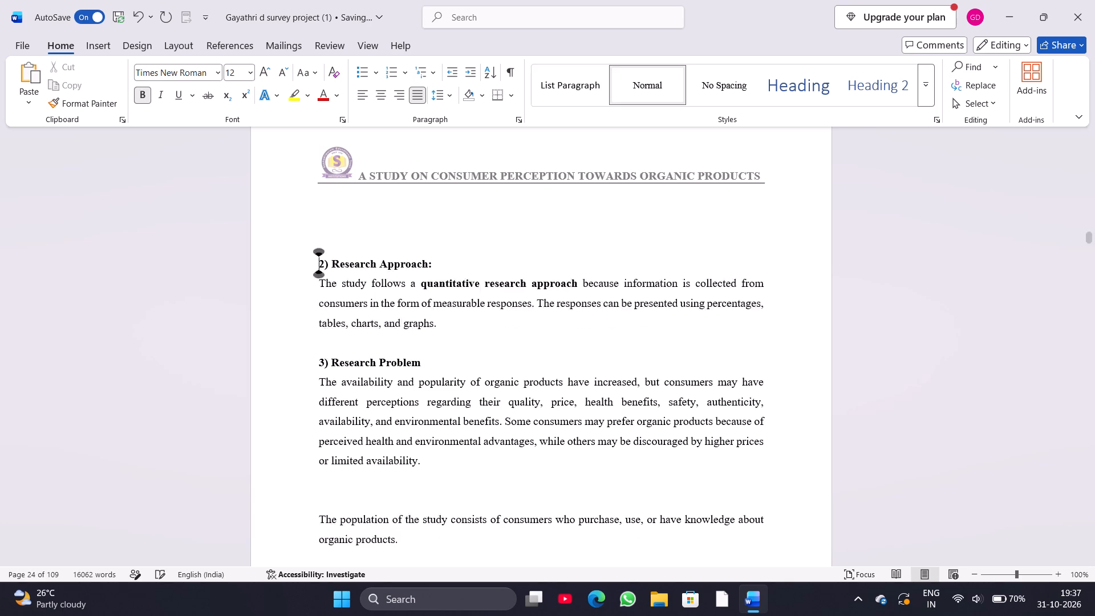
{"action": "key", "text": "BackSpace"}
{"action": "key", "text": "BackSpace"}
{"action": "scroll", "coordinate": [318, 285], "scroll_direction": "down", "scroll_amount": 3}
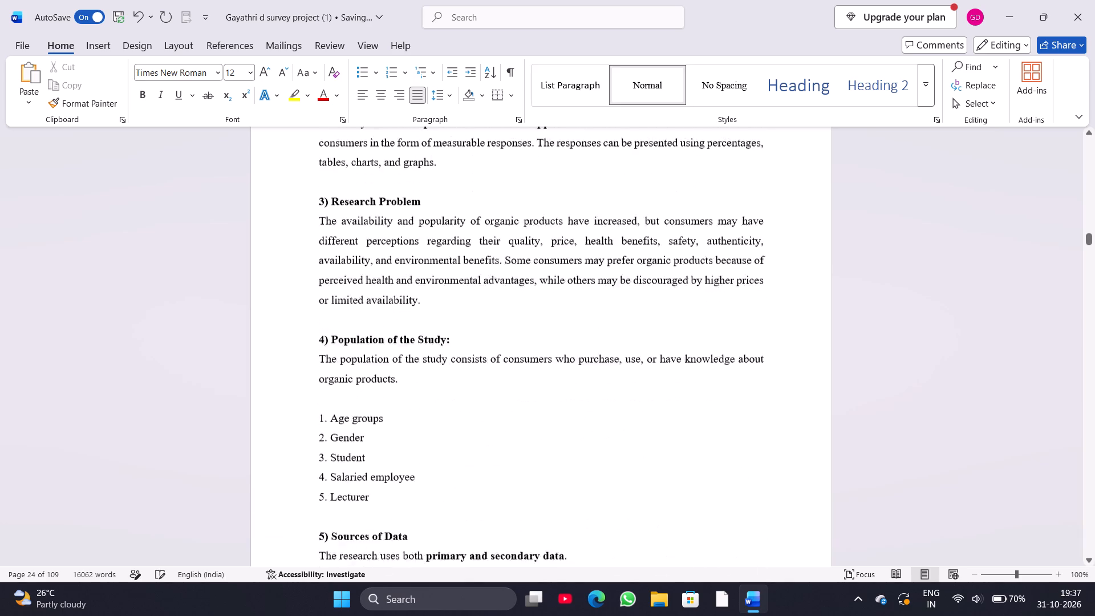
Delete the blank line above the "6). Sampling Technique" heading at the start of its page.
{"action": "scroll", "coordinate": [318, 285], "scroll_direction": "down", "scroll_amount": 3}
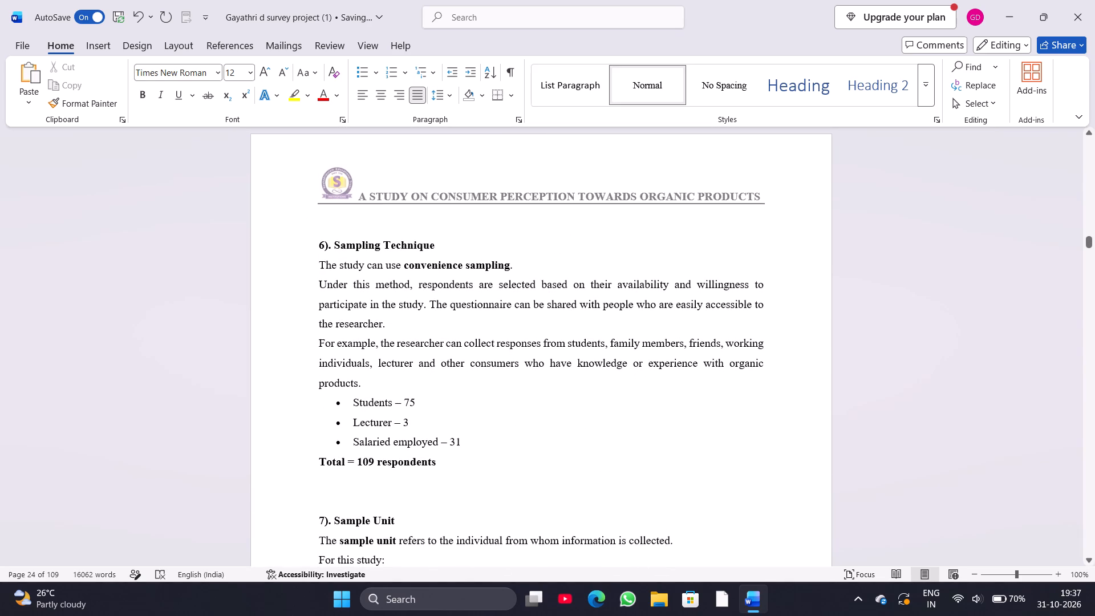
{"action": "left_click", "coordinate": [321, 243]}
{"action": "key", "text": "BackSpace"}
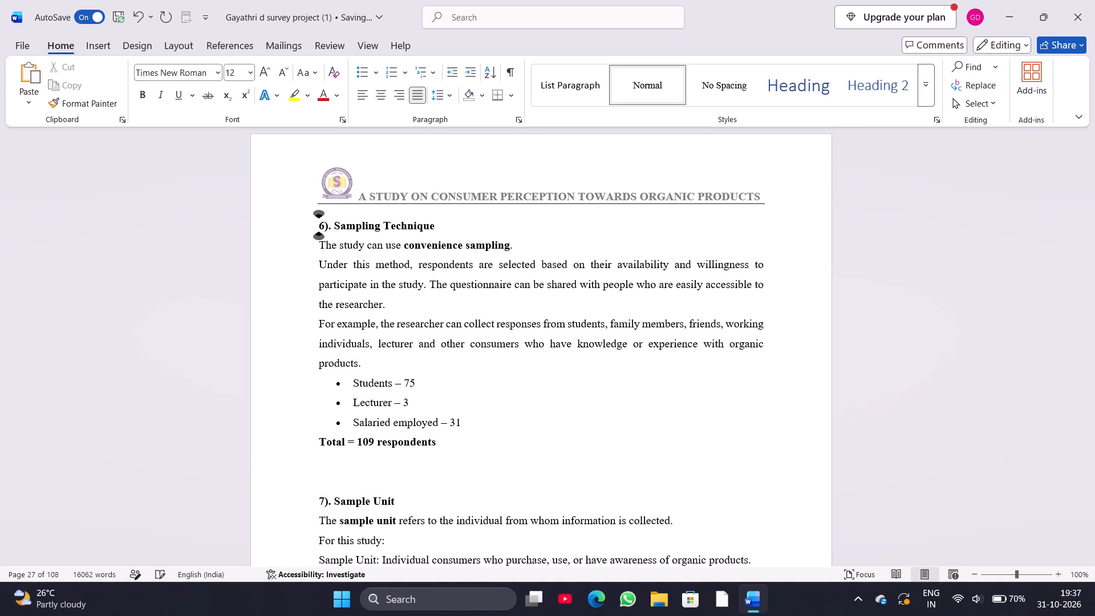
Reduce the blank lines above "8). Research Instrument" by one, keeping "9). Variables Covered in the Study" at the top of the following page.
{"action": "scroll", "coordinate": [321, 243], "scroll_direction": "down", "scroll_amount": 5}
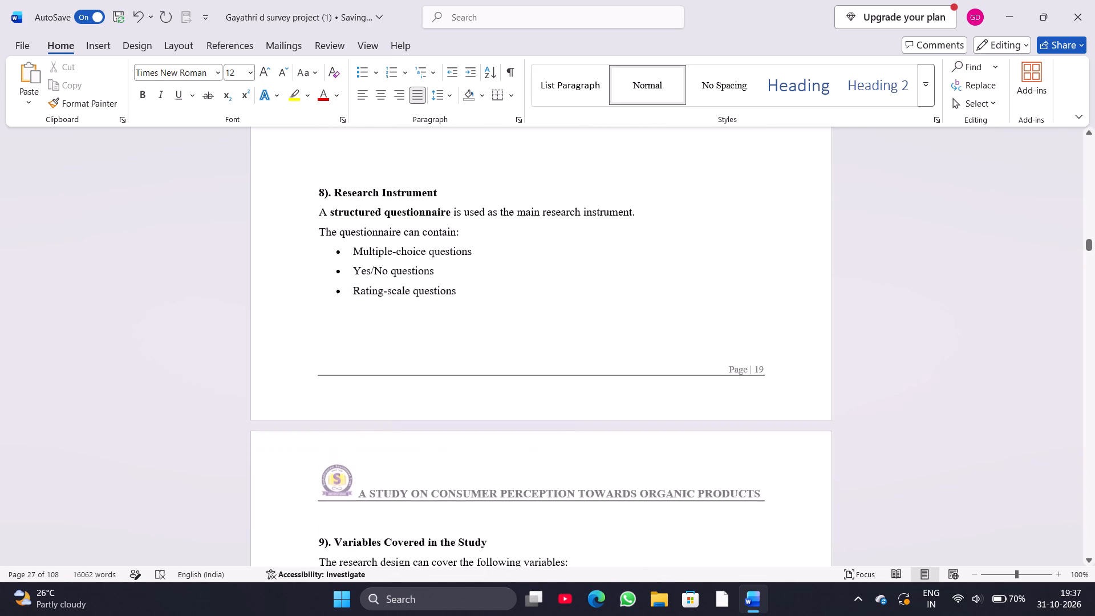
{"action": "scroll", "coordinate": [302, 278], "scroll_direction": "up", "scroll_amount": 1}
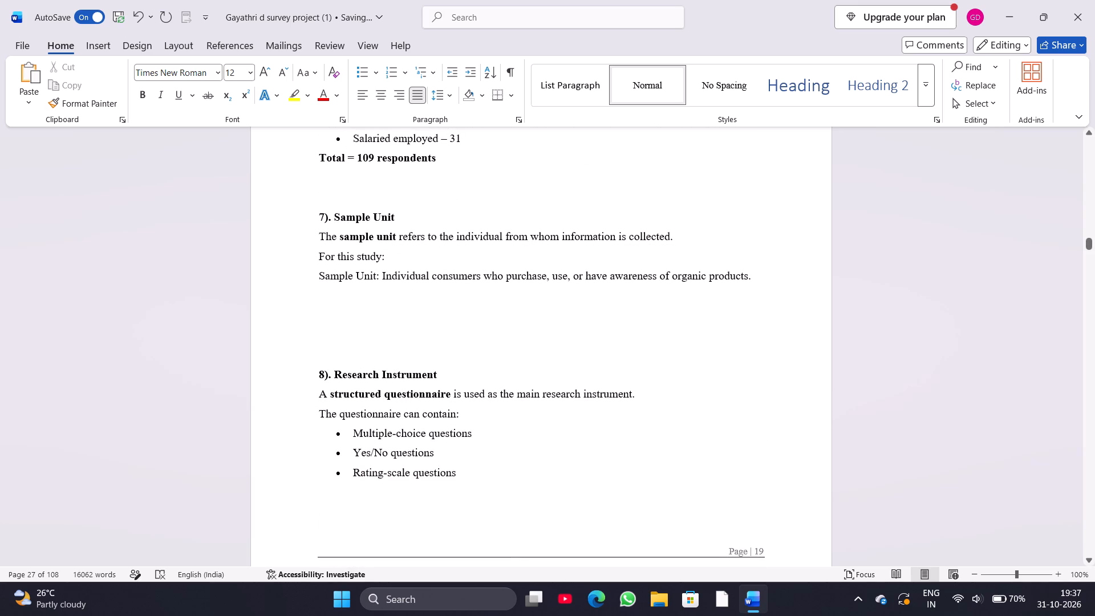
{"action": "left_click", "coordinate": [318, 372]}
{"action": "key", "text": "BackSpace"}
{"action": "key", "text": "BackSpace"}
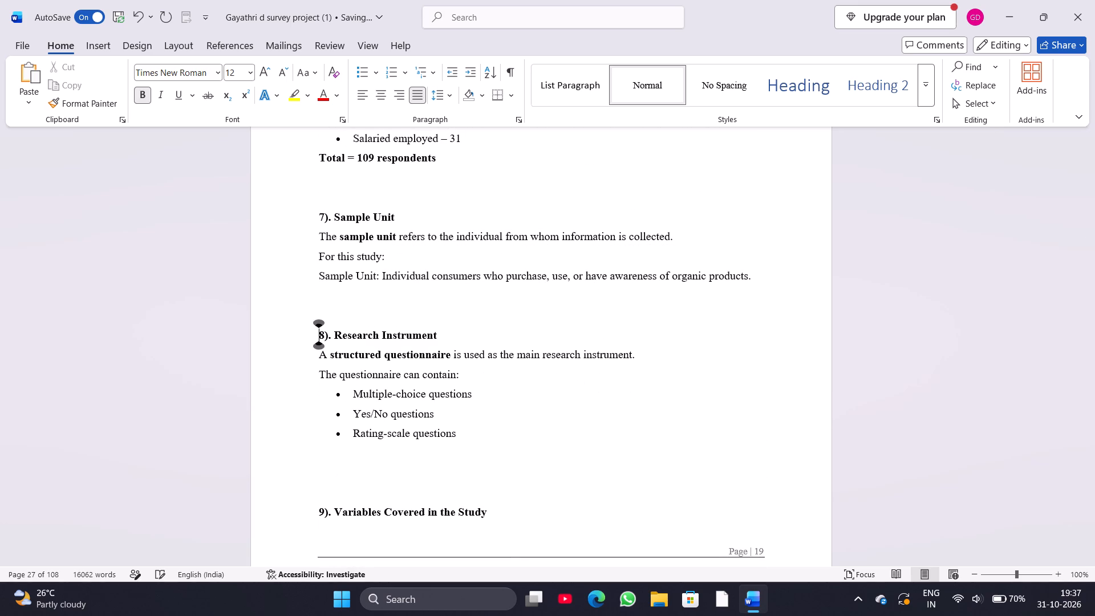
{"action": "key", "text": "Return"}
Delete the "Purchase frequency" bullet from the list under "9). Variables Covered in the Study".
{"action": "scroll", "coordinate": [318, 372], "scroll_direction": "down", "scroll_amount": 4}
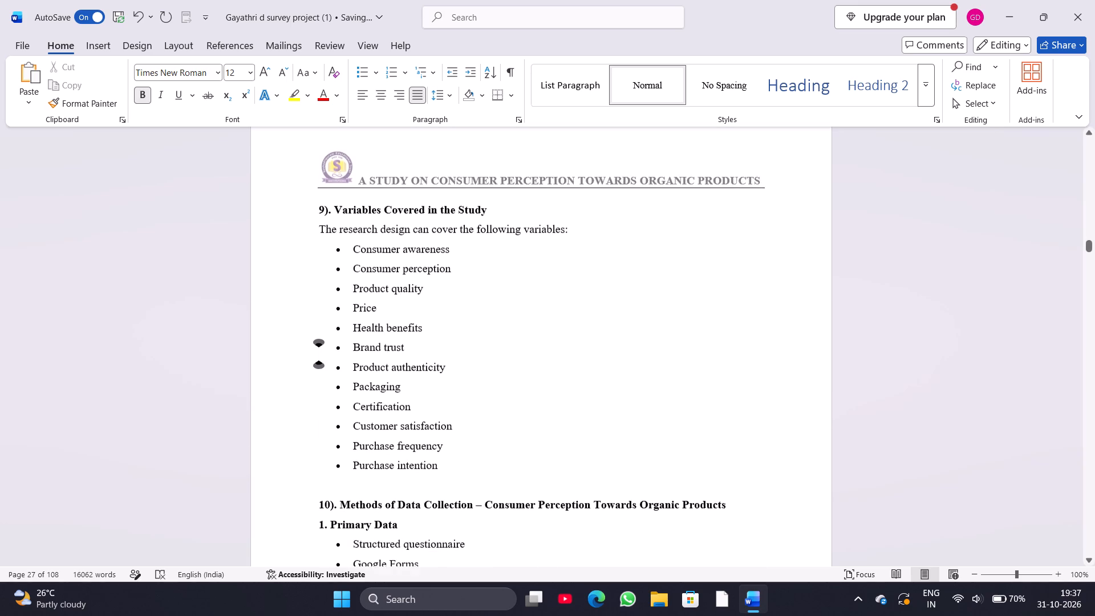
{"action": "scroll", "coordinate": [318, 372], "scroll_direction": "down", "scroll_amount": 5}
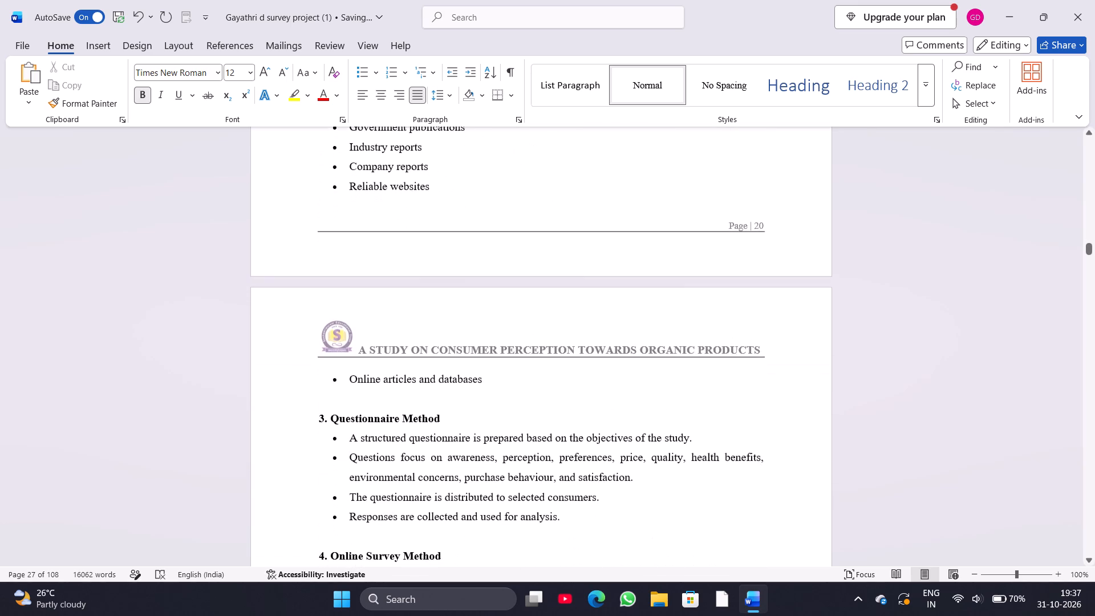
{"action": "scroll", "coordinate": [318, 372], "scroll_direction": "up", "scroll_amount": 7}
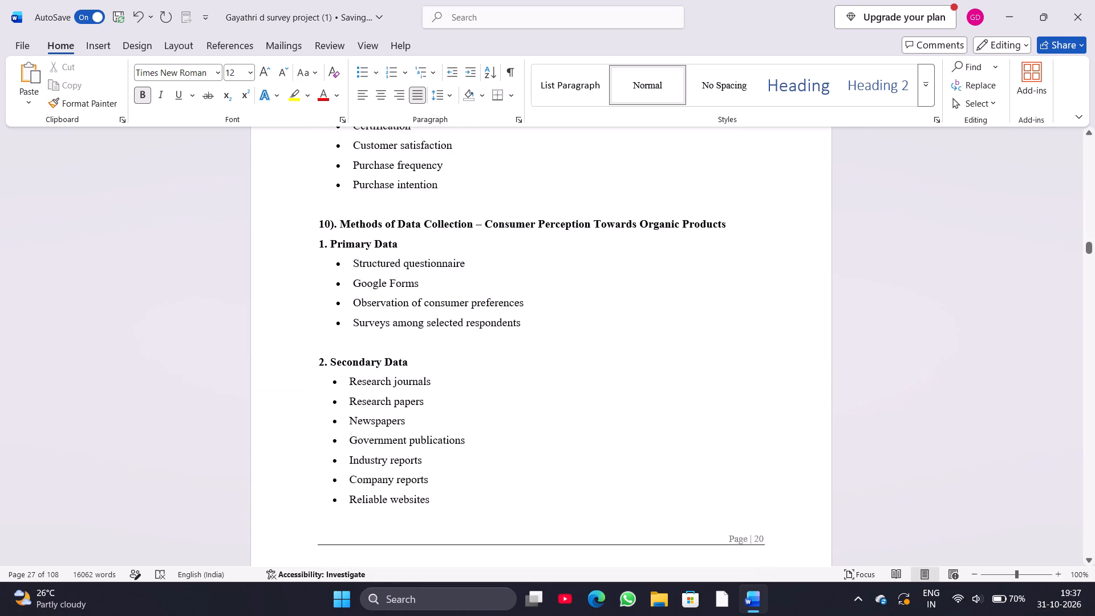
{"action": "scroll", "coordinate": [318, 372], "scroll_direction": "up", "scroll_amount": 4}
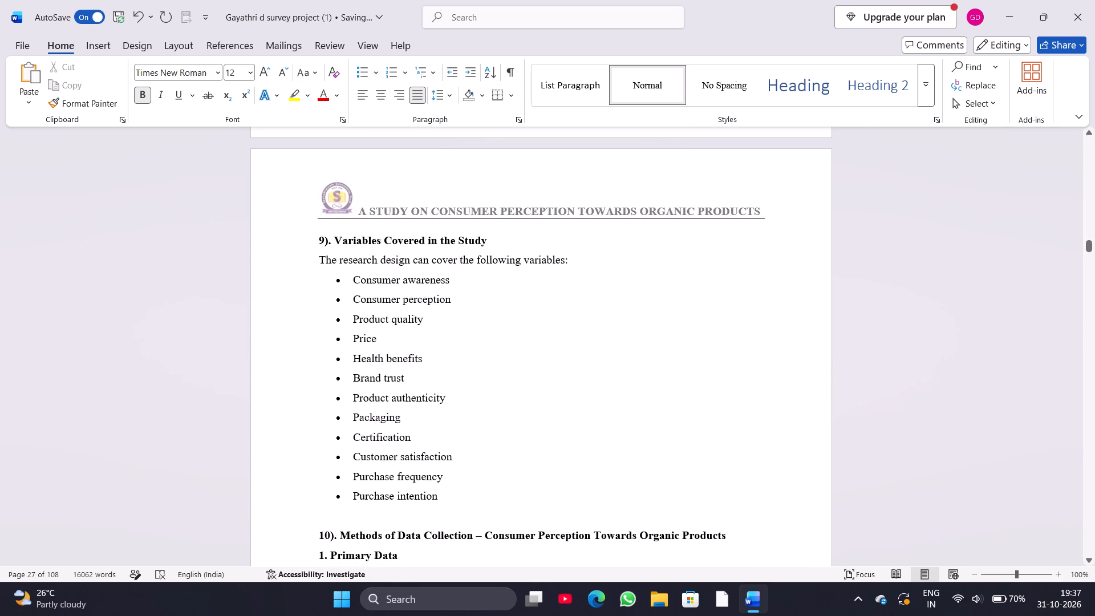
{"action": "left_click_drag", "start_coordinate": [353, 479], "coordinate": [437, 477]}
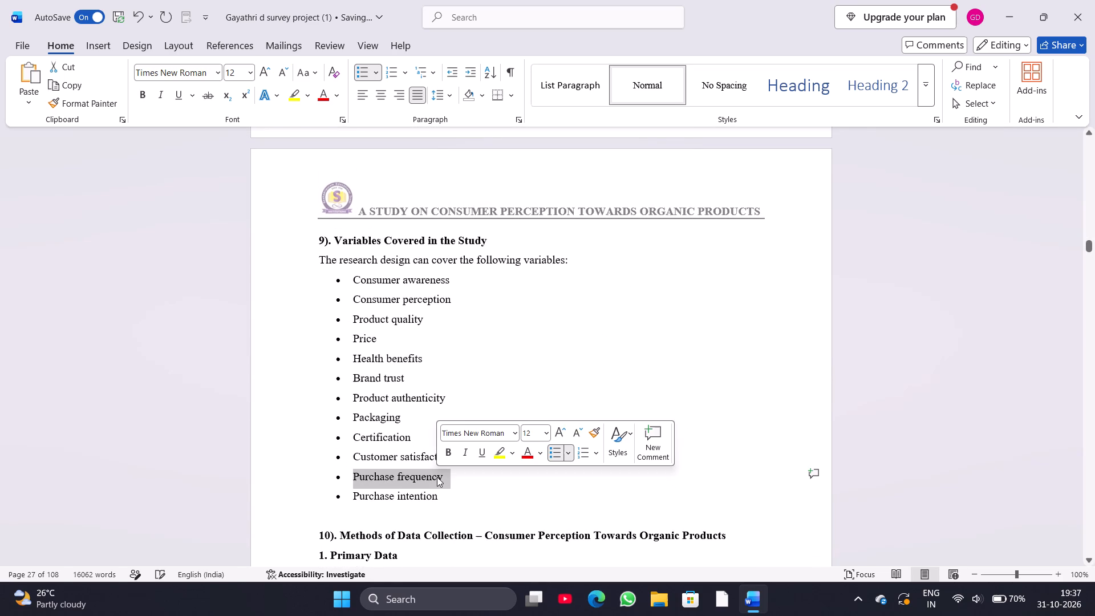
{"action": "key", "text": "Delete"}
Delete the blank line between the page header and the "3. Questionnaire Method" heading.
{"action": "scroll", "coordinate": [410, 508], "scroll_direction": "down", "scroll_amount": 4}
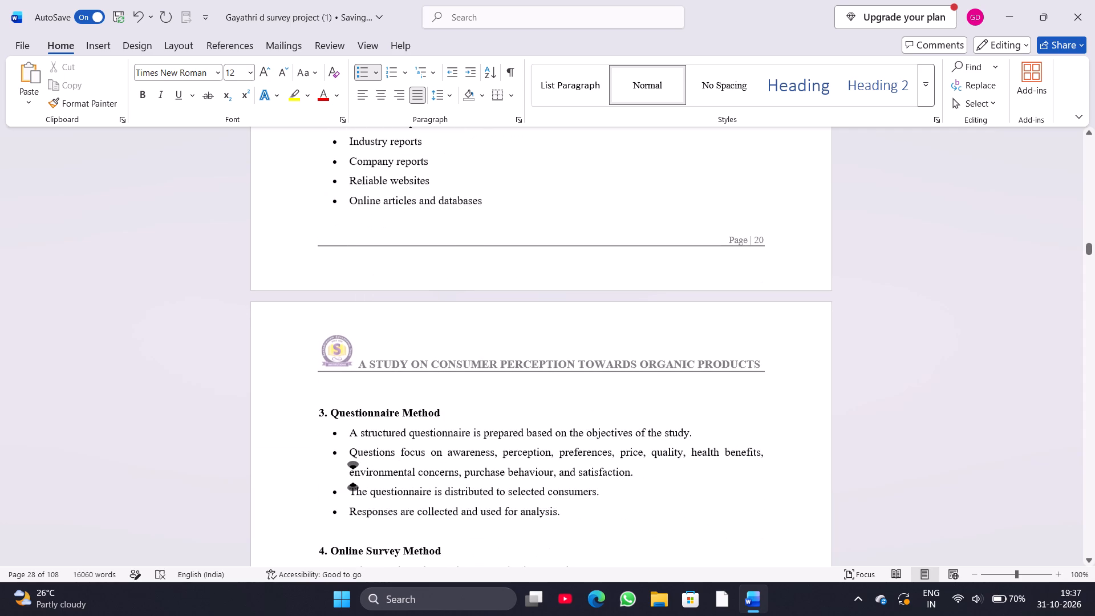
{"action": "left_click", "coordinate": [319, 412]}
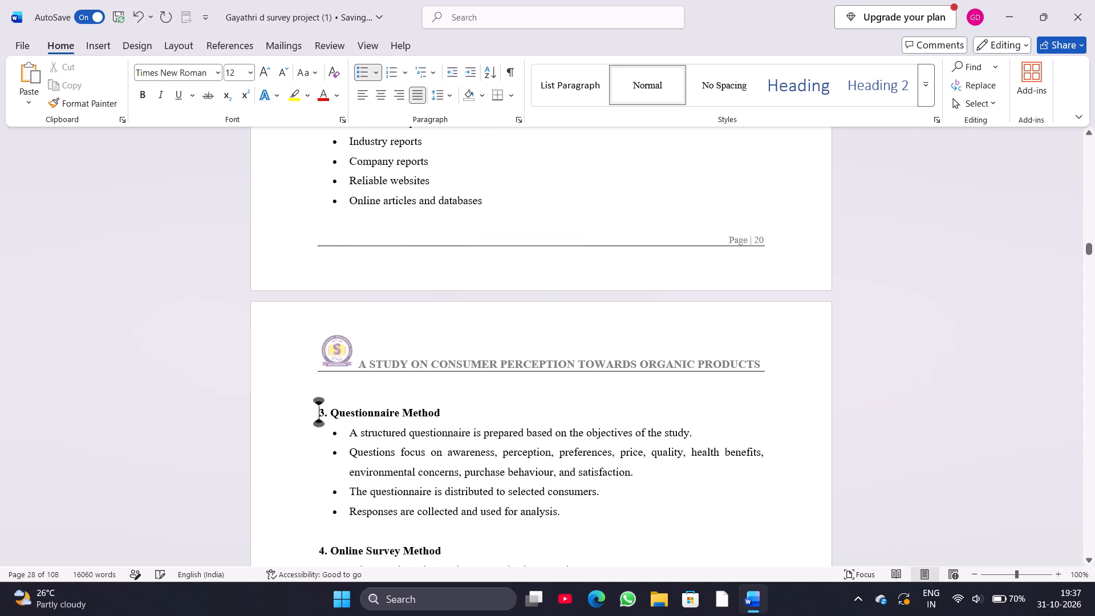
{"action": "key", "text": "BackSpace"}
Delete the surplus blank lines between the "11). Period of the Study" text and the "8) SAMPLE SIZE" heading.
{"action": "scroll", "coordinate": [319, 412], "scroll_direction": "down", "scroll_amount": 5}
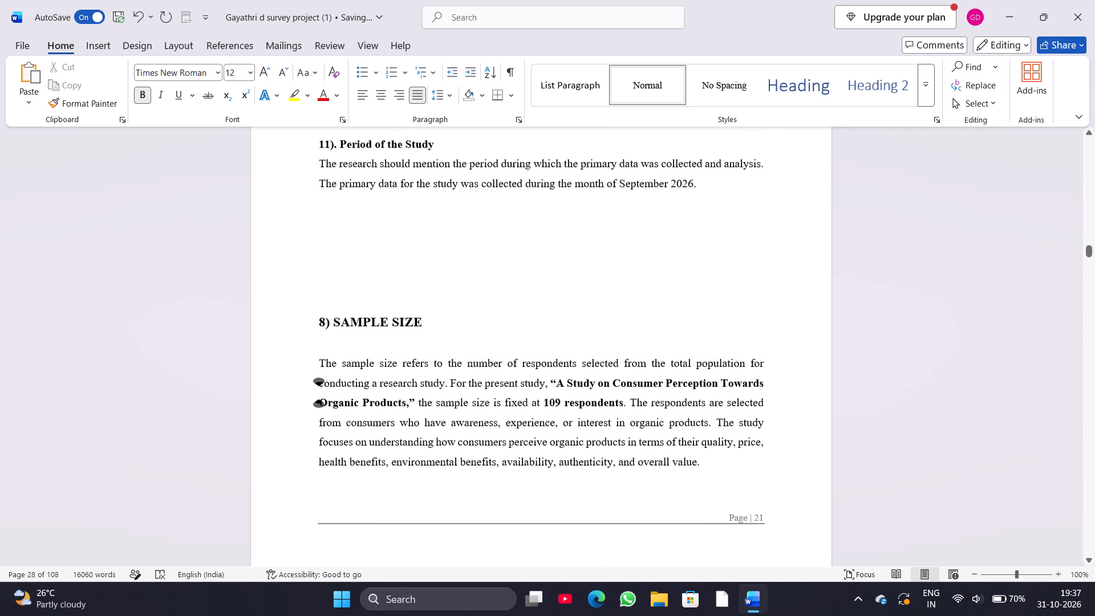
{"action": "scroll", "coordinate": [319, 412], "scroll_direction": "down", "scroll_amount": 1}
{"action": "left_click", "coordinate": [313, 323]}
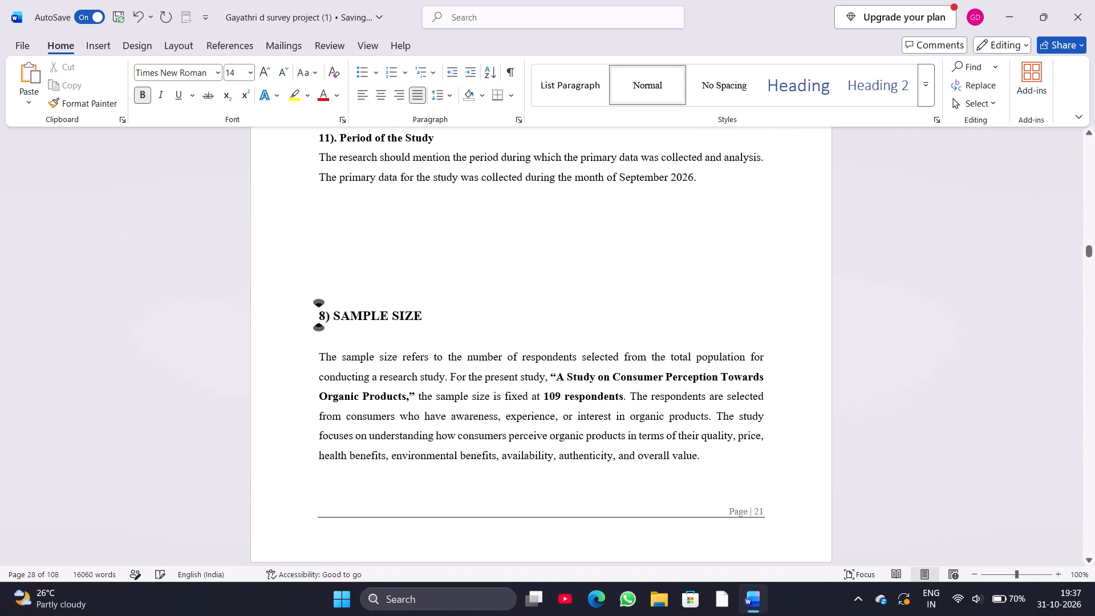
{"action": "key", "text": "BackSpace"}
{"action": "key", "text": "BackSpace"}
{"action": "key", "text": "BackSpace"}
{"action": "key", "text": "BackSpace"}
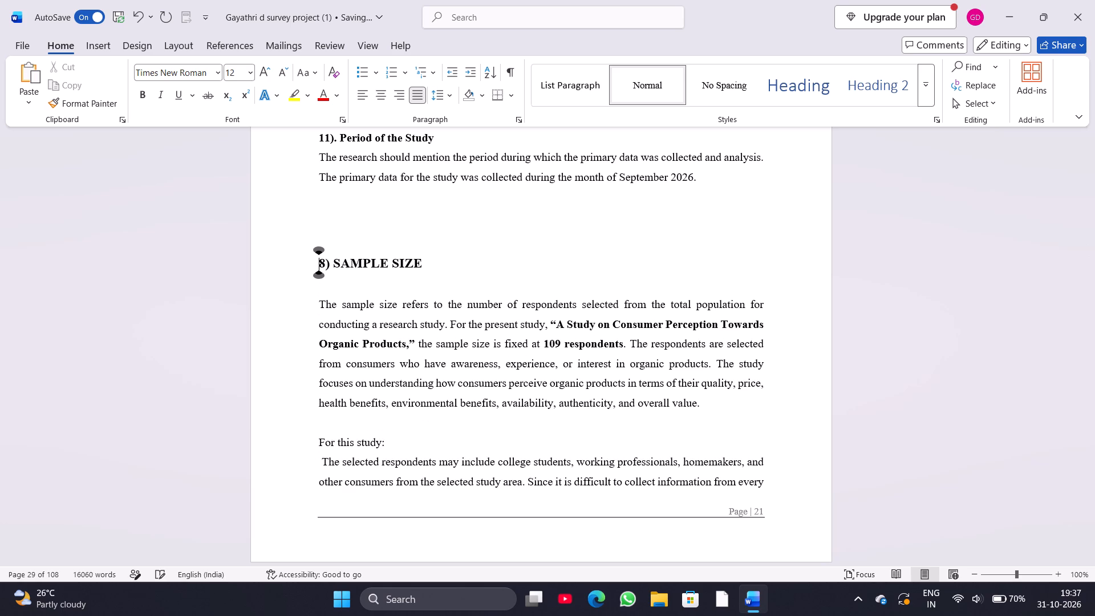
{"action": "key", "text": "BackSpace"}
Delete the surplus blank lines between the SAMPLING paragraph and the "9) TYPES OF SAMPLING" heading.
{"action": "scroll", "coordinate": [313, 323], "scroll_direction": "down", "scroll_amount": 4}
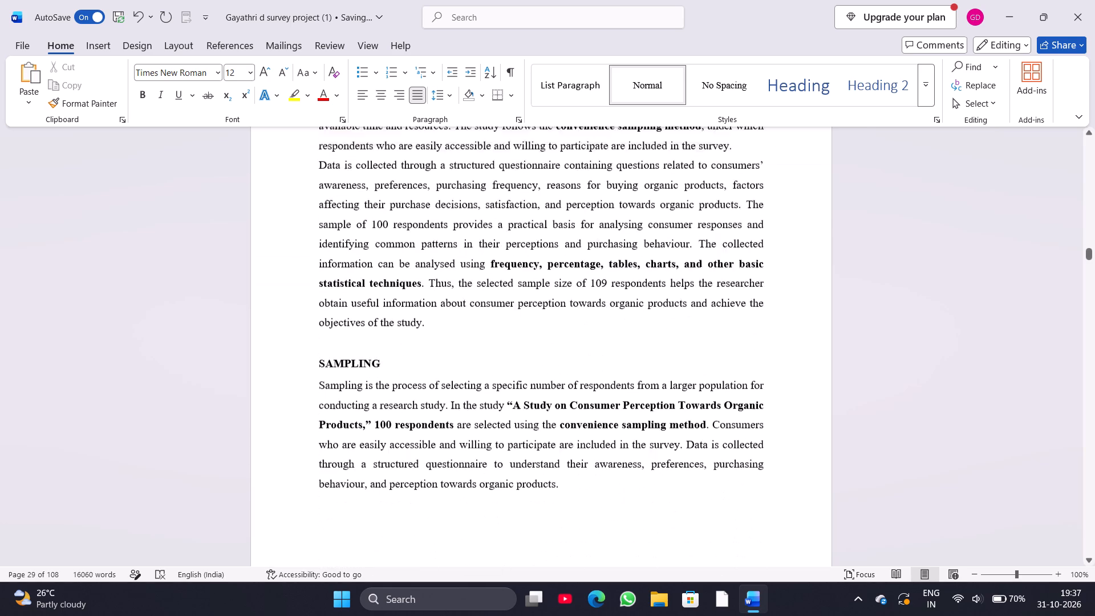
{"action": "scroll", "coordinate": [313, 323], "scroll_direction": "down", "scroll_amount": 2}
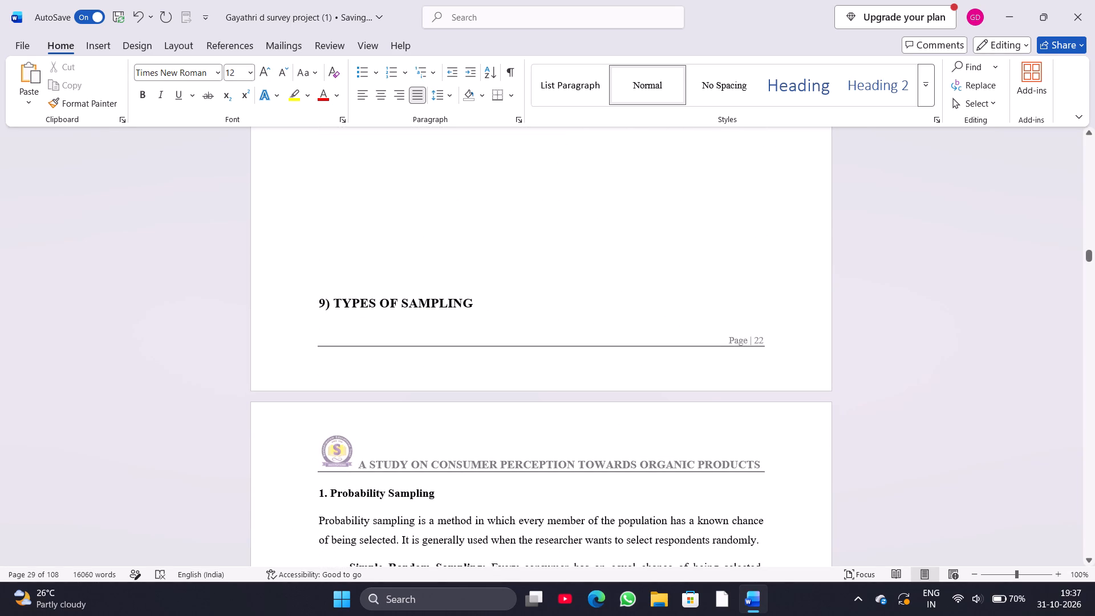
{"action": "left_click", "coordinate": [319, 308]}
{"action": "key", "text": "BackSpace"}
{"action": "key", "text": "BackSpace"}
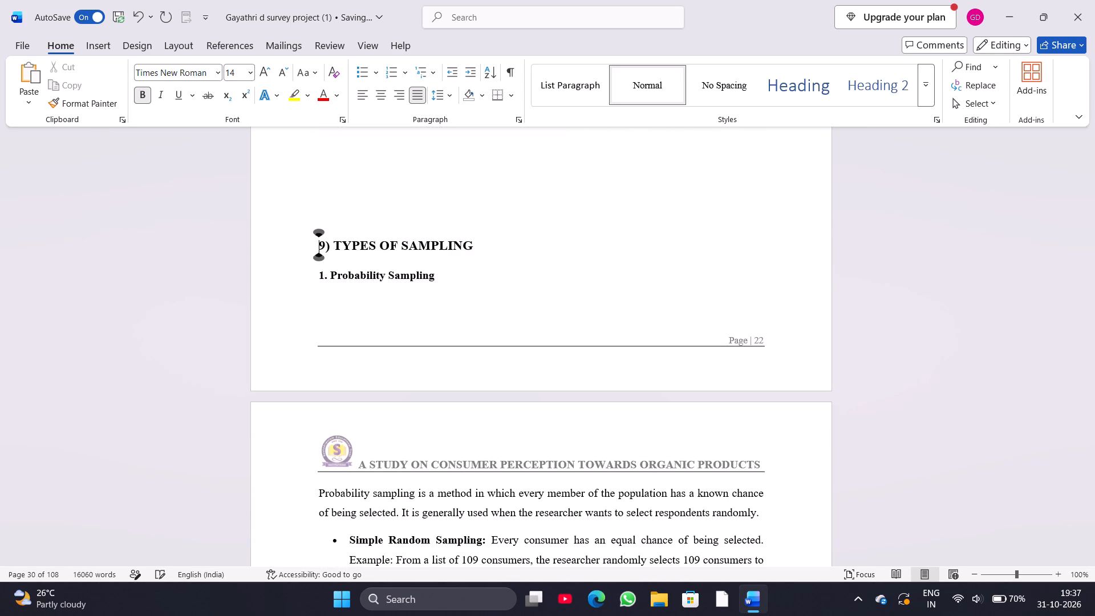
{"action": "key", "text": "BackSpace"}
{"action": "key", "text": "BackSpace"}
{"action": "scroll", "coordinate": [319, 308], "scroll_direction": "up", "scroll_amount": 1}
{"action": "key", "text": "BackSpace"}
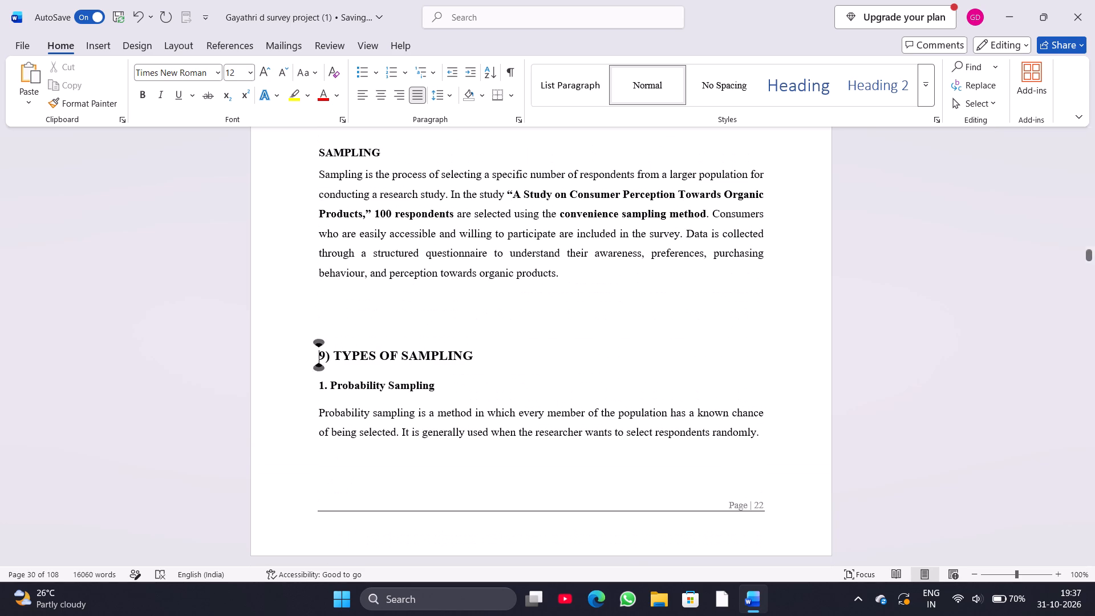
Delete the surplus blank lines between the Judgement Sampling bullet and the "10) DATA ANALYSIS TOOL" heading.
{"action": "scroll", "coordinate": [319, 308], "scroll_direction": "down", "scroll_amount": 2}
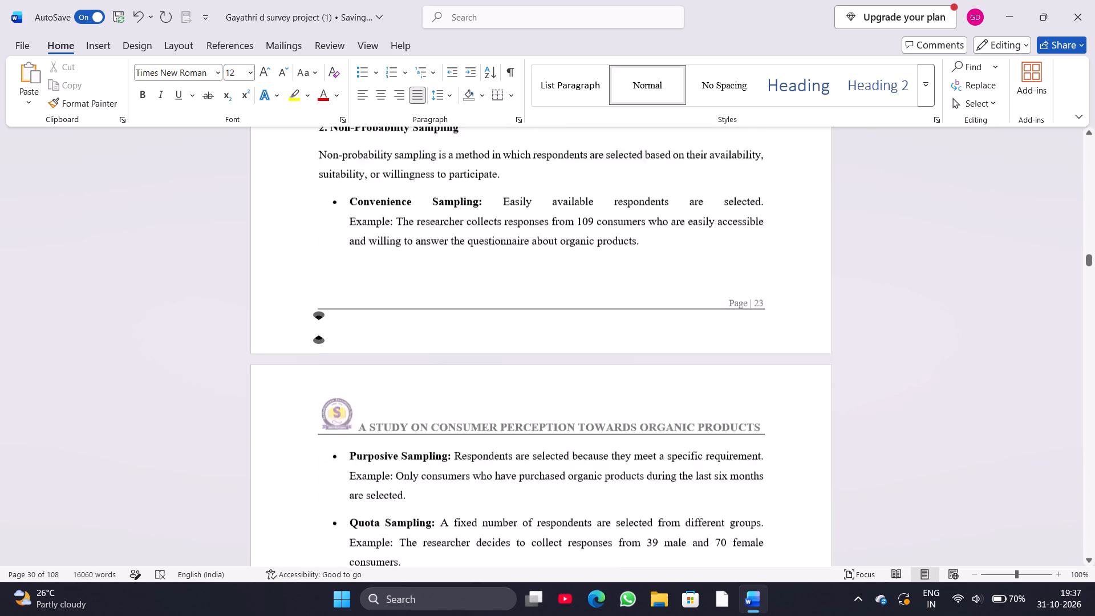
{"action": "scroll", "coordinate": [319, 308], "scroll_direction": "down", "scroll_amount": 4}
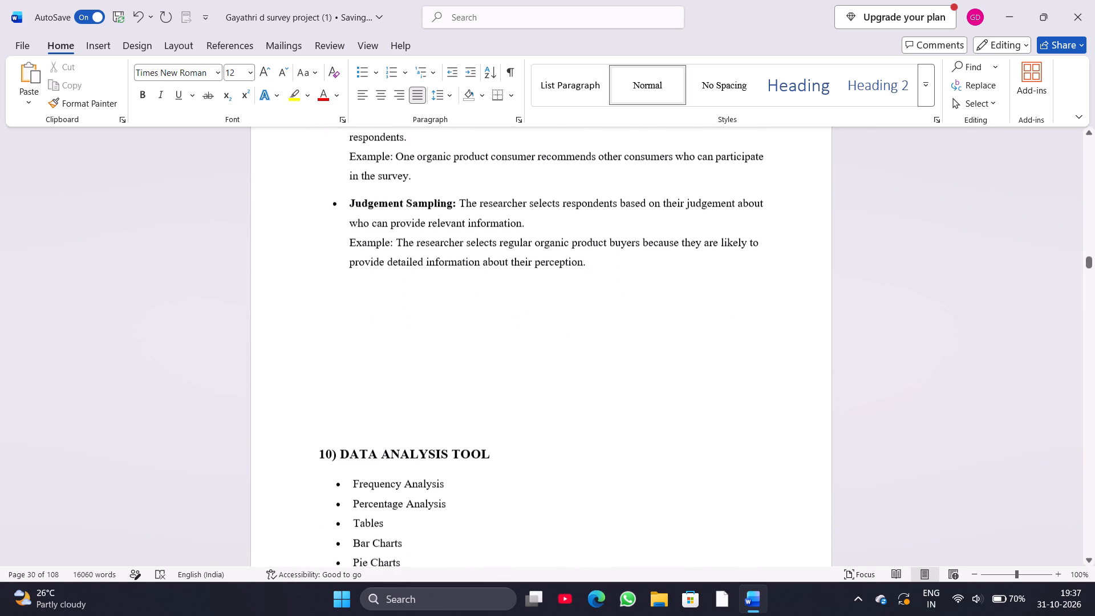
{"action": "scroll", "coordinate": [319, 308], "scroll_direction": "down", "scroll_amount": 1}
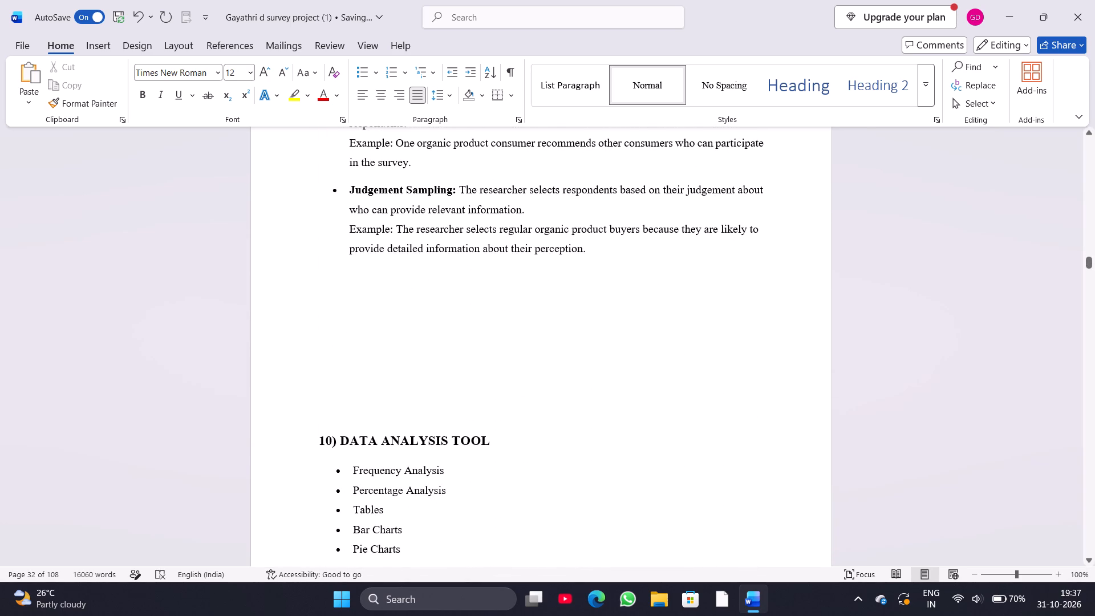
{"action": "left_click", "coordinate": [314, 443]}
{"action": "key", "text": "BackSpace"}
{"action": "key", "text": "BackSpace"}
{"action": "key", "text": "BackSpace"}
{"action": "key", "text": "BackSpace"}
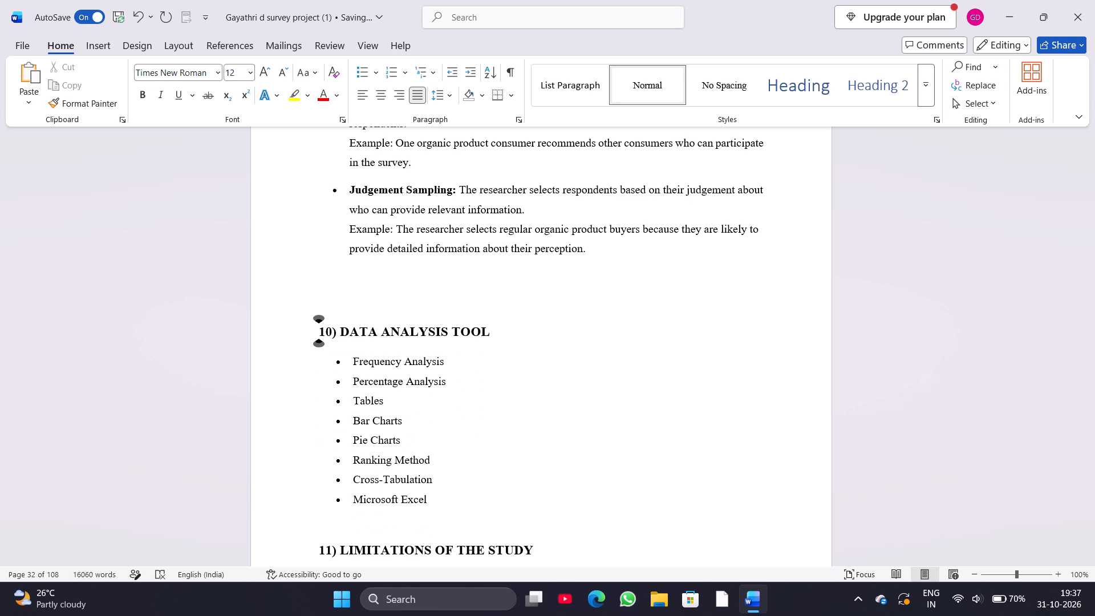
{"action": "key", "text": "BackSpace"}
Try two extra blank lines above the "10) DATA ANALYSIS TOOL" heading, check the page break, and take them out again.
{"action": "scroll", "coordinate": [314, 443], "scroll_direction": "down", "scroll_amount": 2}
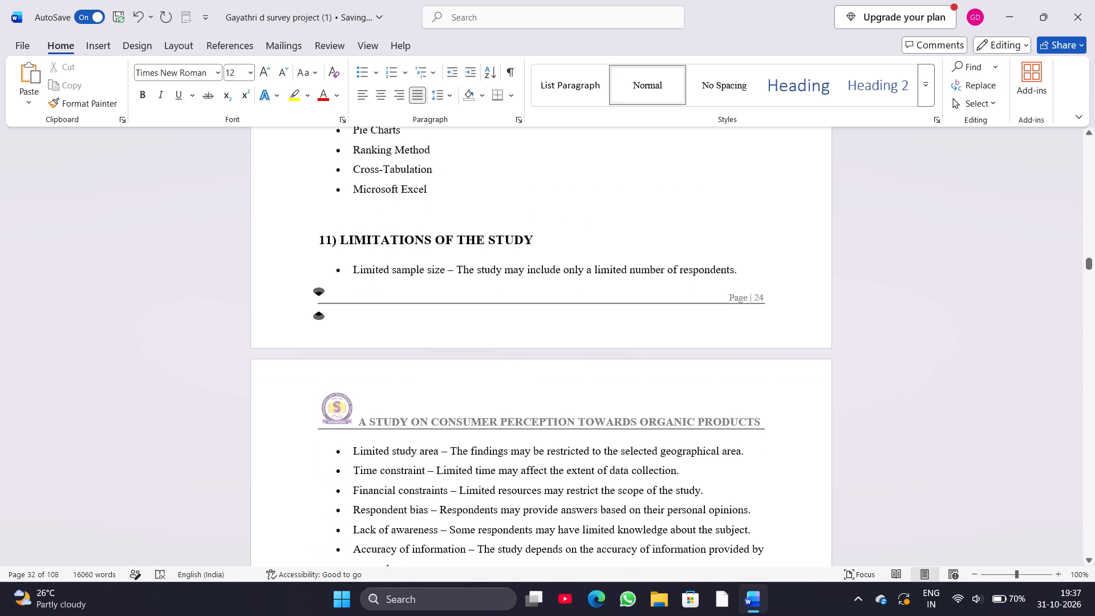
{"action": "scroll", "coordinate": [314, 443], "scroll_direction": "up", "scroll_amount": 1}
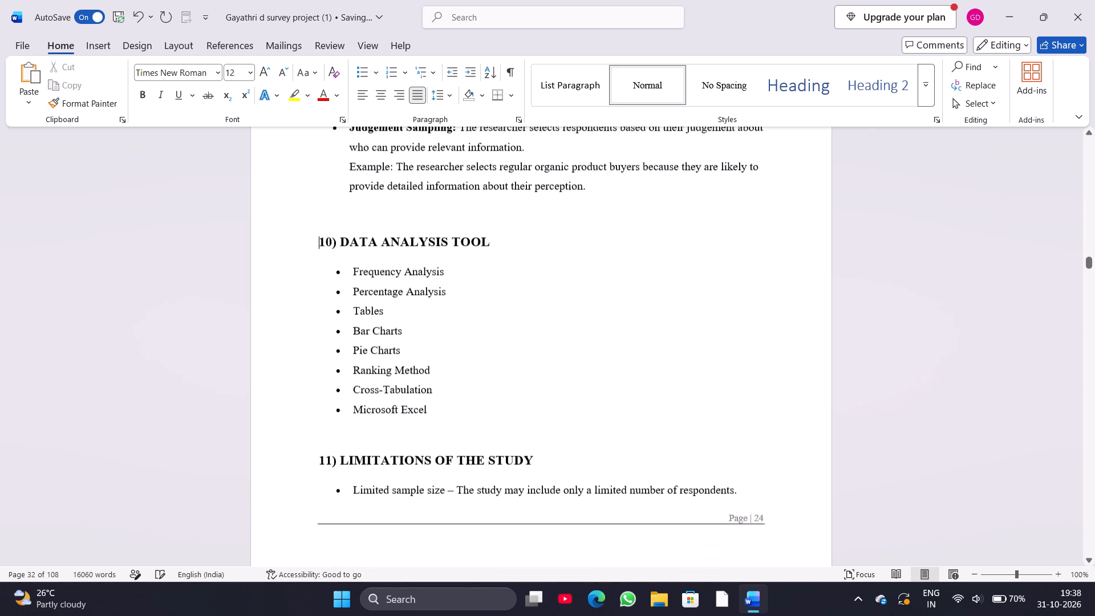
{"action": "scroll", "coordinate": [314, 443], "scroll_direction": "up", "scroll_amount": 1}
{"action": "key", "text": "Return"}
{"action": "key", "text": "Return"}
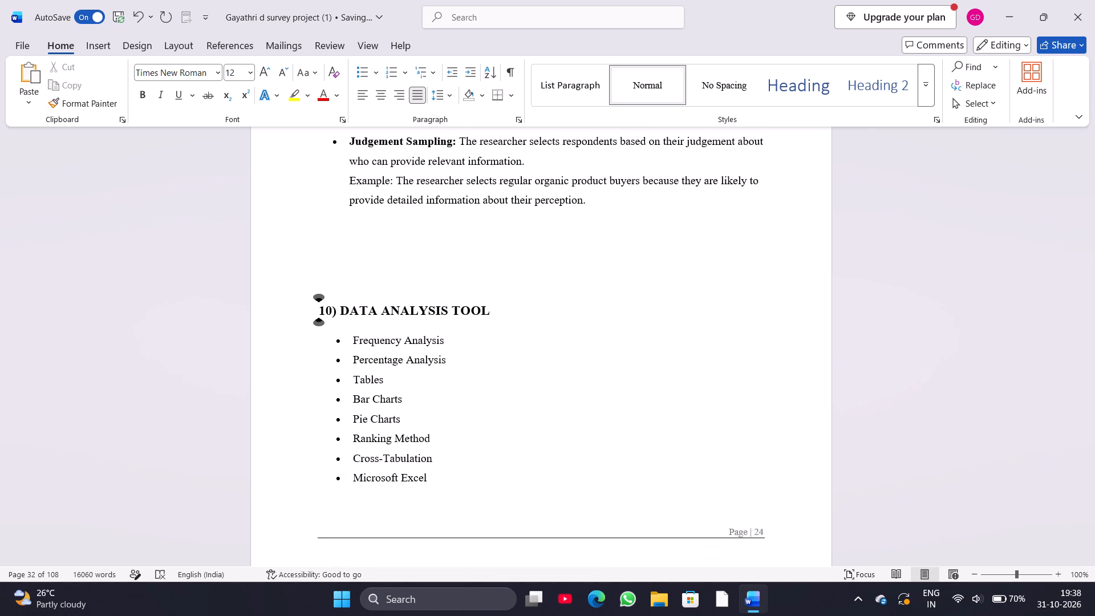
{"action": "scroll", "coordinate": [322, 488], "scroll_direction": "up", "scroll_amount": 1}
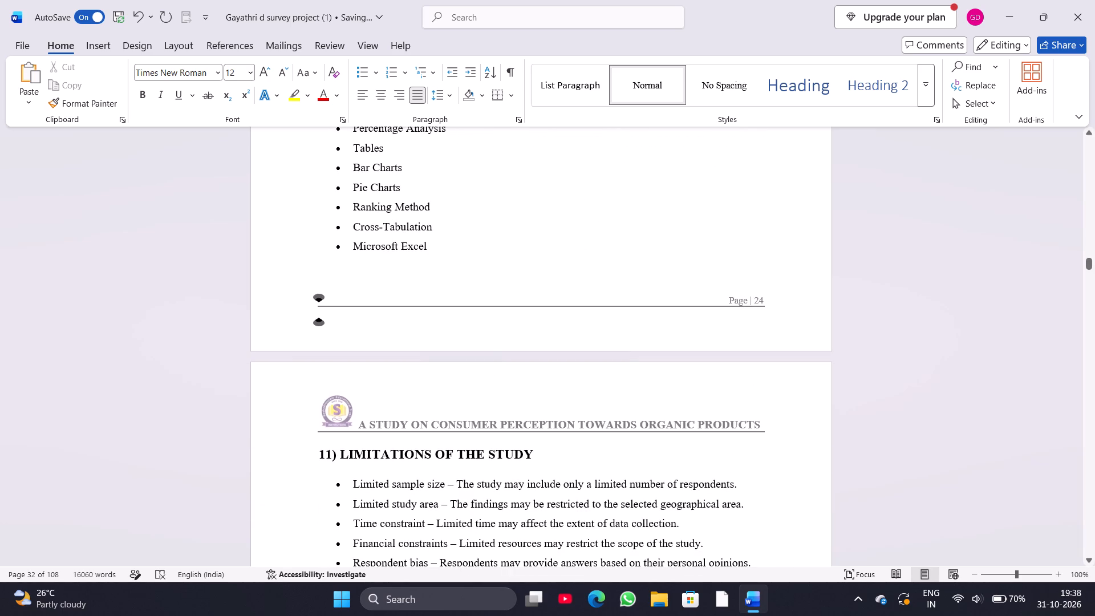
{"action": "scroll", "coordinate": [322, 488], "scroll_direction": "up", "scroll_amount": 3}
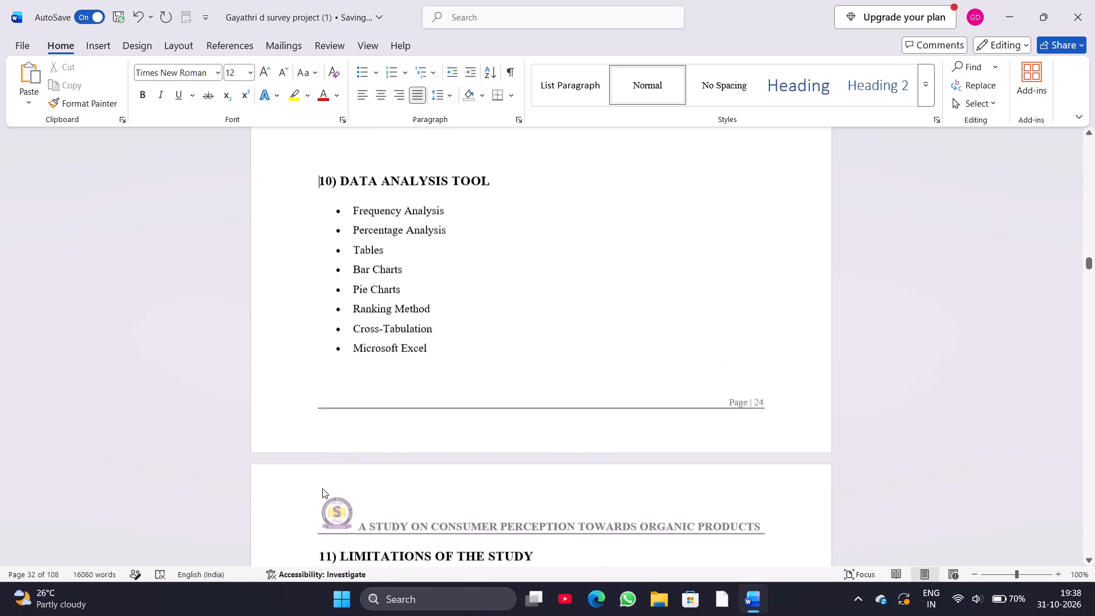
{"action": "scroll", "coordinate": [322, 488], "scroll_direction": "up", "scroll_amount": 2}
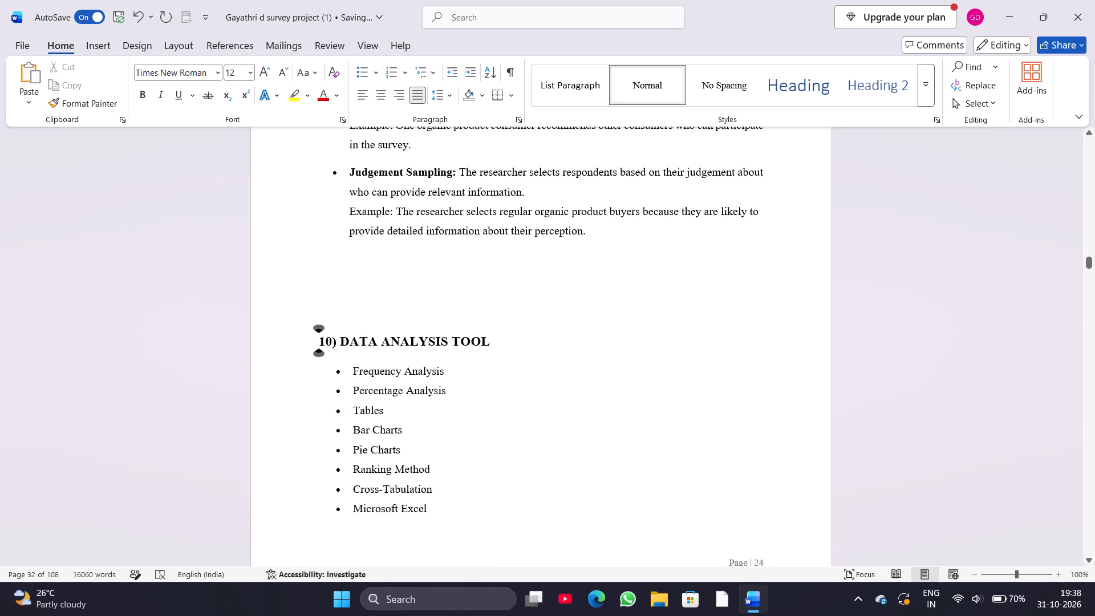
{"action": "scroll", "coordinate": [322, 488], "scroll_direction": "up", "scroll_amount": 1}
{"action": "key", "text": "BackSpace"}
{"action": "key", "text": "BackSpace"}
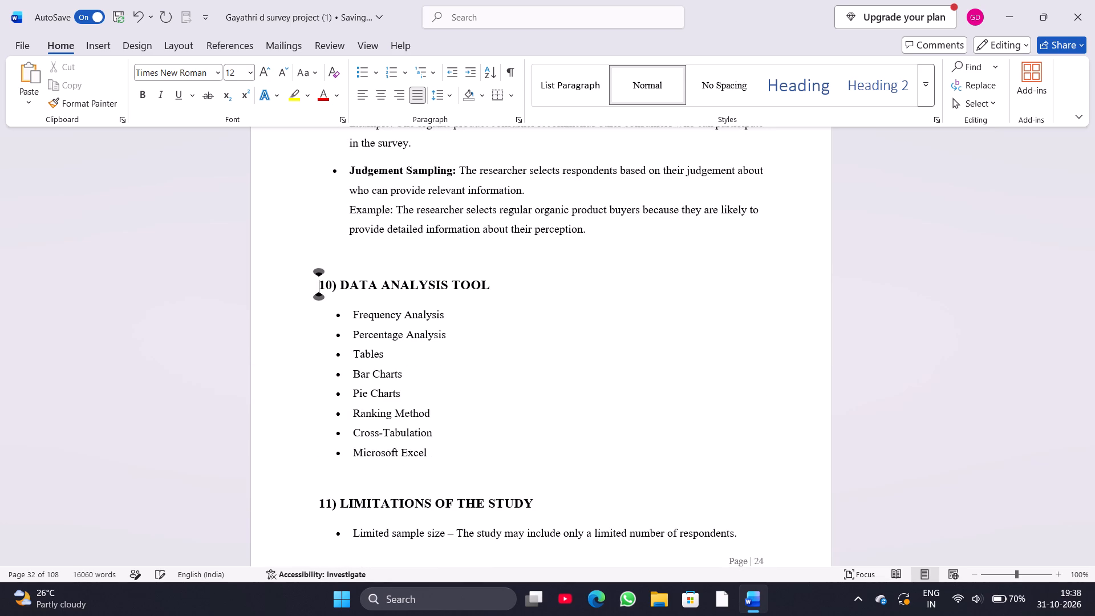
Insert two blank lines above "11) LIMITATIONS OF THE STUDY" to push the heading onto the next page.
{"action": "left_click", "coordinate": [320, 499]}
{"action": "key", "text": "Return"}
{"action": "key", "text": "Return"}
Delete two surplus blank lines above the "12) CHAPTER SCHEME" heading.
{"action": "scroll", "coordinate": [320, 499], "scroll_direction": "down", "scroll_amount": 2}
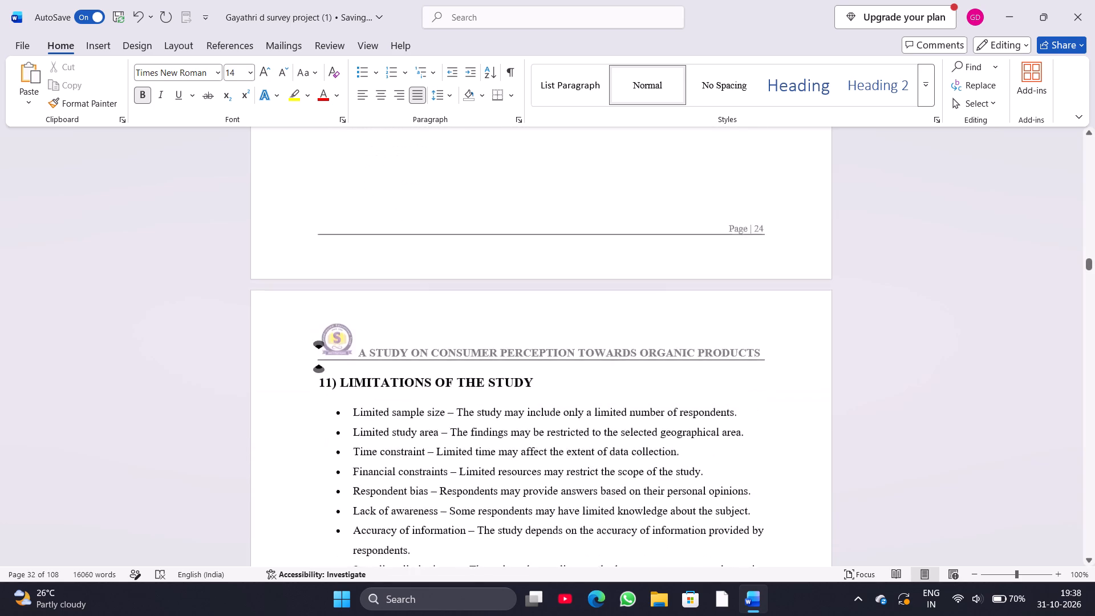
{"action": "scroll", "coordinate": [320, 499], "scroll_direction": "down", "scroll_amount": 2}
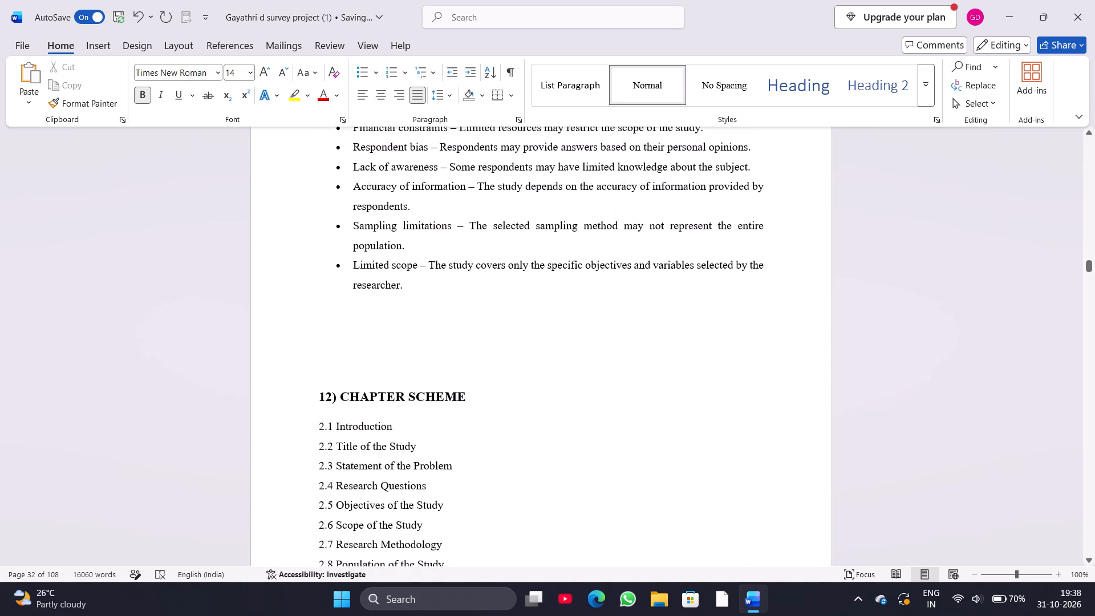
{"action": "left_click", "coordinate": [311, 403]}
{"action": "key", "text": "BackSpace"}
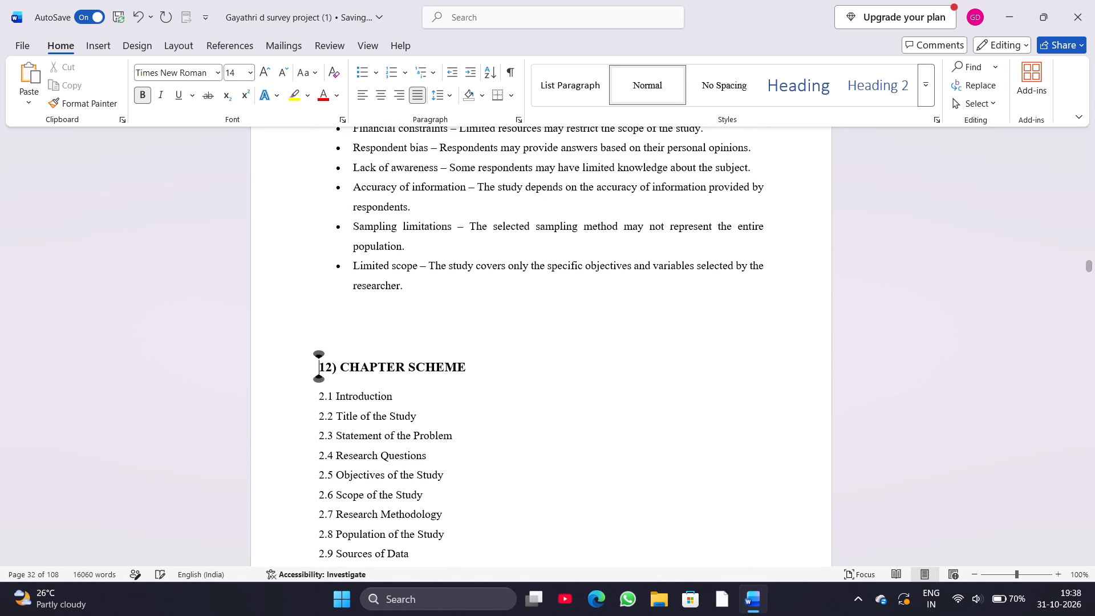
{"action": "key", "text": "BackSpace"}
{"action": "scroll", "coordinate": [311, 403], "scroll_direction": "right", "scroll_amount": 1}
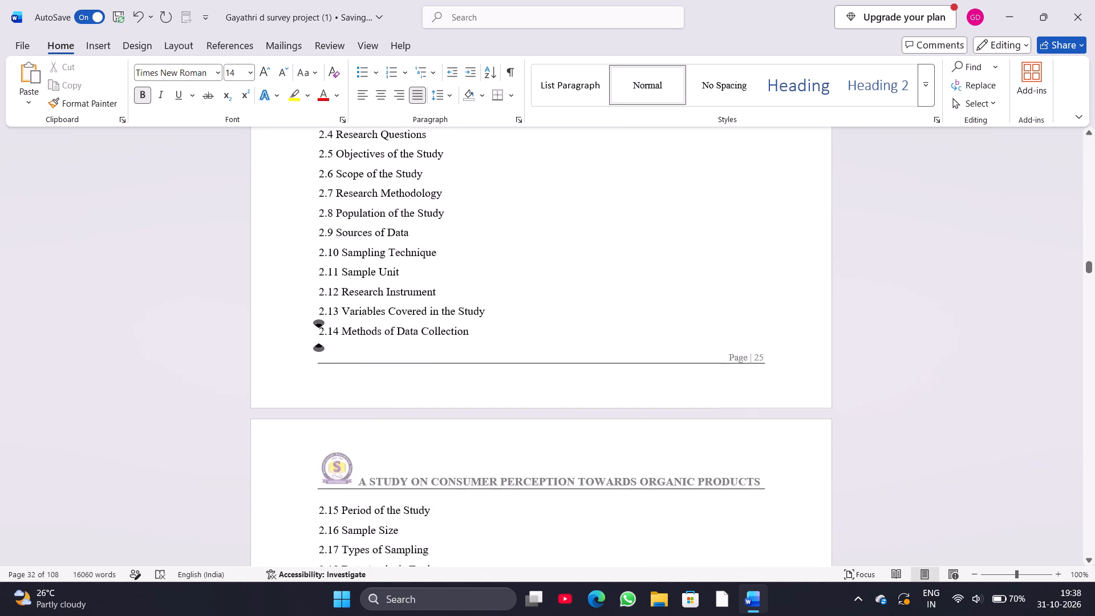
Delete the blank line above the "Interpretation:" heading that follows the age group table in section 3.1.
{"action": "scroll", "coordinate": [311, 403], "scroll_direction": "down", "scroll_amount": 5}
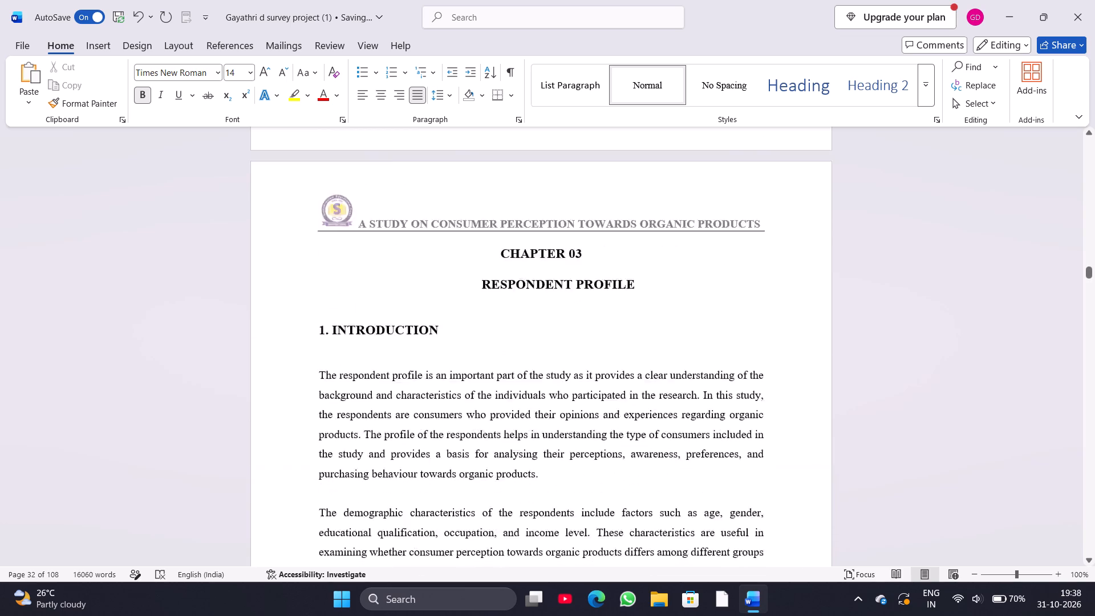
{"action": "scroll", "coordinate": [311, 403], "scroll_direction": "down", "scroll_amount": 3}
{"action": "scroll", "coordinate": [311, 403], "scroll_direction": "up", "scroll_amount": 3}
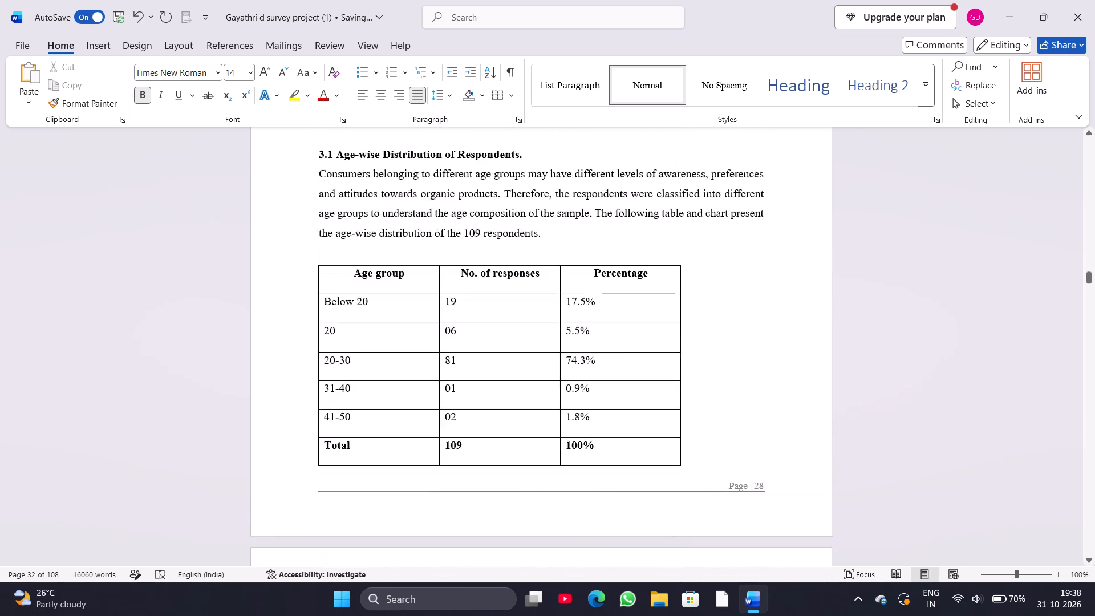
{"action": "scroll", "coordinate": [311, 403], "scroll_direction": "down", "scroll_amount": 1}
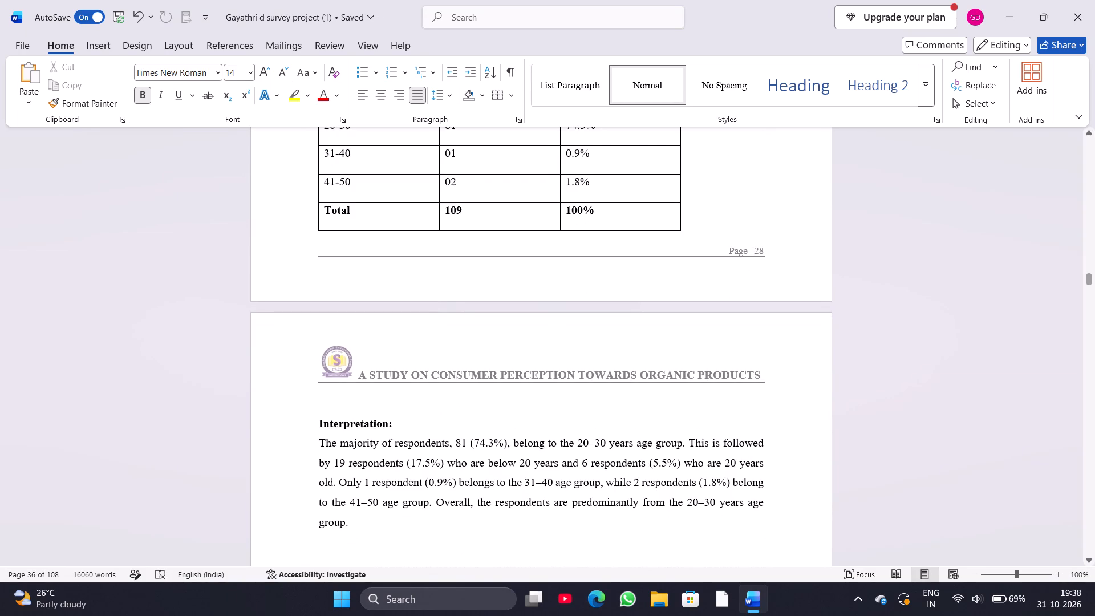
{"action": "left_click", "coordinate": [322, 420]}
{"action": "key", "text": "Left"}
{"action": "key", "text": "Left"}
{"action": "key", "text": "Down"}
{"action": "key", "text": "BackSpace"}
Delete the blank line above the "3.3 Educational Qualification of Respondents." heading.
{"action": "scroll", "coordinate": [322, 420], "scroll_direction": "down", "scroll_amount": 2}
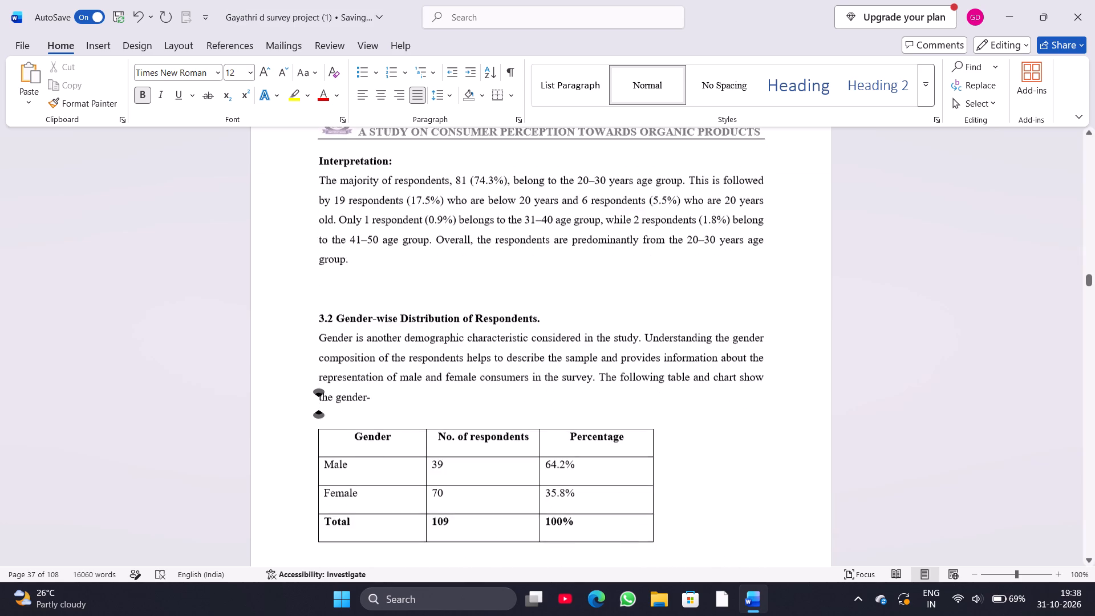
{"action": "scroll", "coordinate": [322, 420], "scroll_direction": "down", "scroll_amount": 4}
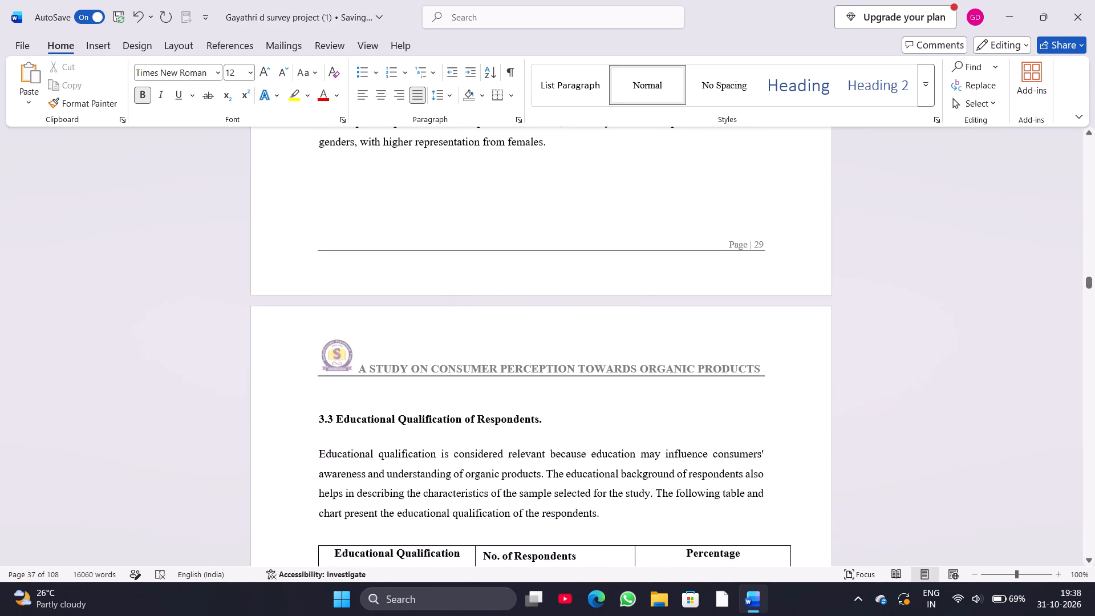
{"action": "left_click", "coordinate": [316, 419]}
{"action": "key", "text": "BackSpace"}
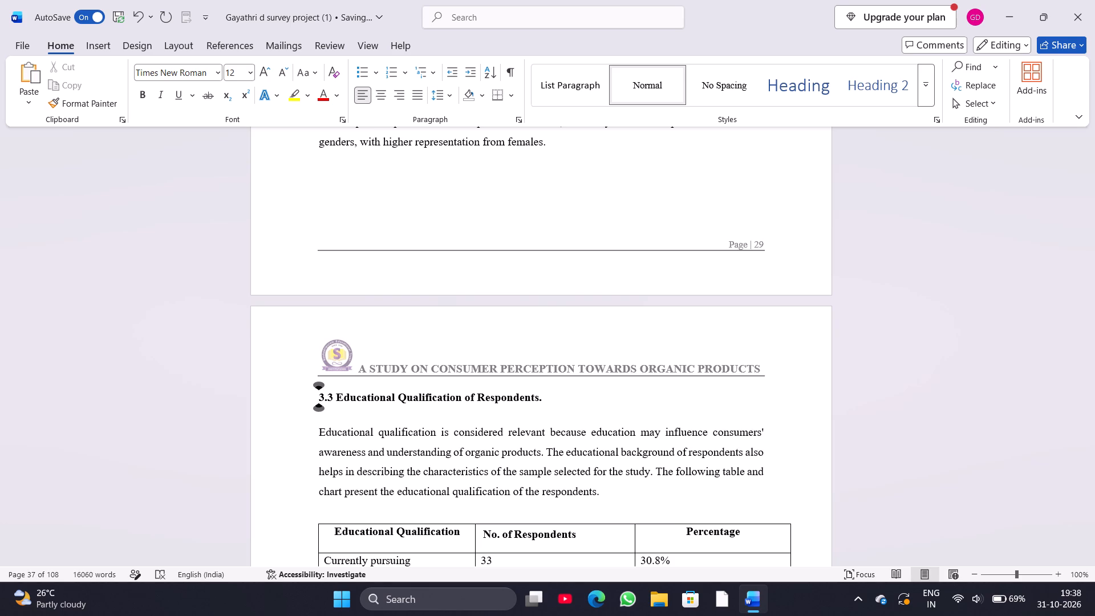
Delete the blank line above the "3.4 Occupation of Respondents." heading.
{"action": "scroll", "coordinate": [316, 419], "scroll_direction": "down", "scroll_amount": 9}
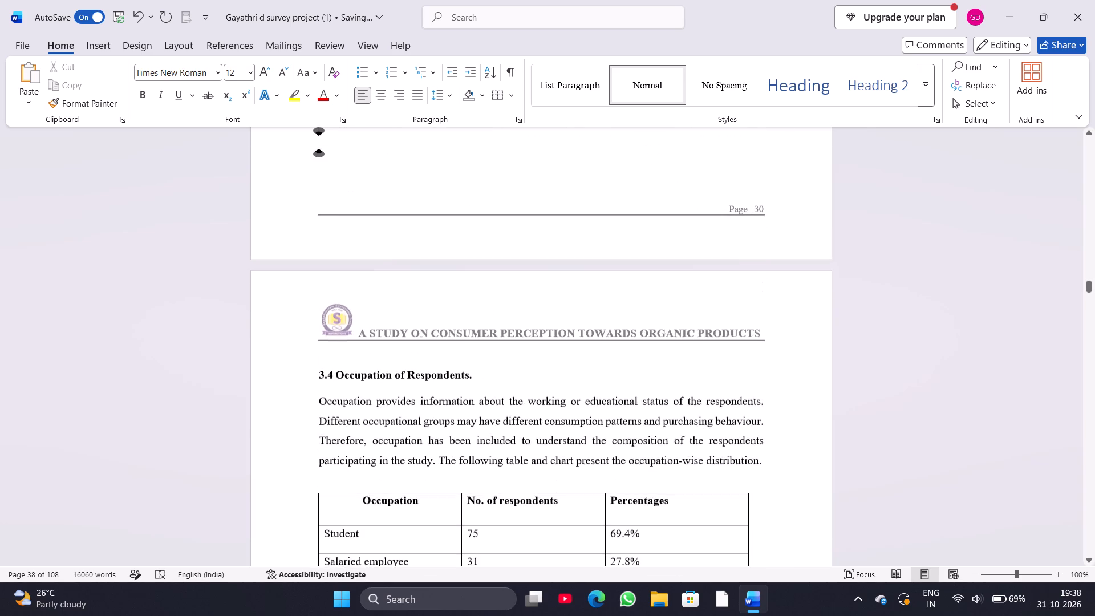
{"action": "left_click", "coordinate": [318, 357]}
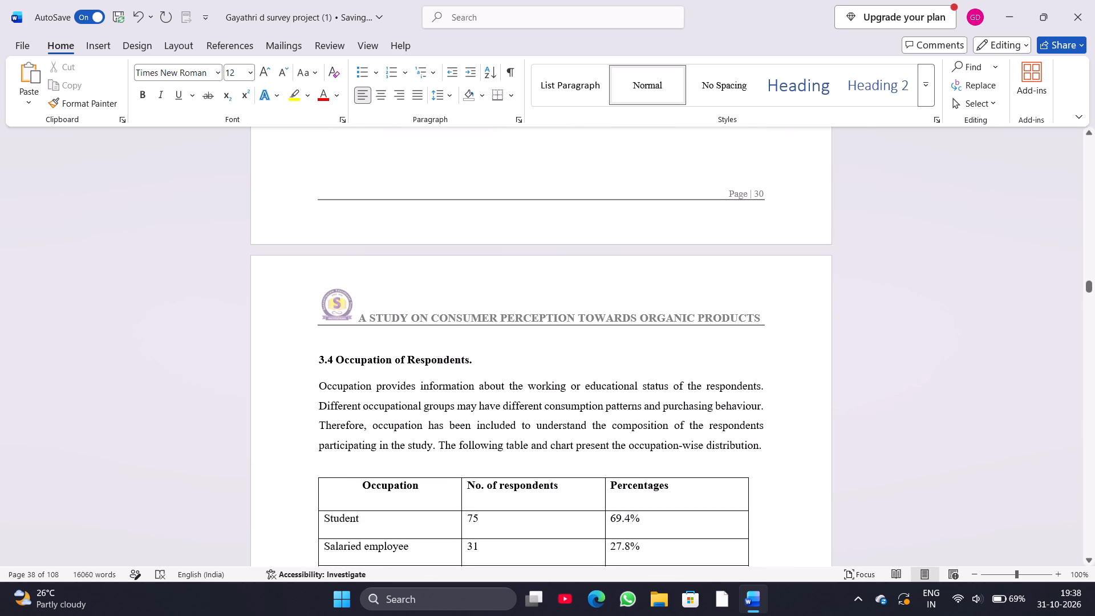
{"action": "key", "text": "BackSpace"}
Delete the surplus blank line between the occupation table and its "Interpretation:" heading.
{"action": "scroll", "coordinate": [318, 357], "scroll_direction": "down", "scroll_amount": 2}
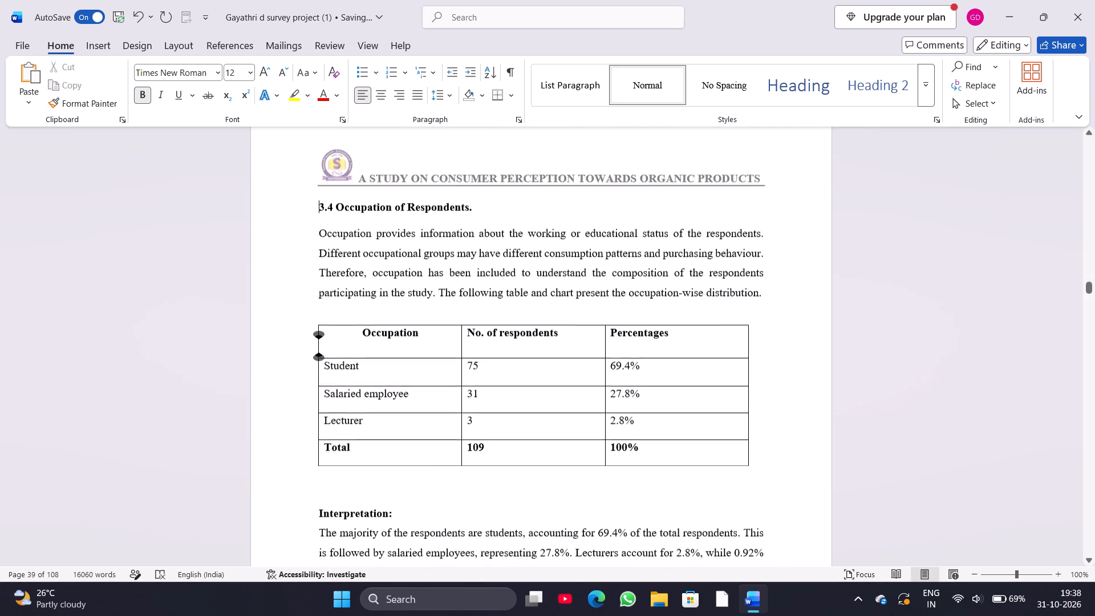
{"action": "scroll", "coordinate": [318, 357], "scroll_direction": "down", "scroll_amount": 1}
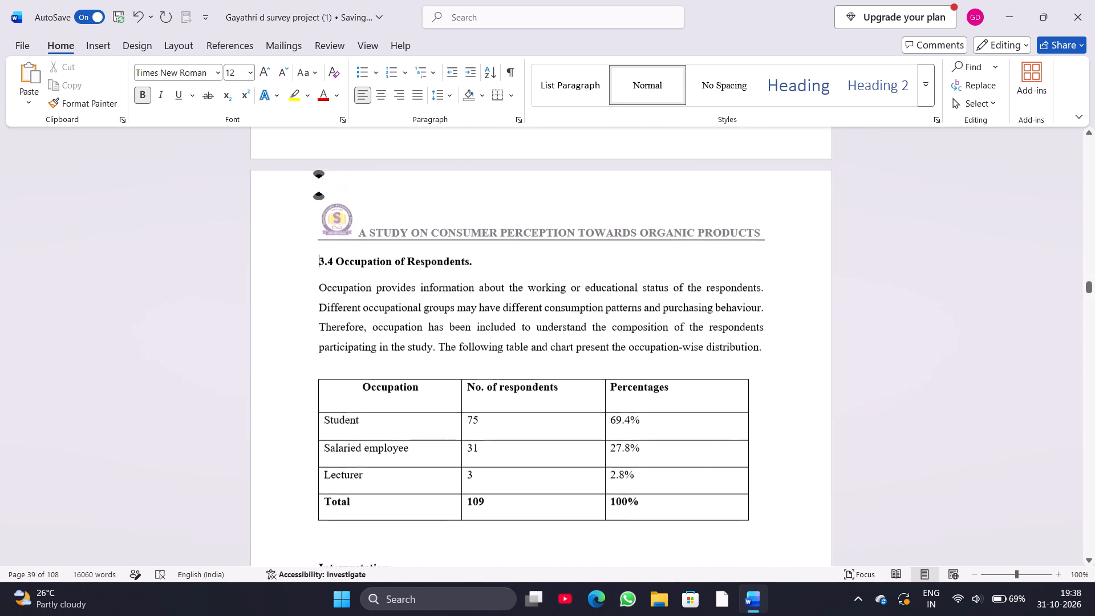
{"action": "scroll", "coordinate": [318, 357], "scroll_direction": "down", "scroll_amount": 1}
{"action": "left_click", "coordinate": [318, 401]}
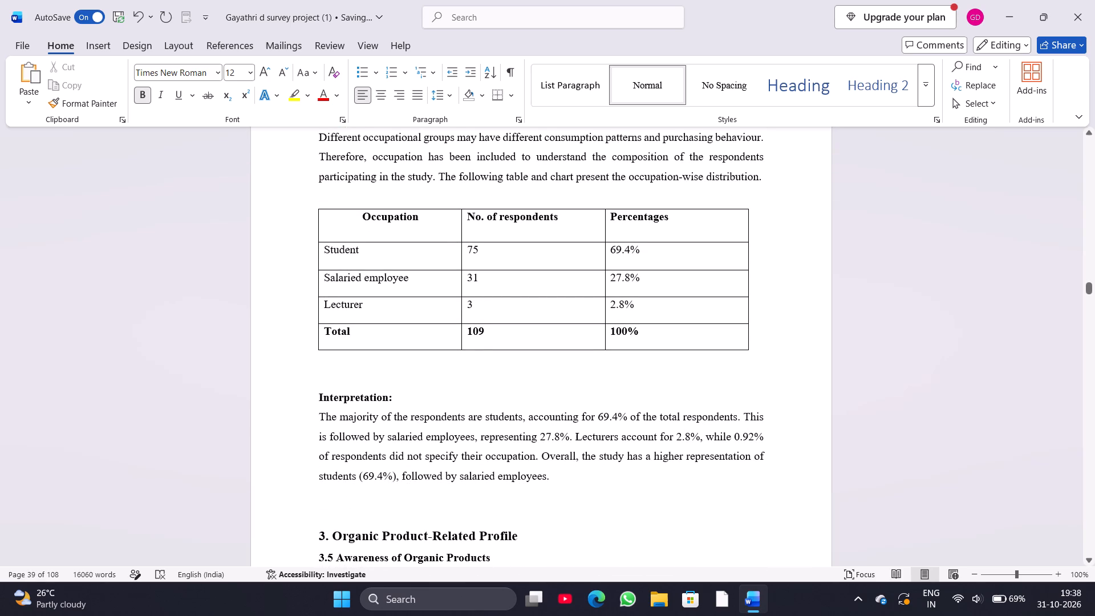
{"action": "key", "text": "BackSpace"}
Review the Chapter 3 pages for stray blank lines and badly placed page breaks around headings and tables.
{"action": "scroll", "coordinate": [318, 401], "scroll_direction": "down", "scroll_amount": 2}
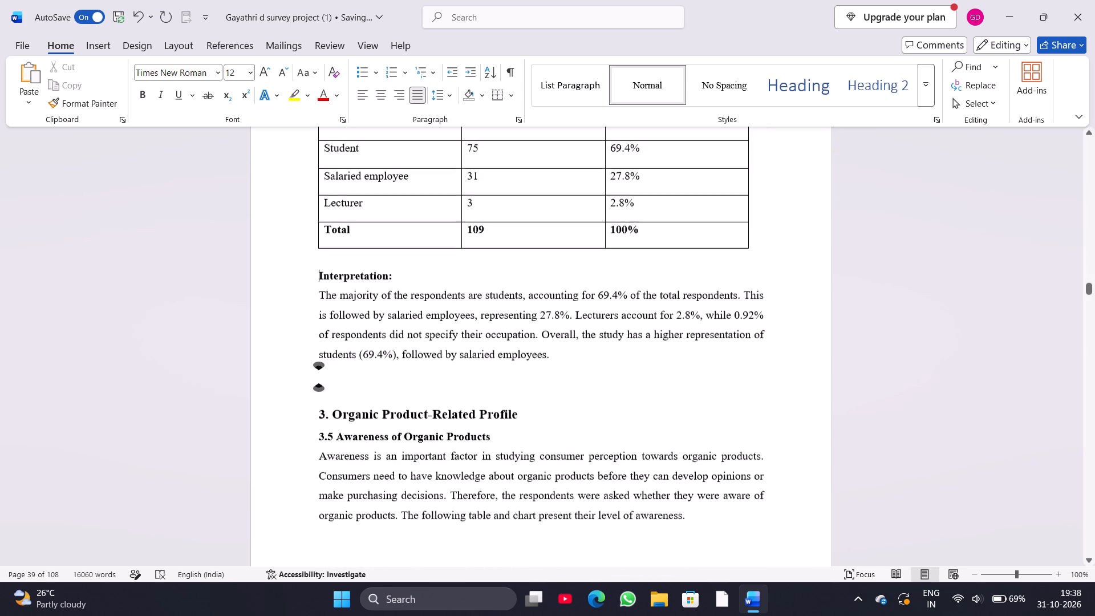
{"action": "scroll", "coordinate": [318, 401], "scroll_direction": "down", "scroll_amount": 5}
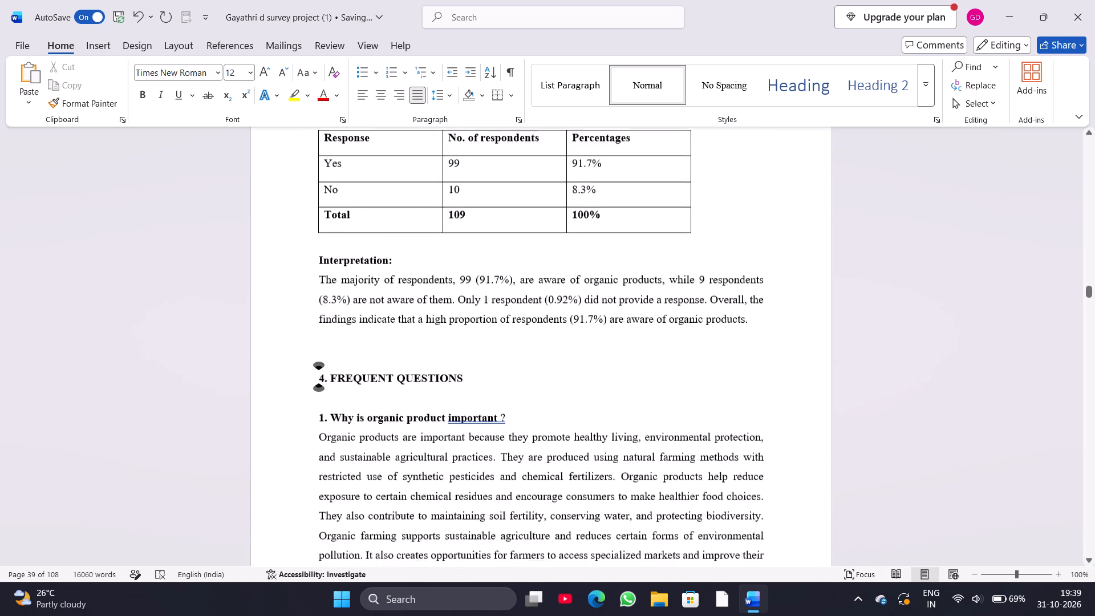
{"action": "scroll", "coordinate": [318, 401], "scroll_direction": "down", "scroll_amount": 1}
{"action": "scroll", "coordinate": [318, 401], "scroll_direction": "up", "scroll_amount": 3}
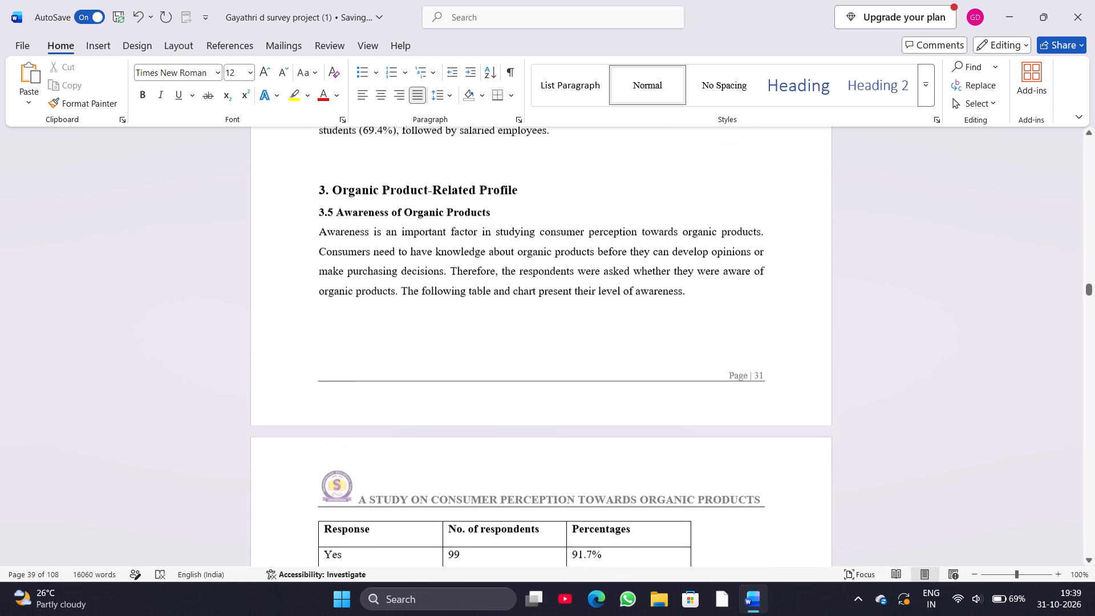
{"action": "scroll", "coordinate": [318, 401], "scroll_direction": "up", "scroll_amount": 4}
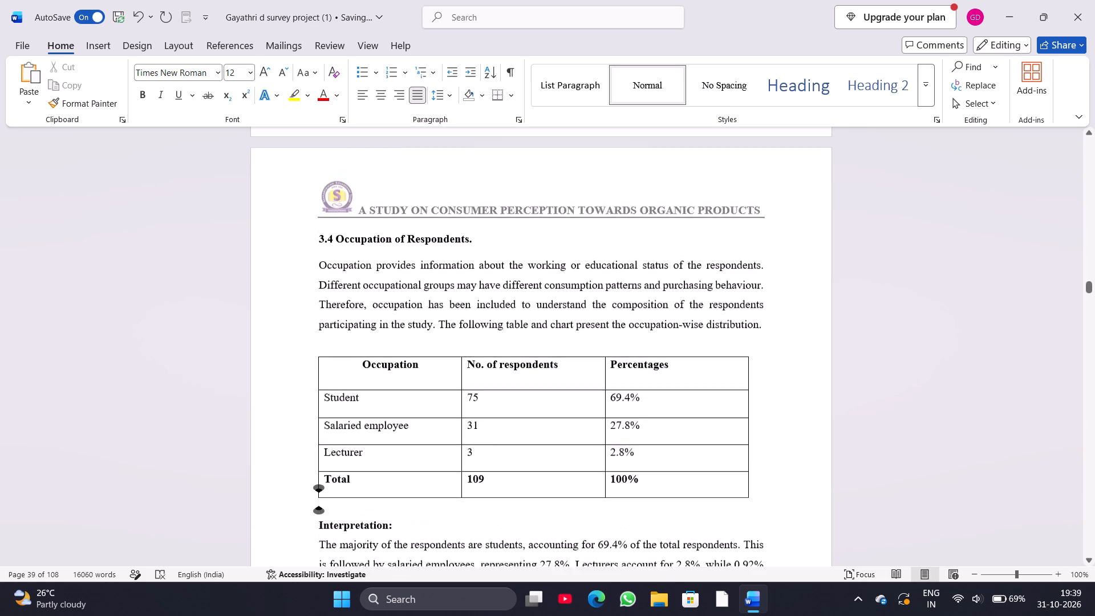
{"action": "scroll", "coordinate": [318, 401], "scroll_direction": "up", "scroll_amount": 8}
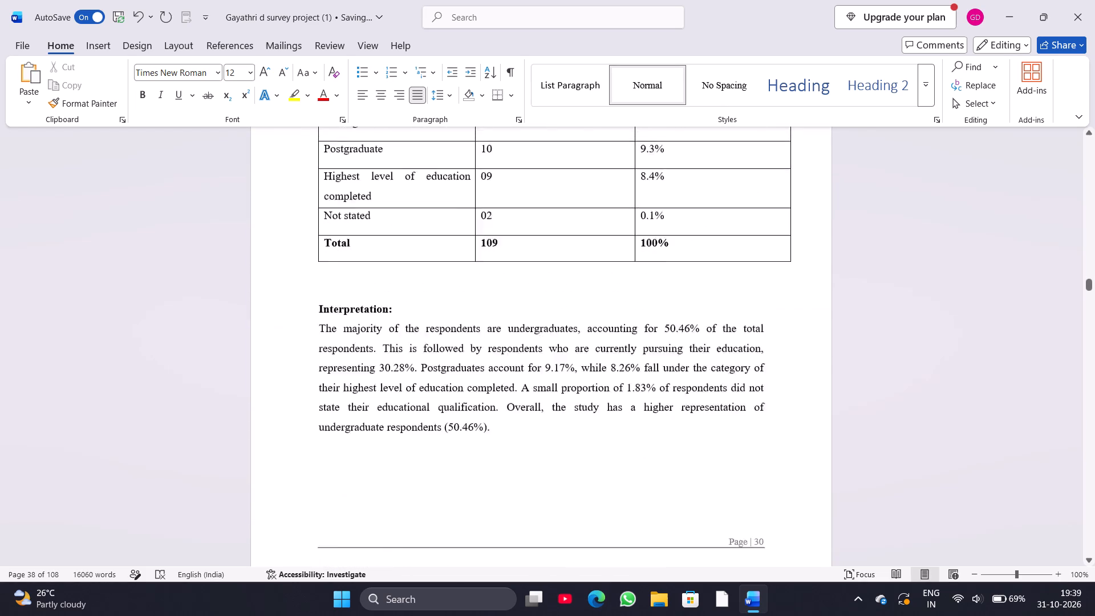
{"action": "scroll", "coordinate": [318, 401], "scroll_direction": "up", "scroll_amount": 8}
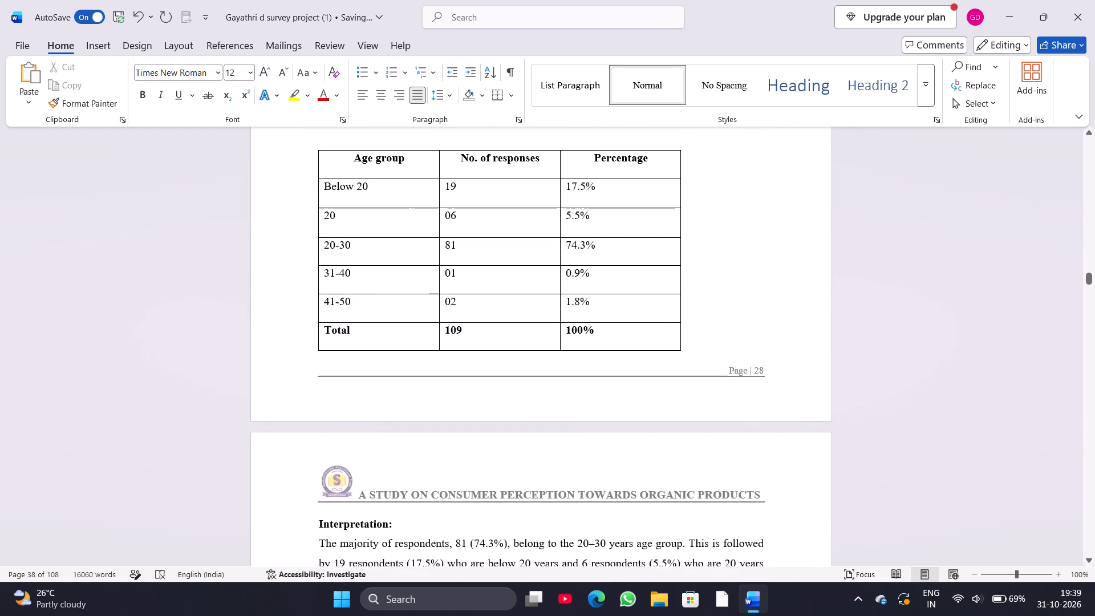
{"action": "scroll", "coordinate": [318, 401], "scroll_direction": "up", "scroll_amount": 9}
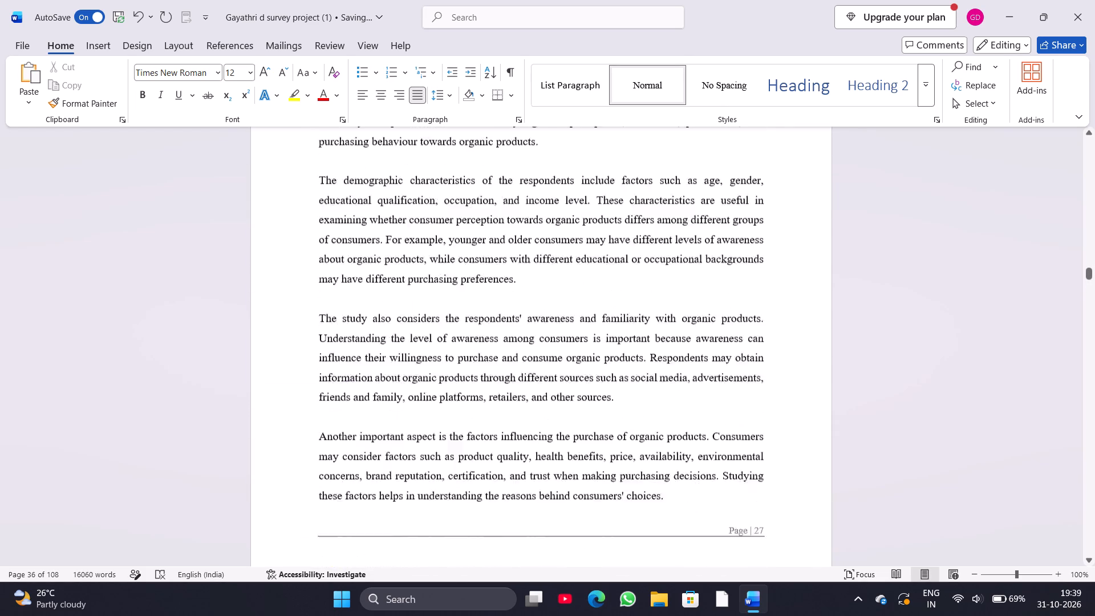
{"action": "scroll", "coordinate": [318, 401], "scroll_direction": "up", "scroll_amount": 3}
{"action": "scroll", "coordinate": [318, 401], "scroll_direction": "down", "scroll_amount": 4}
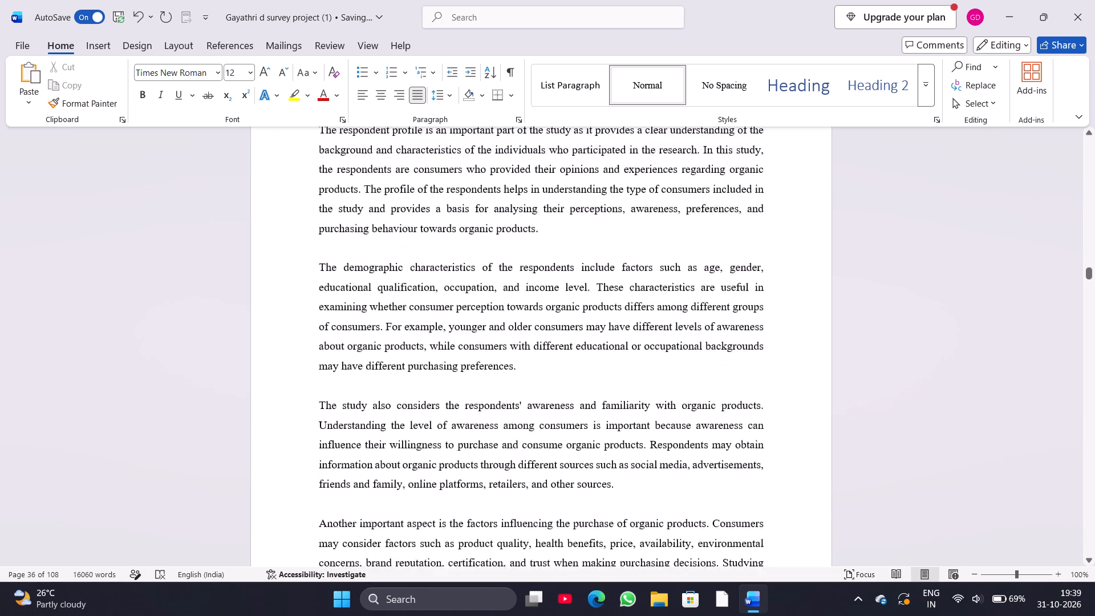
{"action": "scroll", "coordinate": [318, 401], "scroll_direction": "down", "scroll_amount": 5}
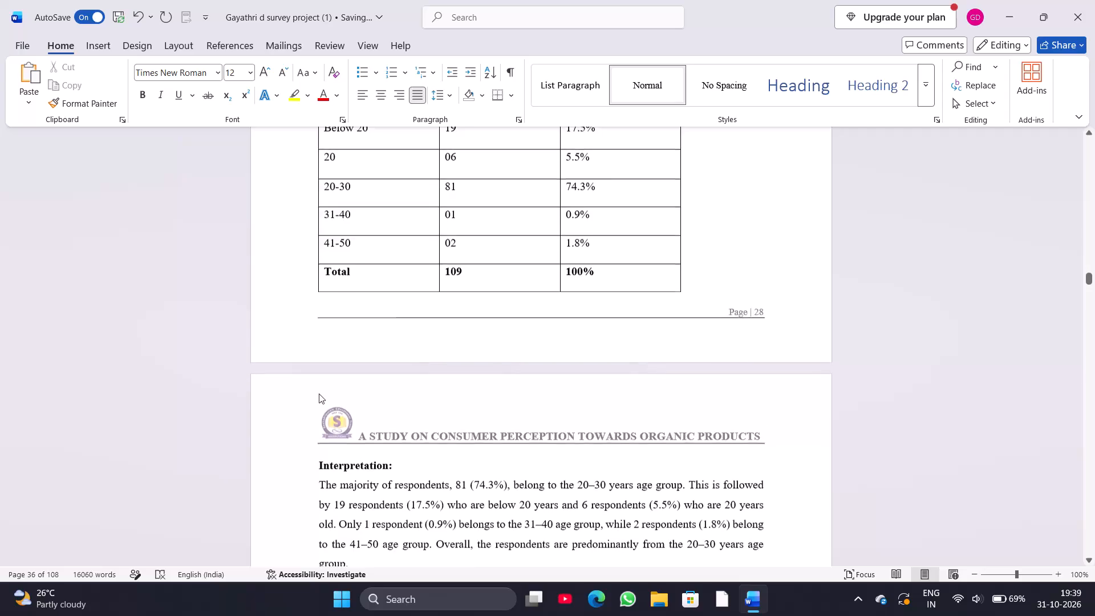
{"action": "scroll", "coordinate": [319, 394], "scroll_direction": "down", "scroll_amount": 9}
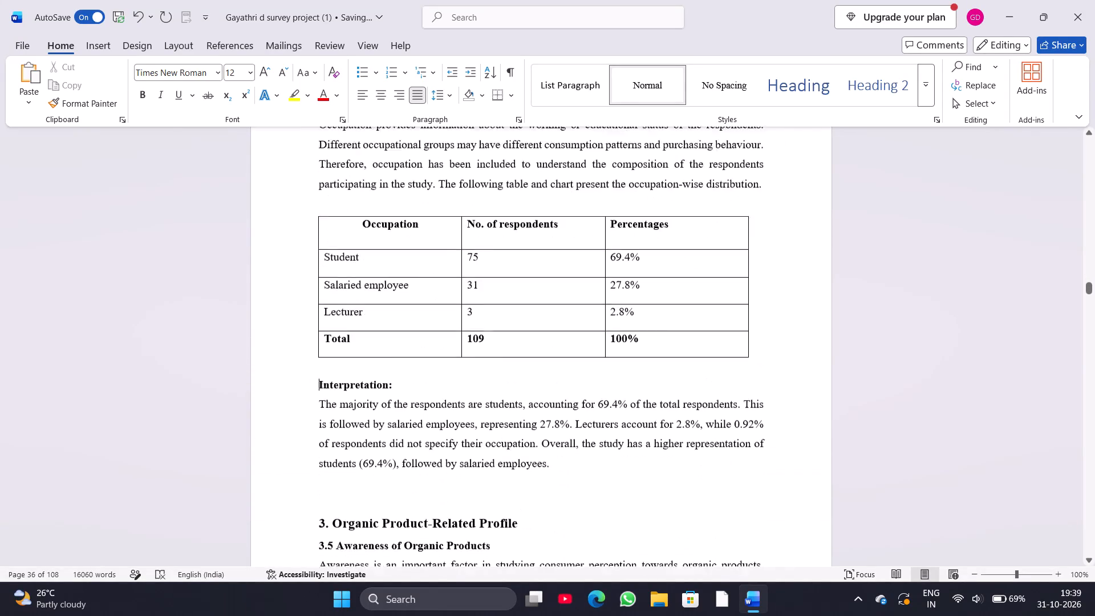
{"action": "scroll", "coordinate": [319, 394], "scroll_direction": "down", "scroll_amount": 11}
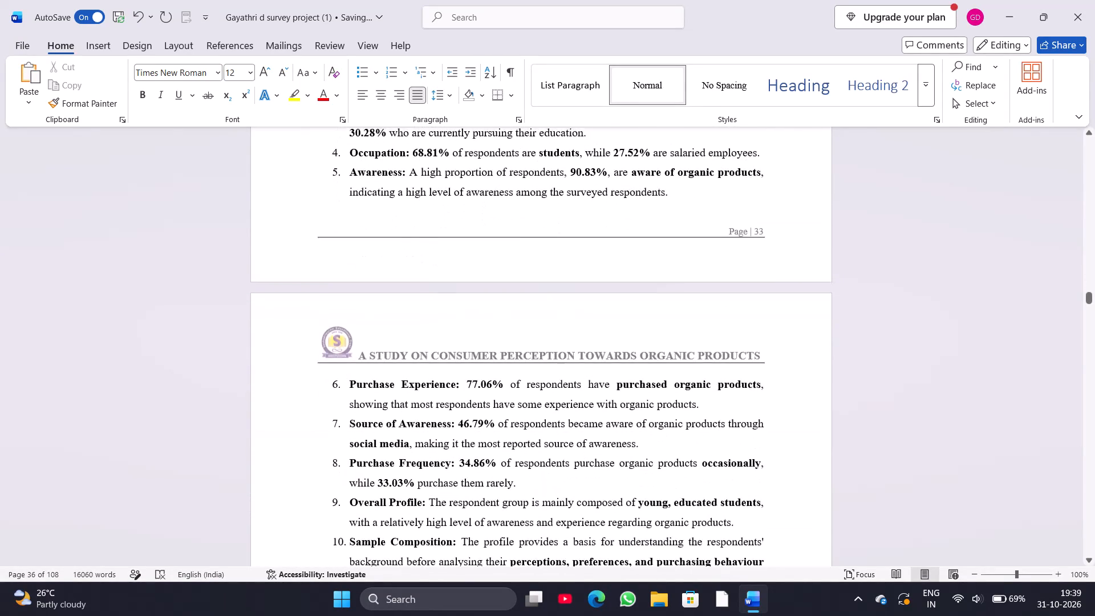
Insert two blank lines above the "ANALYSIS:" heading under Table 4.1.1 to push it onto the next page.
{"action": "scroll", "coordinate": [319, 394], "scroll_direction": "down", "scroll_amount": 7}
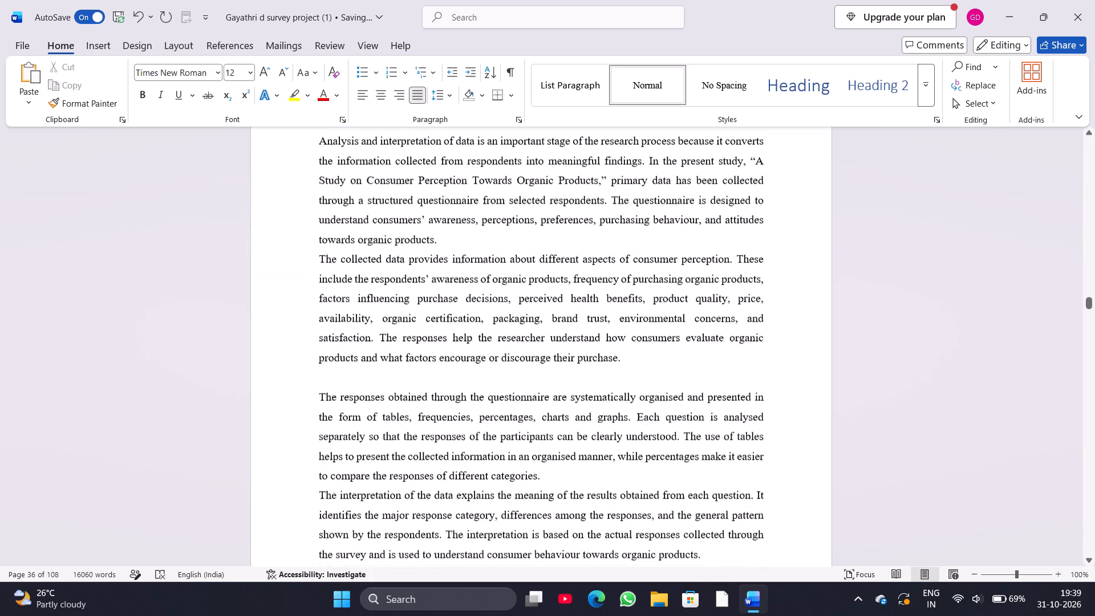
{"action": "scroll", "coordinate": [319, 394], "scroll_direction": "down", "scroll_amount": 6}
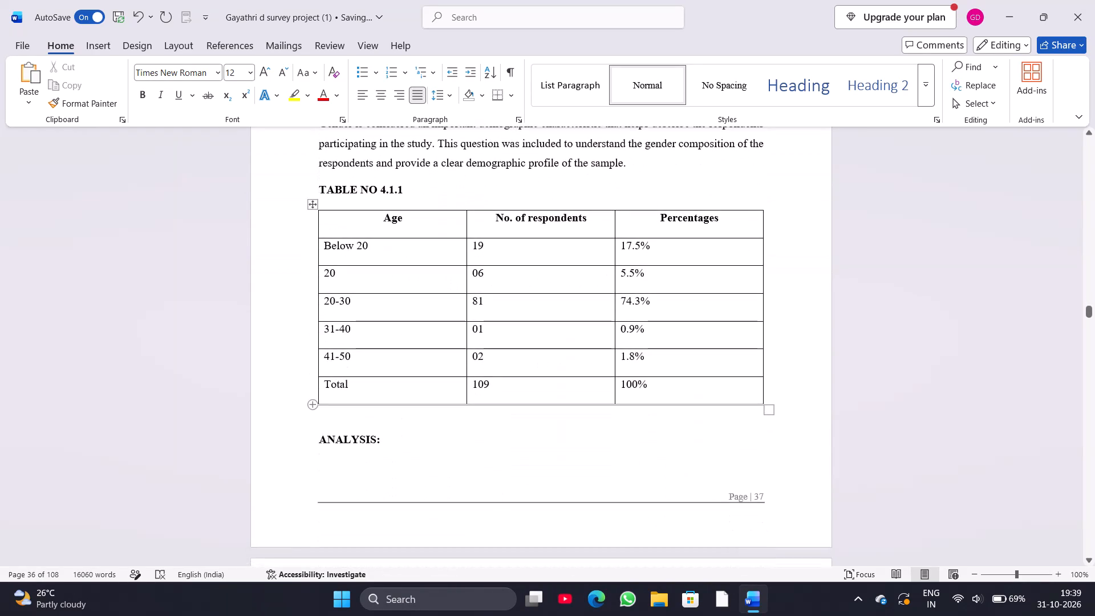
{"action": "left_click", "coordinate": [313, 438]}
{"action": "key", "text": "Return"}
{"action": "key", "text": "Return"}
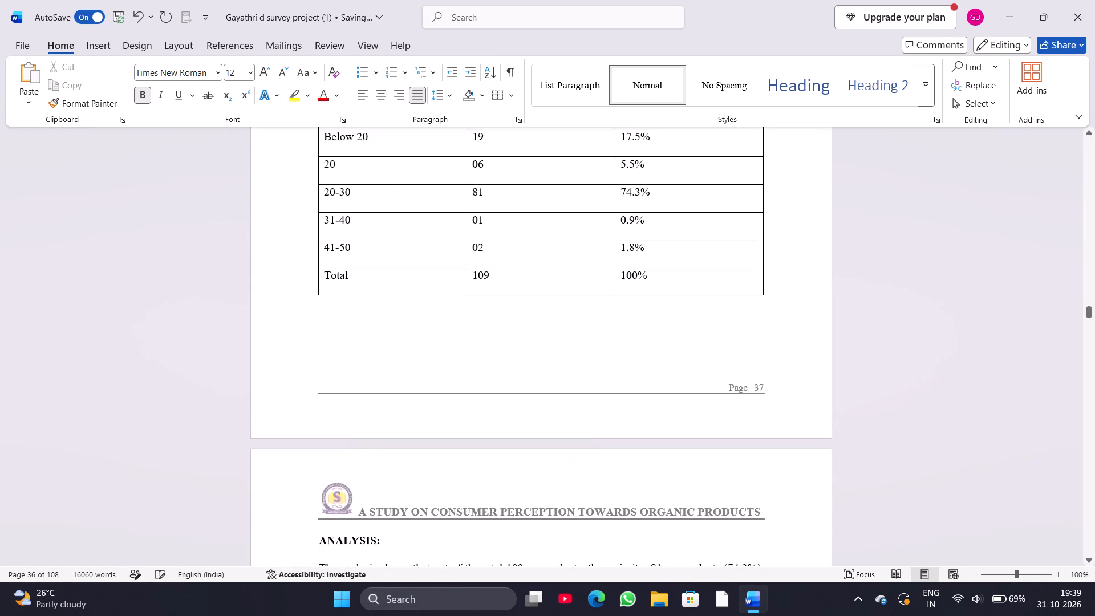
Remove the empty space above "TABLE NO 4.2: Analysis of Question 2" to pull it onto the previous page, leaving one blank line before it.
{"action": "scroll", "coordinate": [313, 438], "scroll_direction": "down", "scroll_amount": 8}
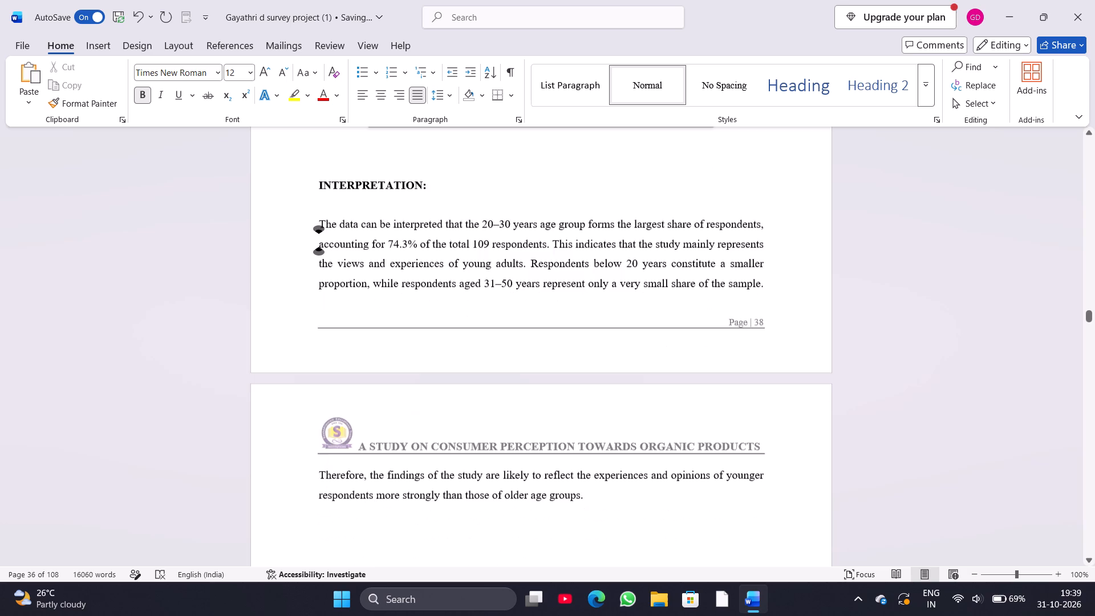
{"action": "scroll", "coordinate": [313, 438], "scroll_direction": "down", "scroll_amount": 6}
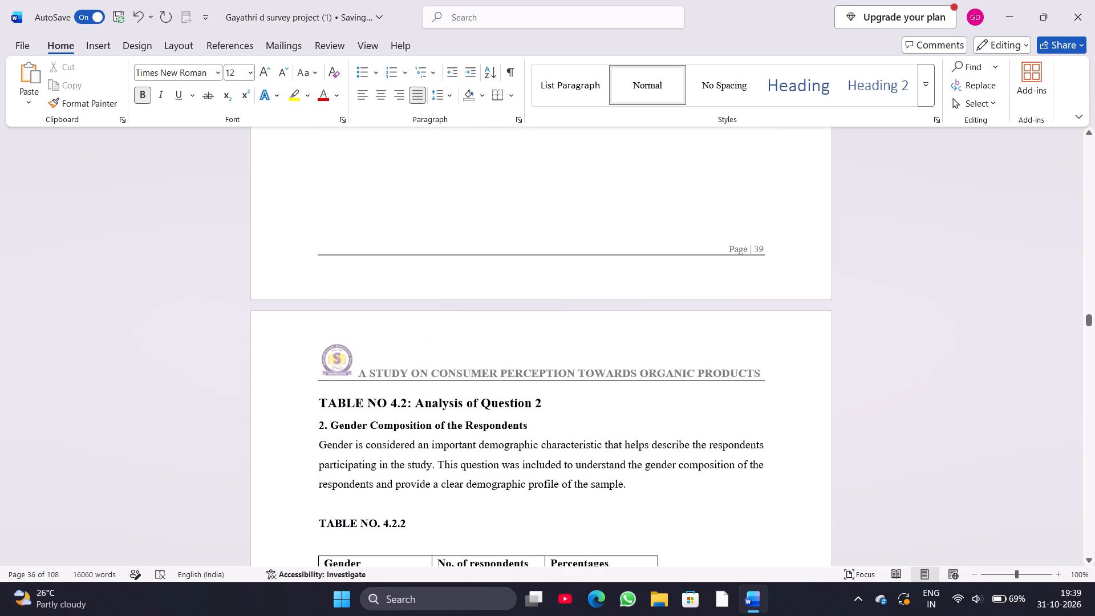
{"action": "left_click", "coordinate": [319, 399]}
{"action": "key", "text": "BackSpace"}
{"action": "key", "text": "BackSpace"}
{"action": "key", "text": "BackSpace"}
{"action": "scroll", "coordinate": [319, 399], "scroll_direction": "up", "scroll_amount": 1}
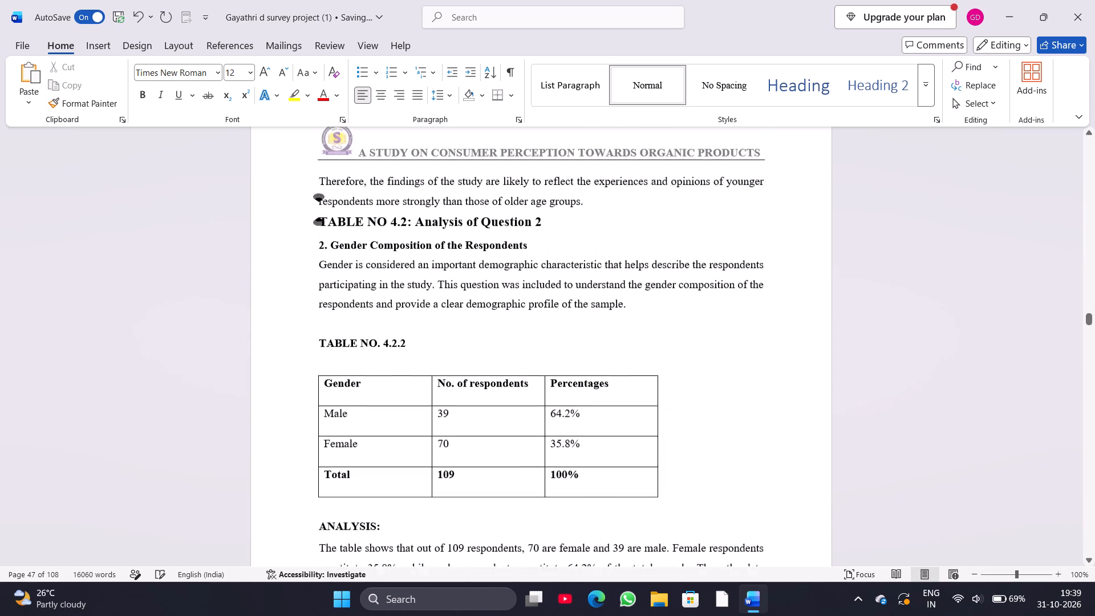
{"action": "scroll", "coordinate": [319, 399], "scroll_direction": "up", "scroll_amount": 1}
{"action": "key", "text": "Return"}
Insert one more blank line above the "TABLE NO 4.2: Analysis of Question 2" heading and check the page break before Figure 4.2.2.
{"action": "scroll", "coordinate": [319, 399], "scroll_direction": "down", "scroll_amount": 1}
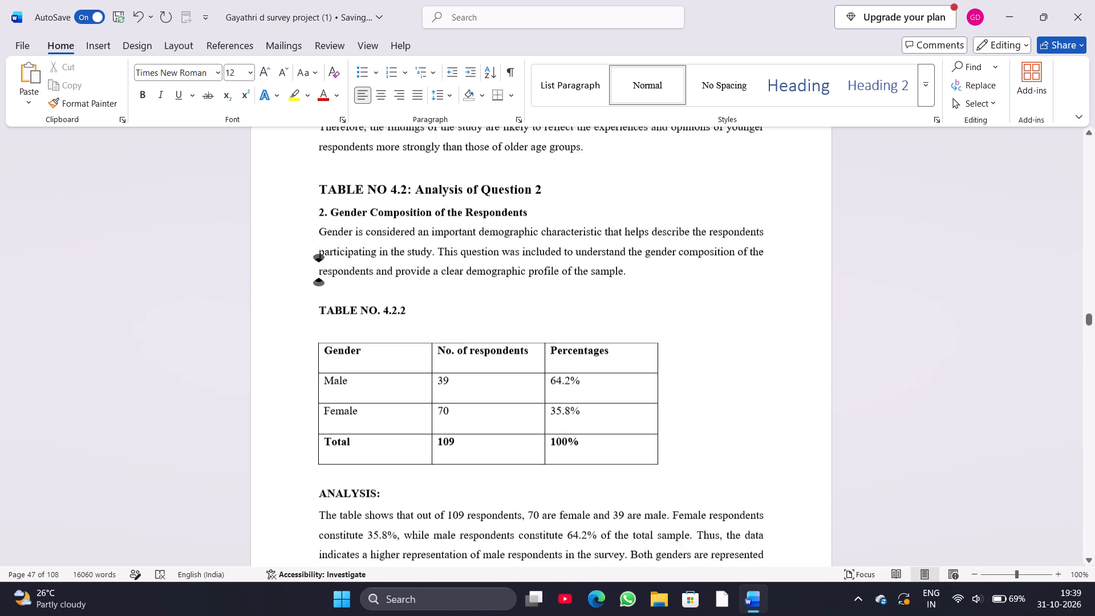
{"action": "scroll", "coordinate": [319, 399], "scroll_direction": "down", "scroll_amount": 2}
{"action": "scroll", "coordinate": [319, 399], "scroll_direction": "up", "scroll_amount": 1}
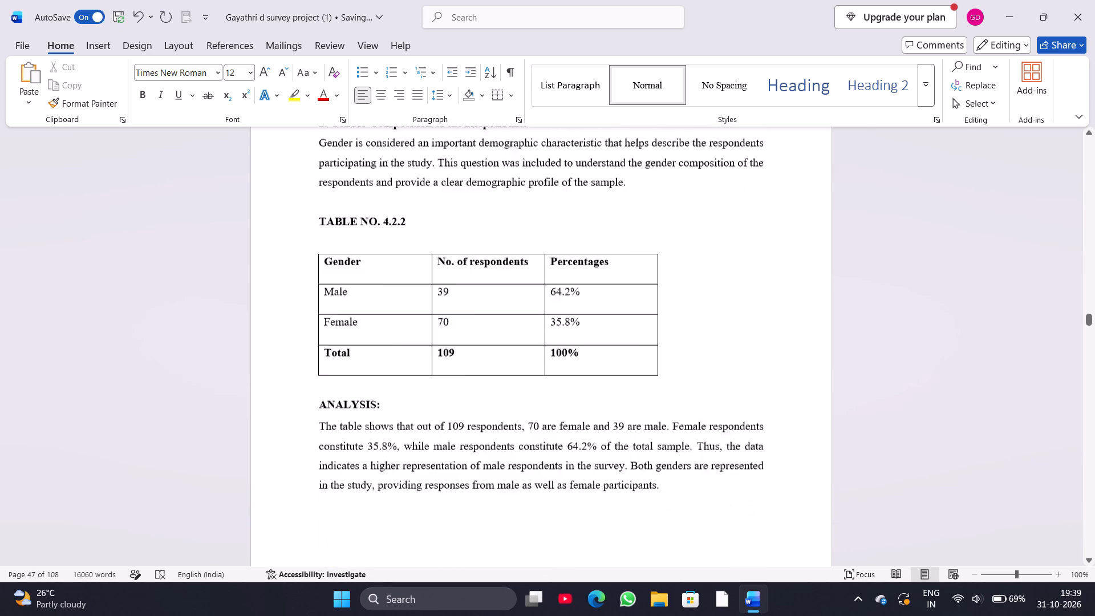
{"action": "scroll", "coordinate": [319, 399], "scroll_direction": "up", "scroll_amount": 1}
{"action": "key", "text": "Return"}
{"action": "scroll", "coordinate": [319, 399], "scroll_direction": "down", "scroll_amount": 4}
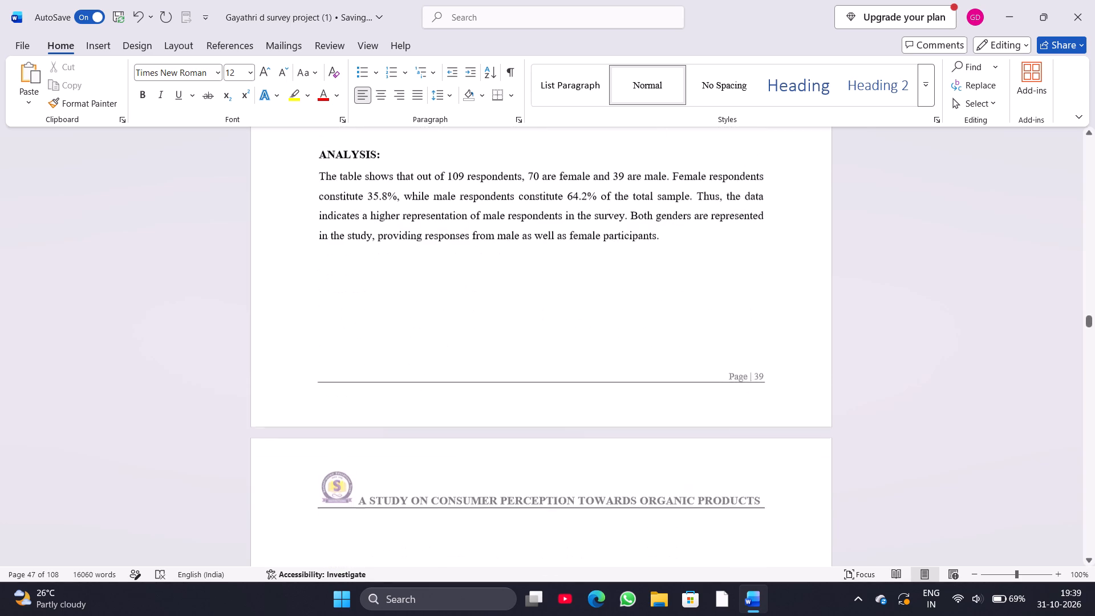
{"action": "scroll", "coordinate": [319, 399], "scroll_direction": "down", "scroll_amount": 2}
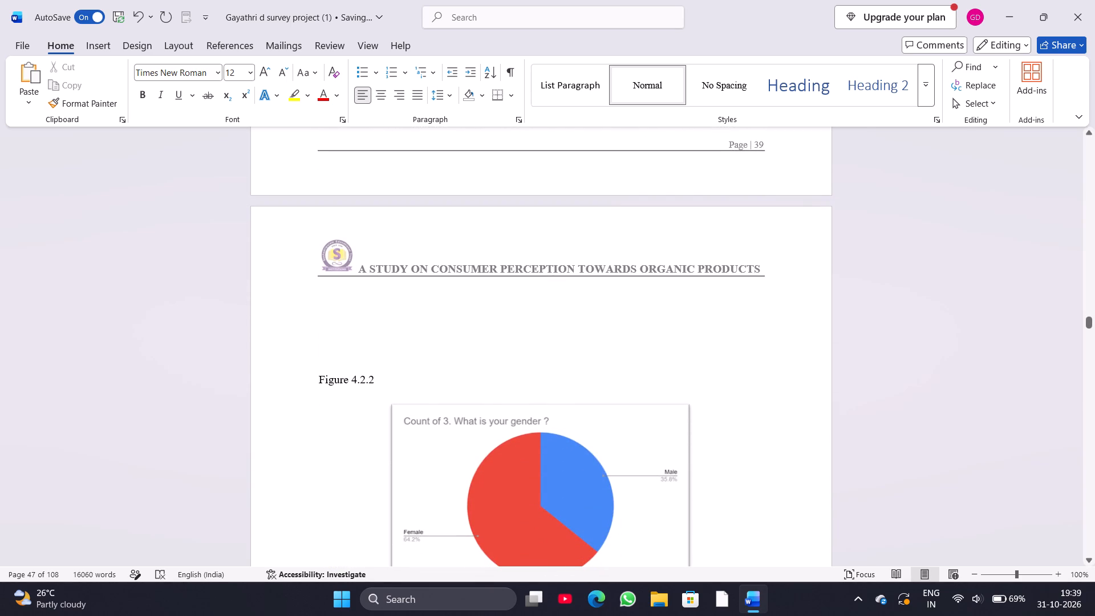
Remove the blank lines above the "Figure 4.2.2" caption so it starts directly below the page header.
{"action": "left_click", "coordinate": [315, 372]}
{"action": "double_click", "coordinate": [315, 372]}
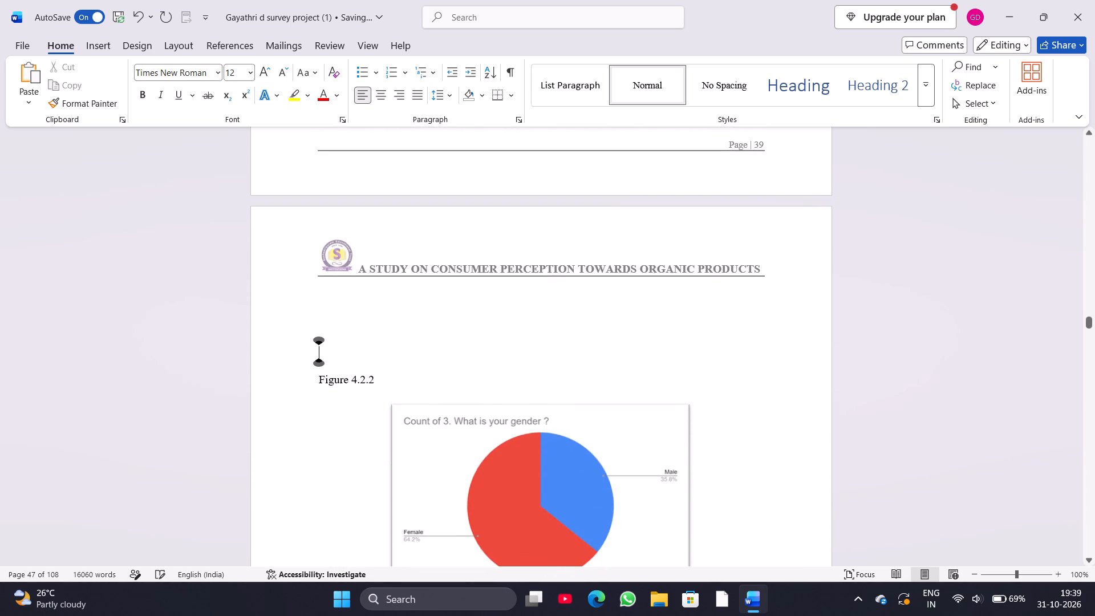
{"action": "double_click", "coordinate": [315, 379]}
{"action": "double_click", "coordinate": [315, 379]}
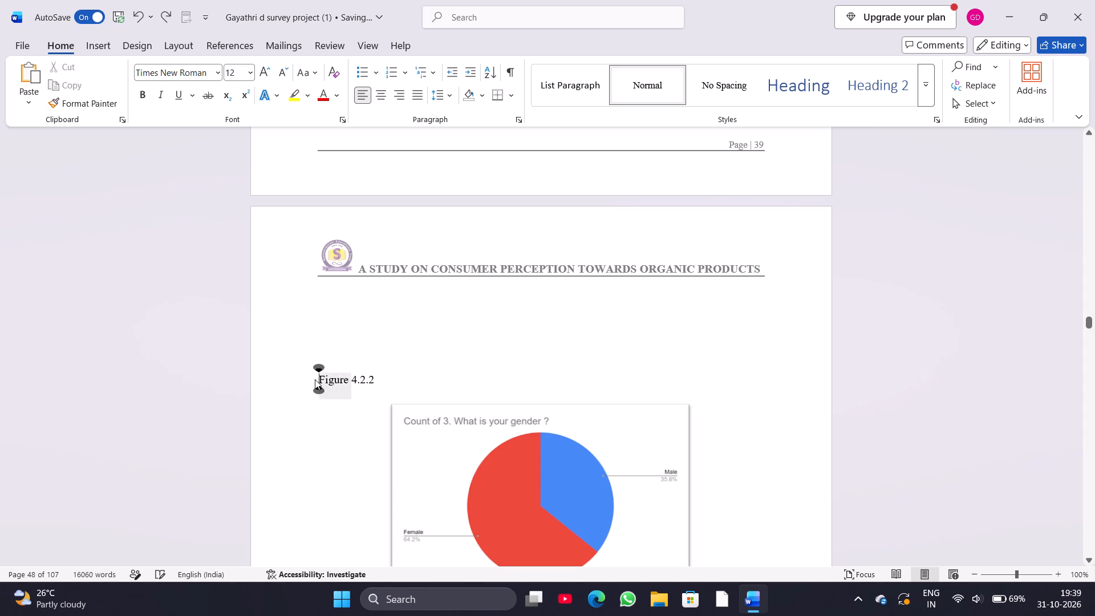
{"action": "double_click", "coordinate": [311, 379]}
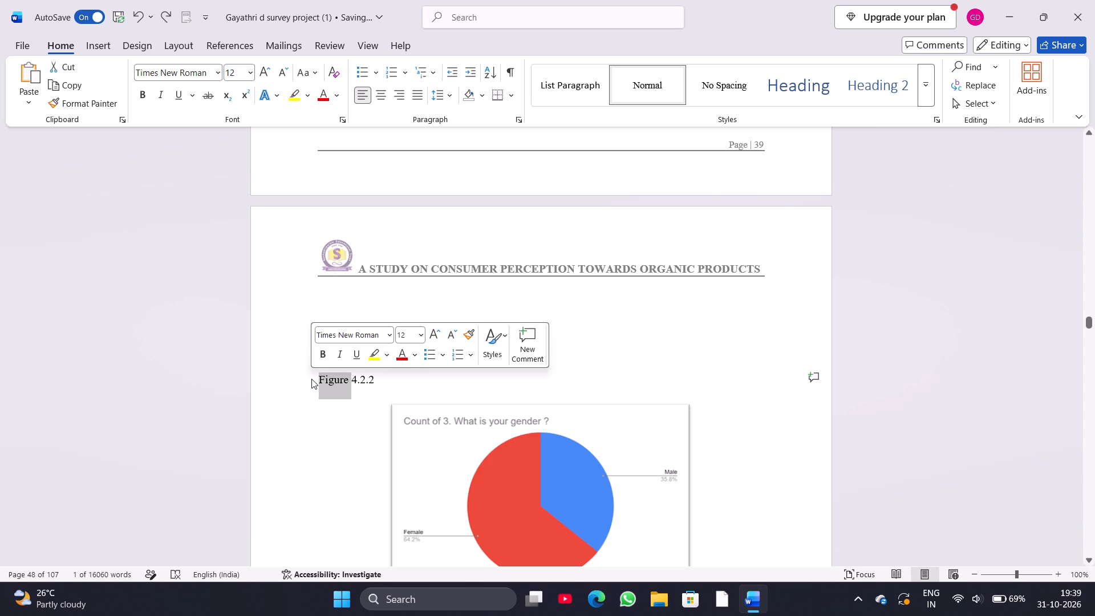
{"action": "left_click", "coordinate": [311, 379]}
{"action": "key", "text": "BackSpace"}
{"action": "key", "text": "BackSpace"}
{"action": "key", "text": "BackSpace"}
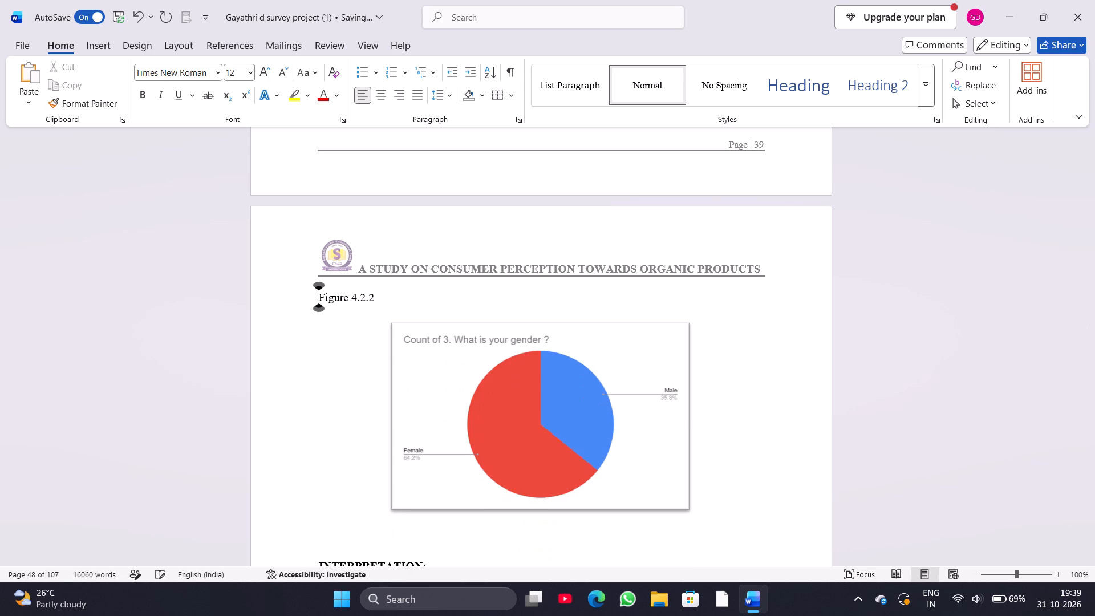
Remove the blank line above the "TABLE NO. 4.3.3" heading at the start of its page.
{"action": "scroll", "coordinate": [311, 379], "scroll_direction": "down", "scroll_amount": 4}
{"action": "scroll", "coordinate": [311, 379], "scroll_direction": "up", "scroll_amount": 1}
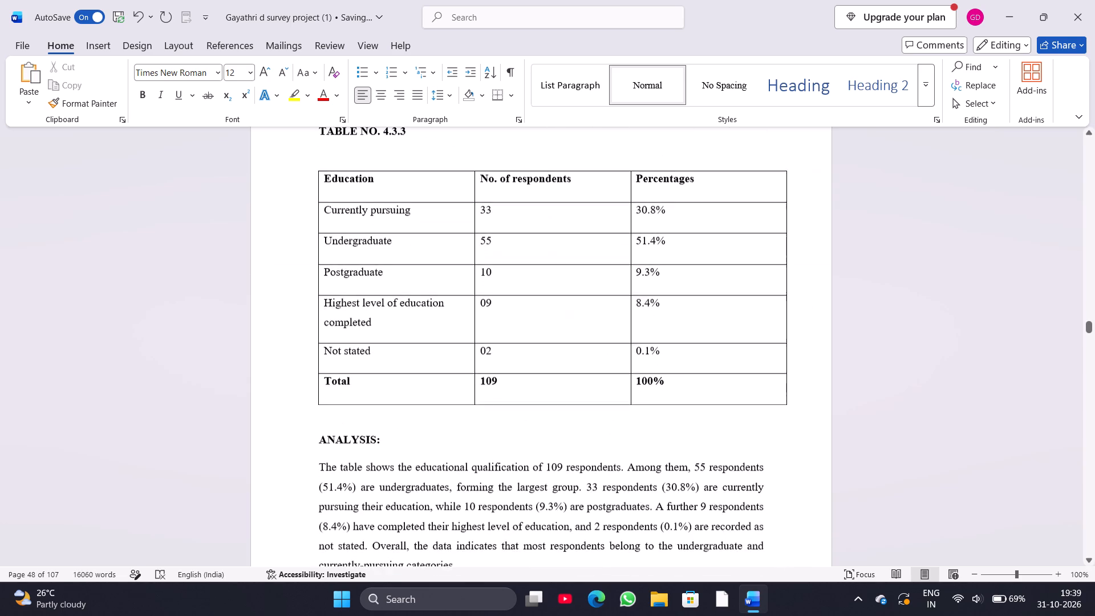
{"action": "scroll", "coordinate": [311, 379], "scroll_direction": "up", "scroll_amount": 1}
{"action": "left_click", "coordinate": [315, 298]}
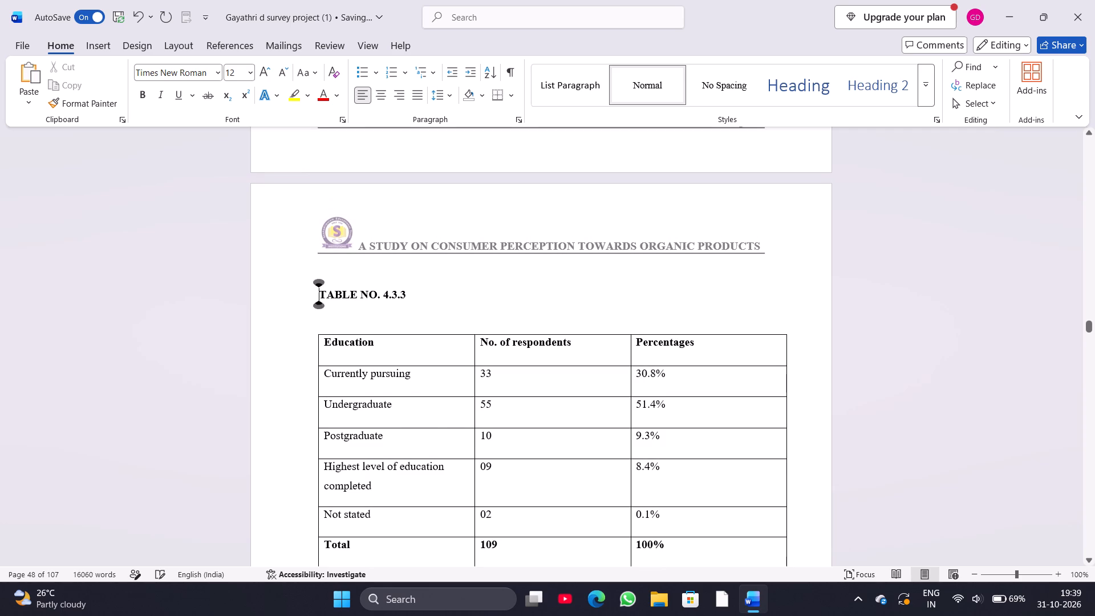
{"action": "key", "text": "BackSpace"}
Remove the blank line above the "Figure 4.3.3" caption at the start of its page.
{"action": "scroll", "coordinate": [315, 298], "scroll_direction": "down", "scroll_amount": 5}
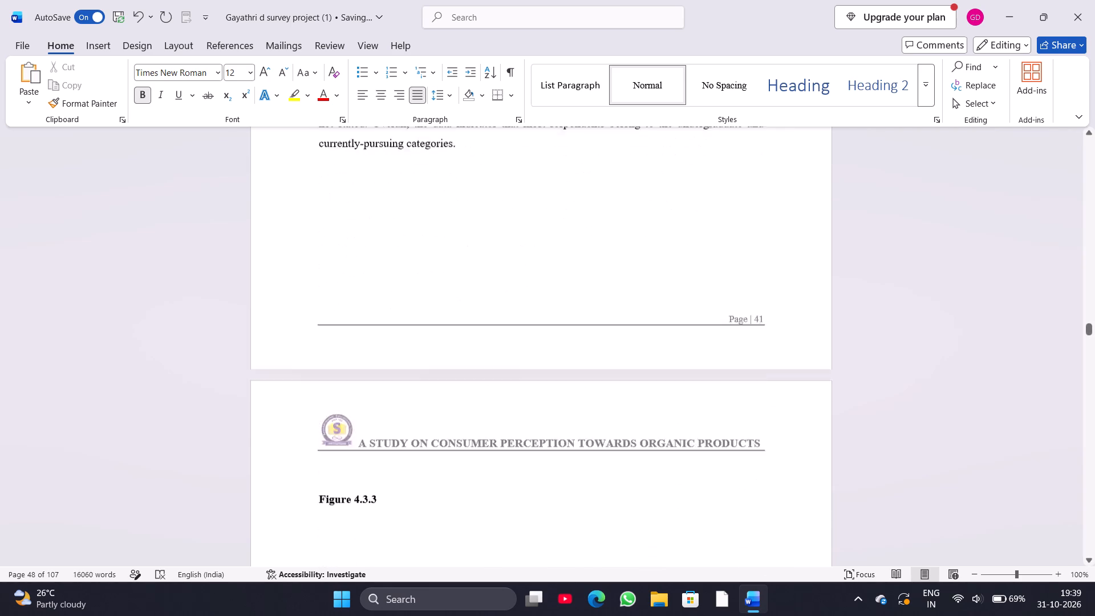
{"action": "scroll", "coordinate": [315, 298], "scroll_direction": "down", "scroll_amount": 1}
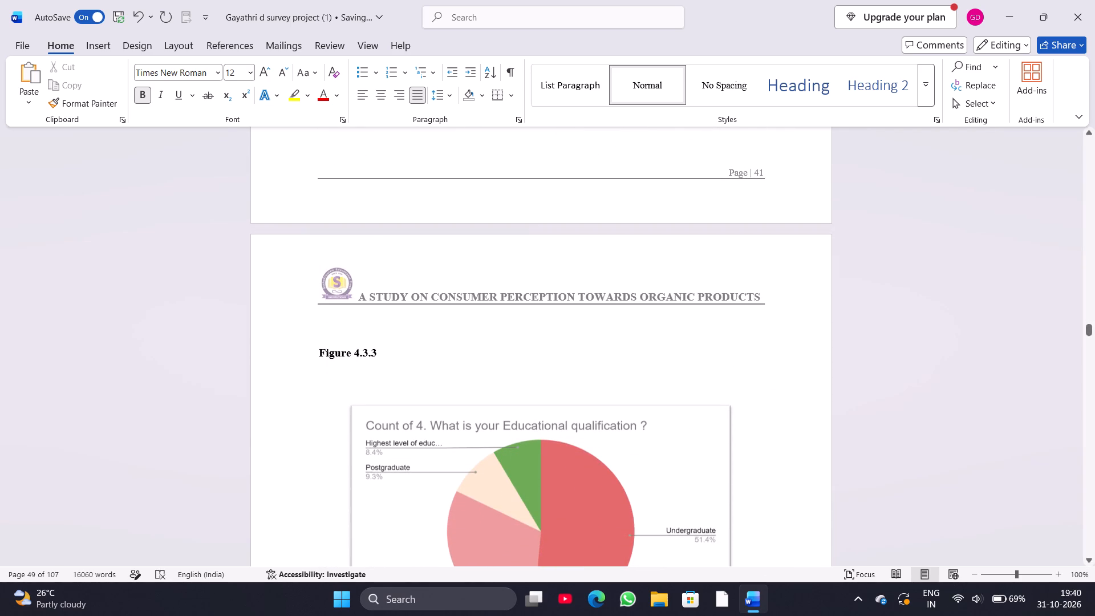
{"action": "left_click", "coordinate": [314, 352]}
{"action": "key", "text": "BackSpace"}
Remove the extra blank lines above the "TABLE NO 4.5.5" heading to bring it closer to the page header.
{"action": "scroll", "coordinate": [314, 352], "scroll_direction": "down", "scroll_amount": 4}
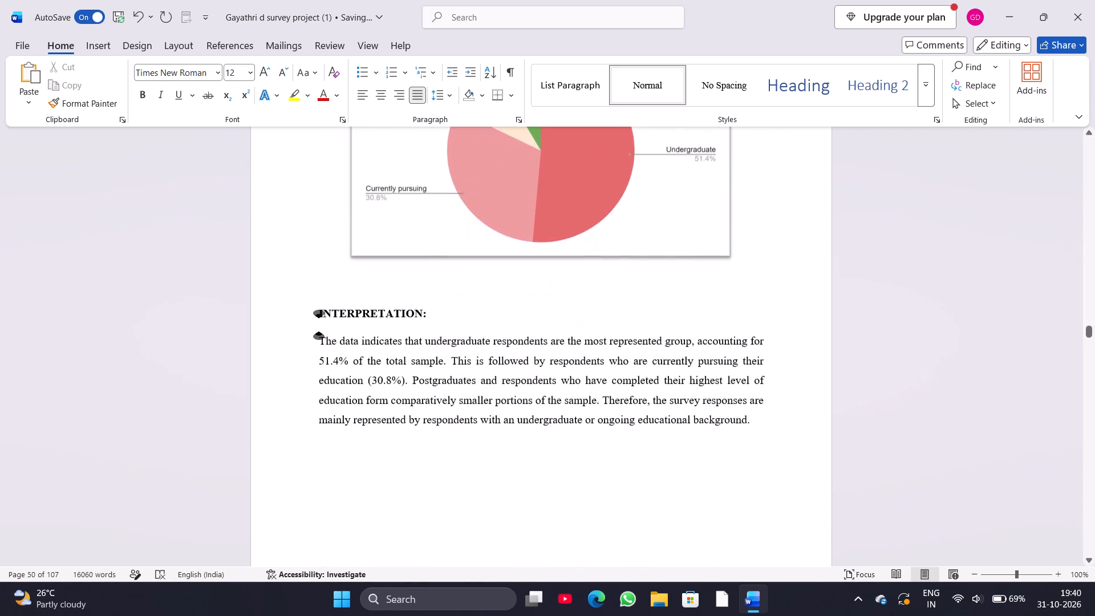
{"action": "scroll", "coordinate": [314, 352], "scroll_direction": "down", "scroll_amount": 7}
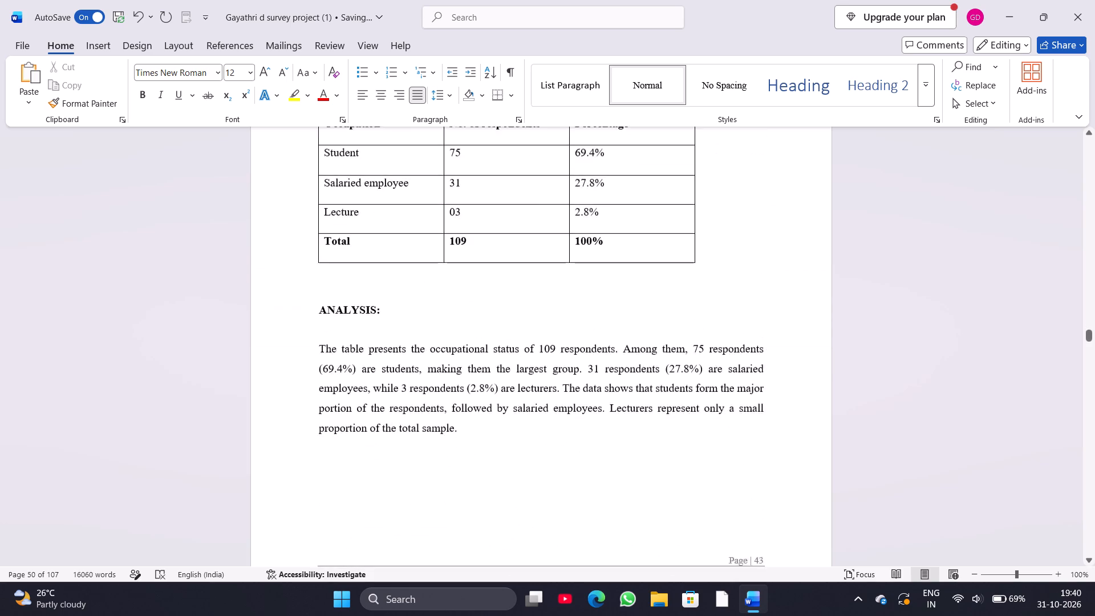
{"action": "scroll", "coordinate": [314, 352], "scroll_direction": "down", "scroll_amount": 7}
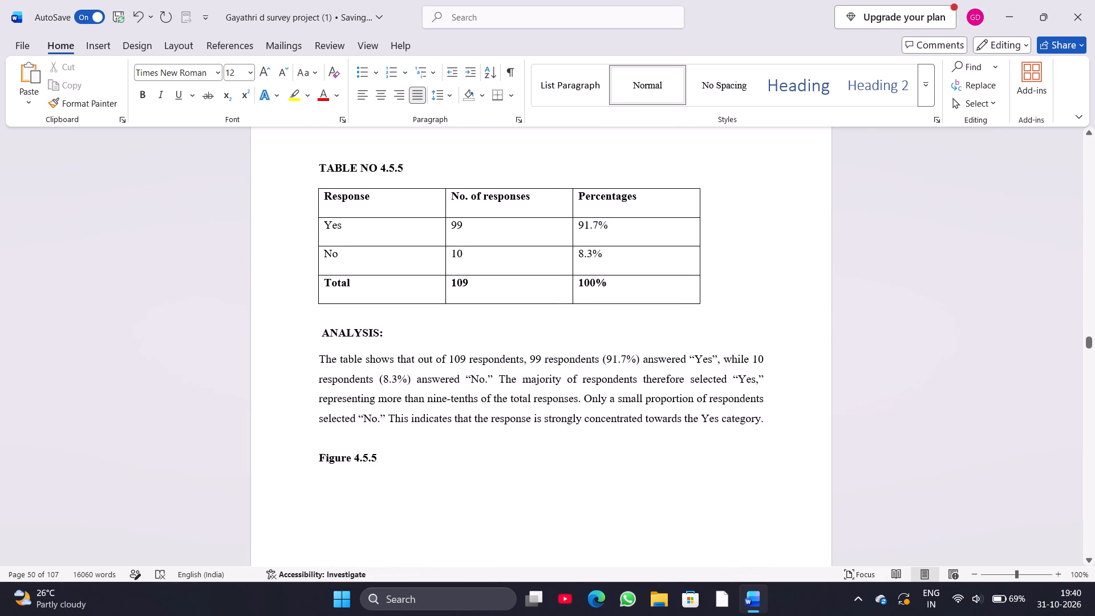
{"action": "scroll", "coordinate": [314, 352], "scroll_direction": "up", "scroll_amount": 2}
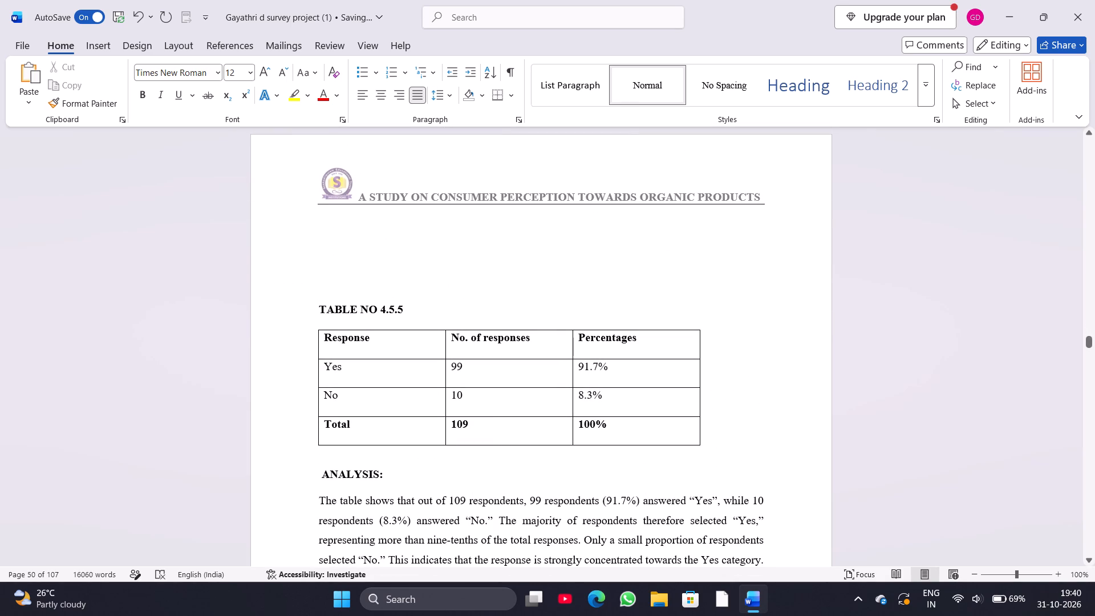
{"action": "left_click", "coordinate": [315, 312]}
{"action": "key", "text": "BackSpace"}
{"action": "key", "text": "BackSpace"}
{"action": "key", "text": "BackSpace"}
{"action": "key", "text": "BackSpace"}
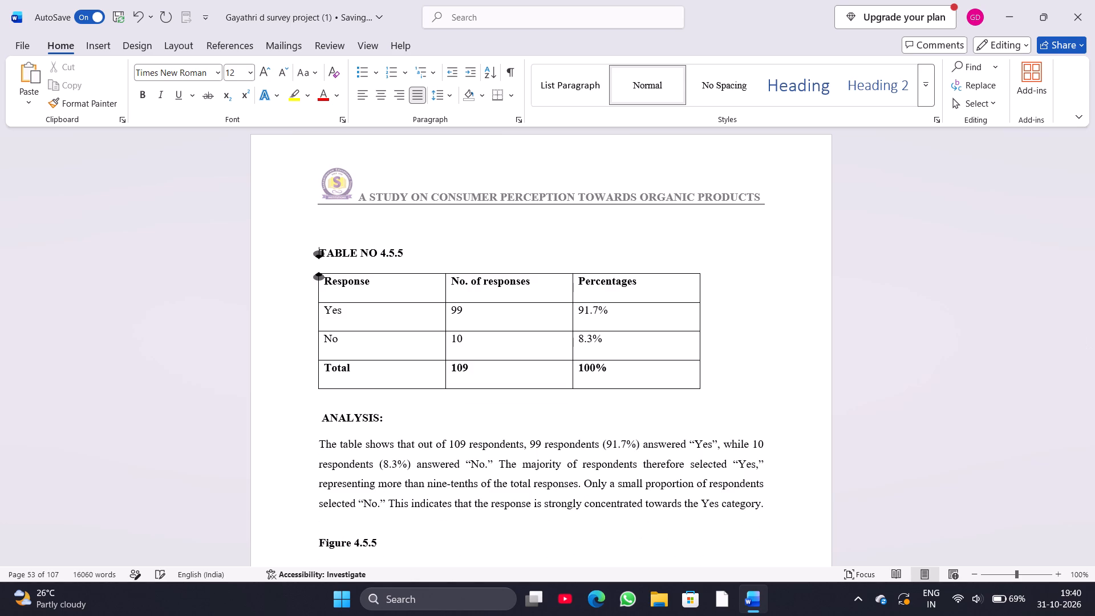
Insert a blank line above the "INTERPRETATION:" heading under the Figure 4.5.5 chart to push it onto the next page.
{"action": "scroll", "coordinate": [315, 312], "scroll_direction": "down", "scroll_amount": 5}
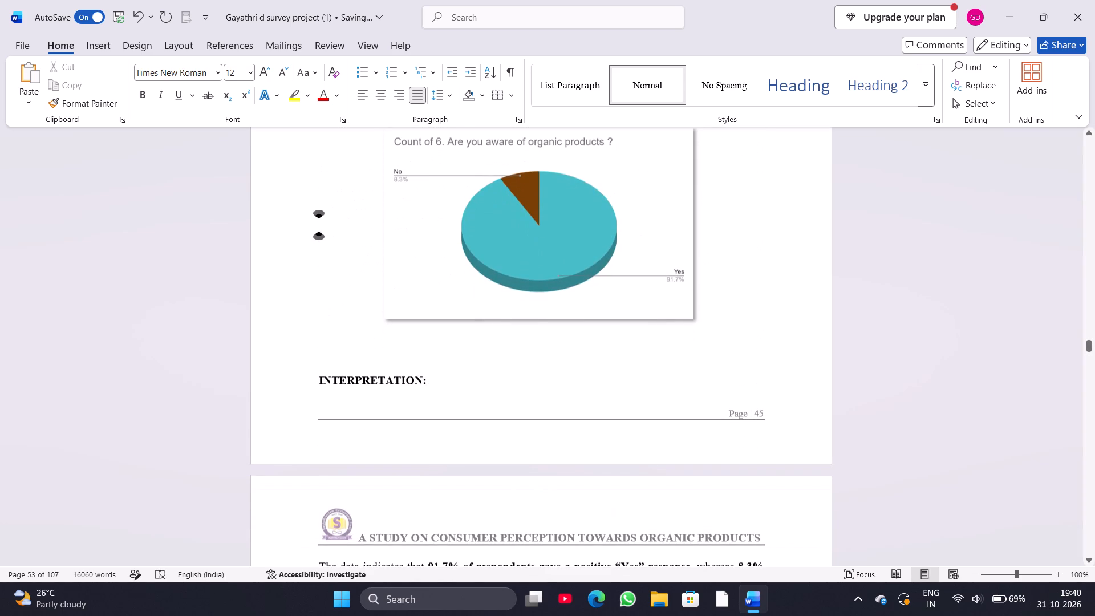
{"action": "left_click", "coordinate": [314, 375]}
{"action": "key", "text": "Return"}
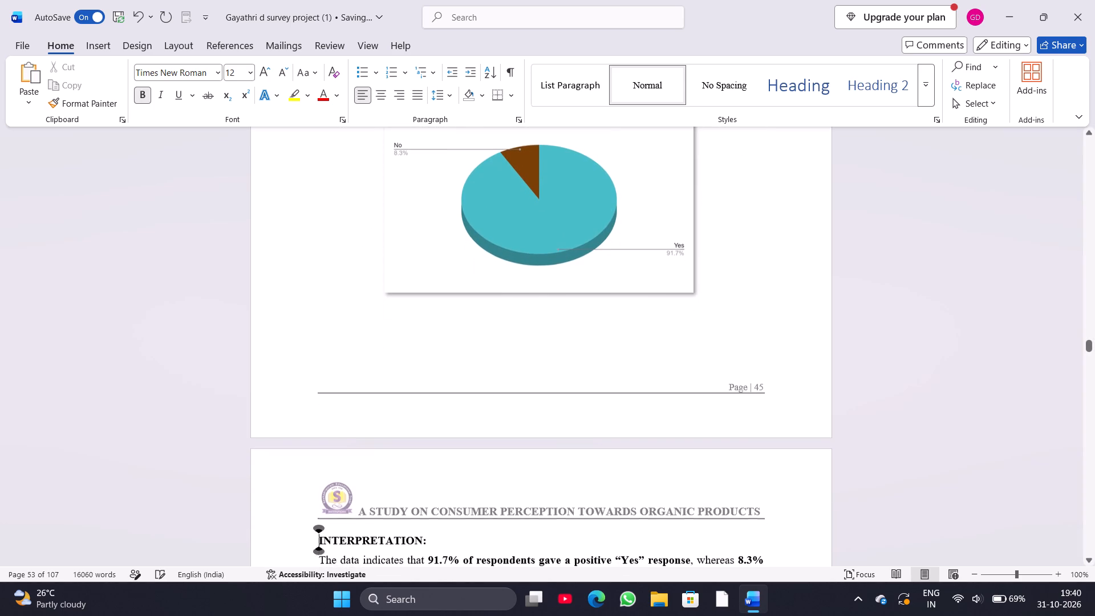
Remove the blank page before the "TABLE NO 4.8.8" heading, keeping the heading on its own line below the Question 8 introduction.
{"action": "scroll", "coordinate": [314, 375], "scroll_direction": "down", "scroll_amount": 6}
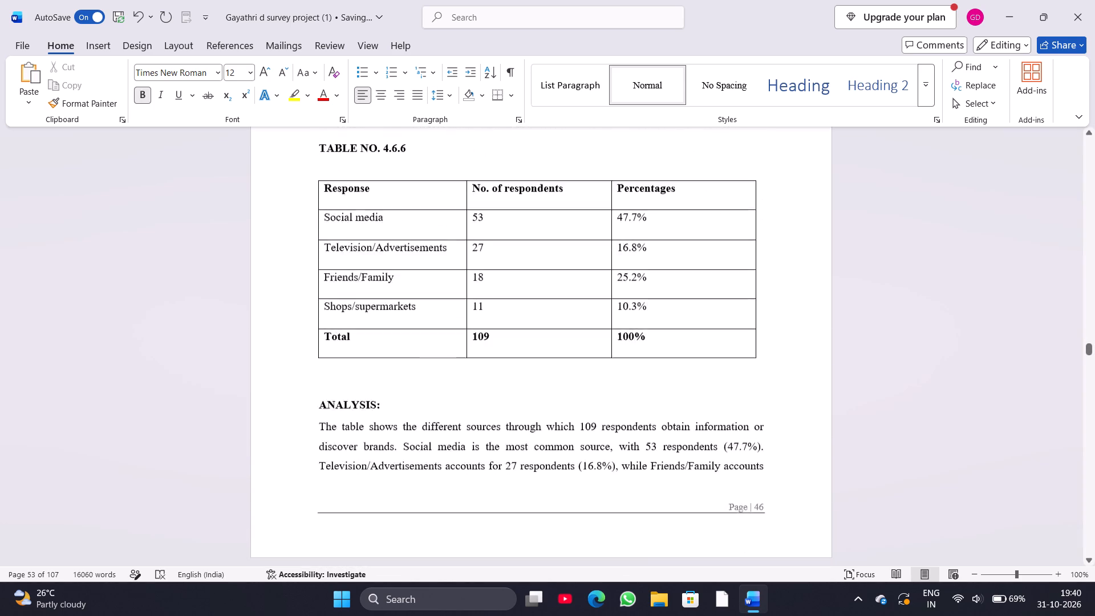
{"action": "scroll", "coordinate": [314, 375], "scroll_direction": "down", "scroll_amount": 8}
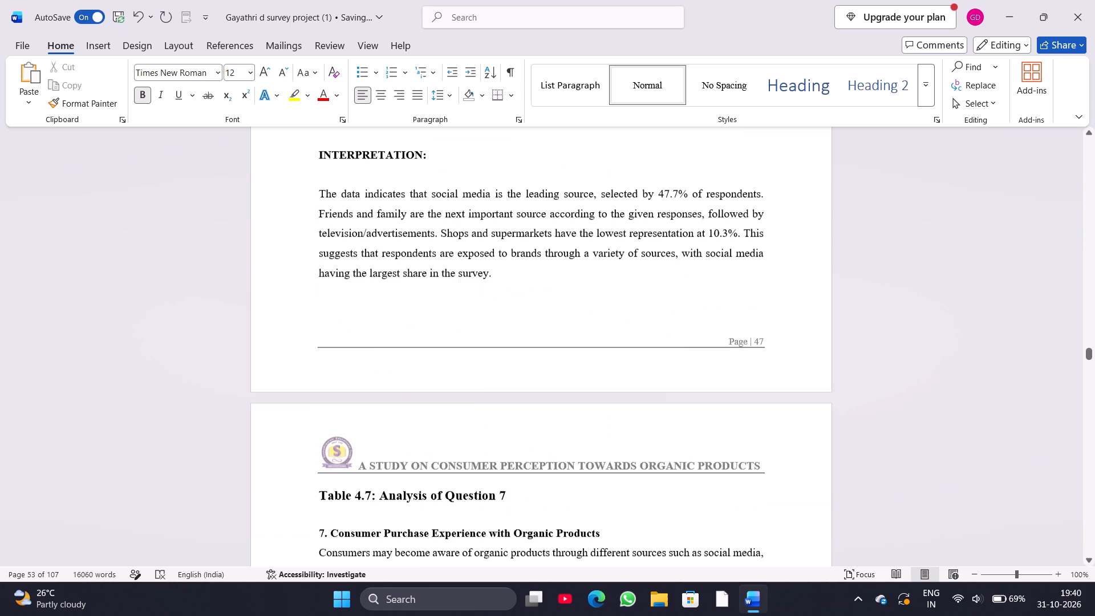
{"action": "scroll", "coordinate": [314, 375], "scroll_direction": "down", "scroll_amount": 4}
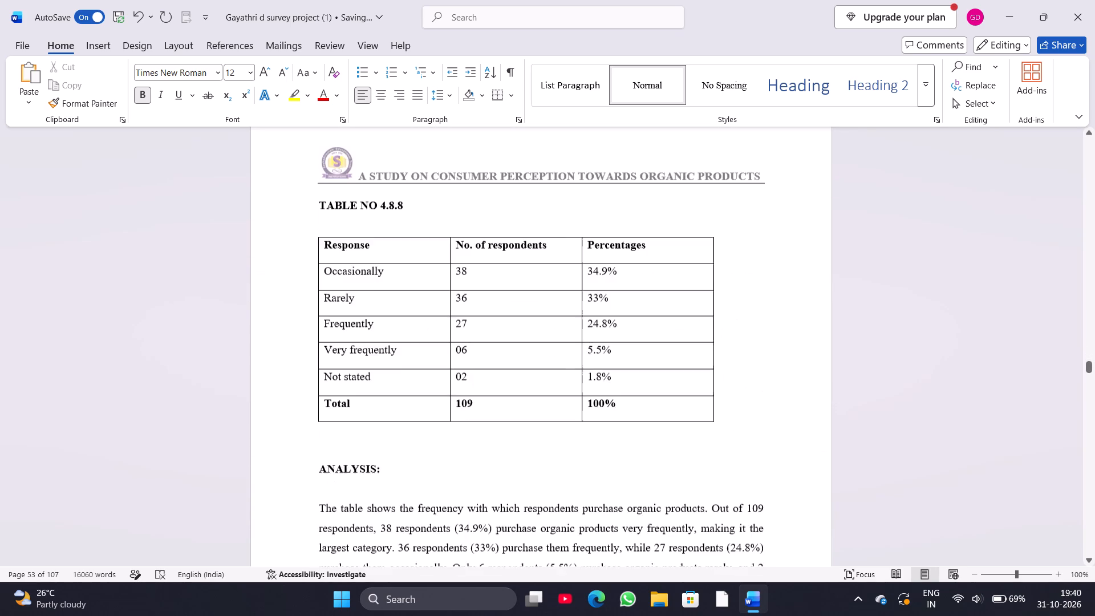
{"action": "scroll", "coordinate": [314, 375], "scroll_direction": "up", "scroll_amount": 9}
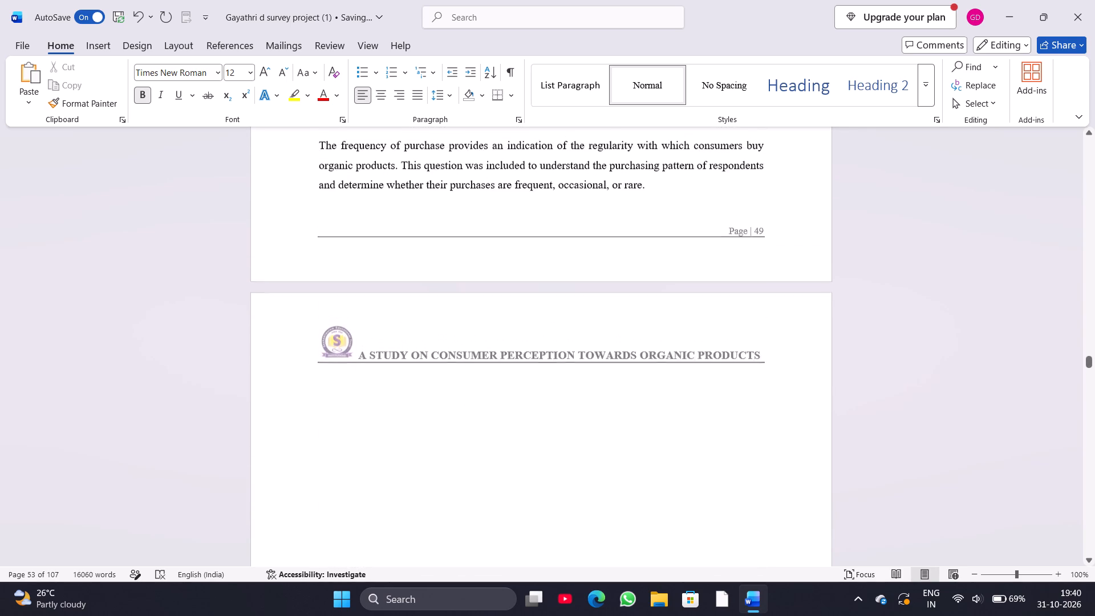
{"action": "scroll", "coordinate": [314, 375], "scroll_direction": "down", "scroll_amount": 1}
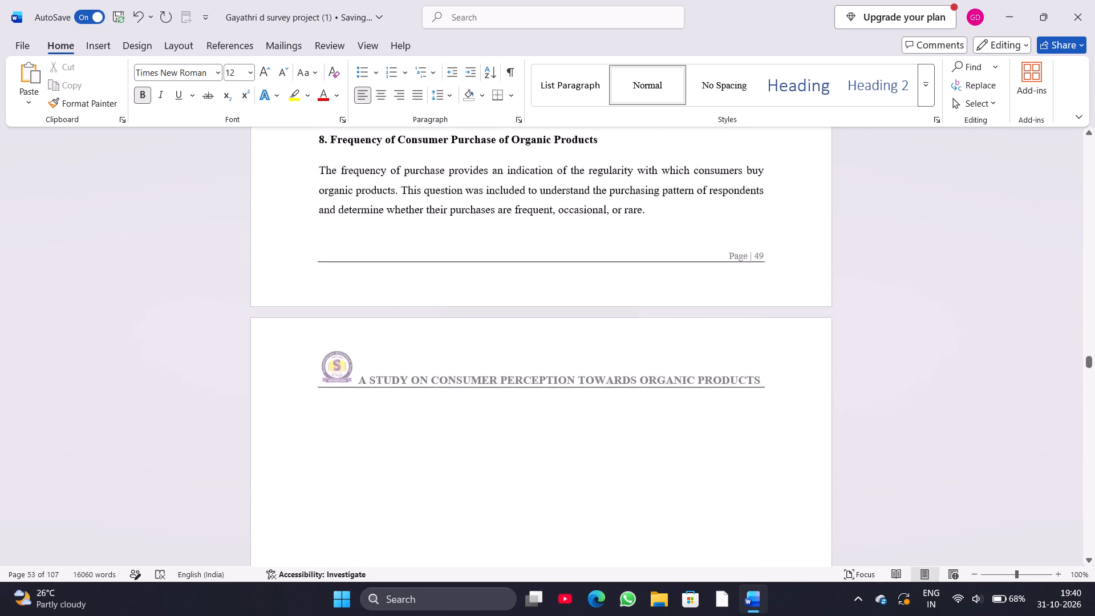
{"action": "scroll", "coordinate": [314, 375], "scroll_direction": "down", "scroll_amount": 4}
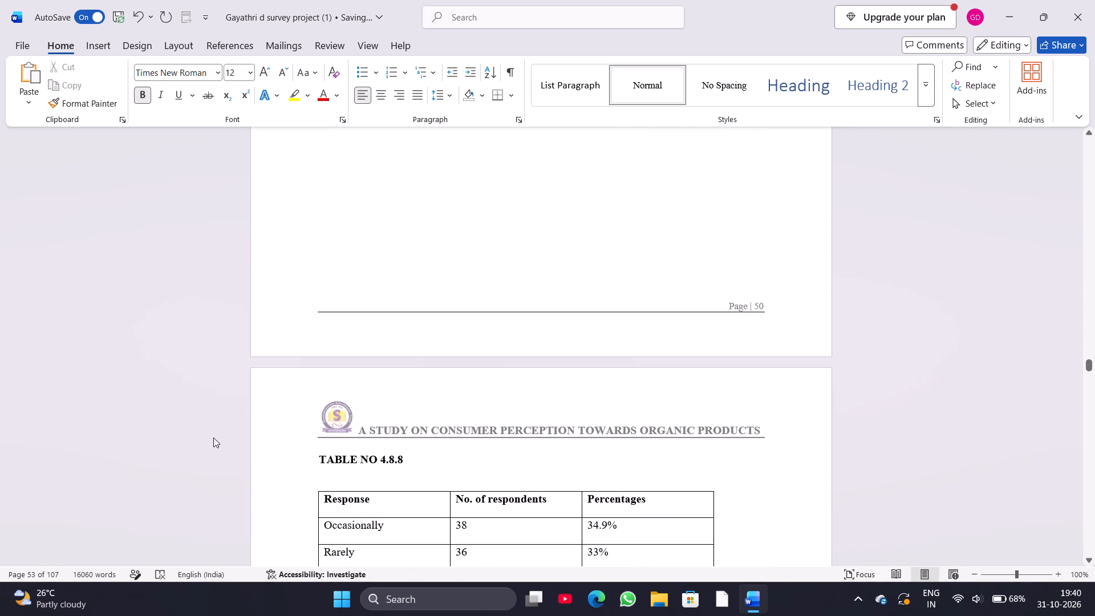
{"action": "left_click", "coordinate": [316, 458]}
{"action": "key", "text": "BackSpace"}
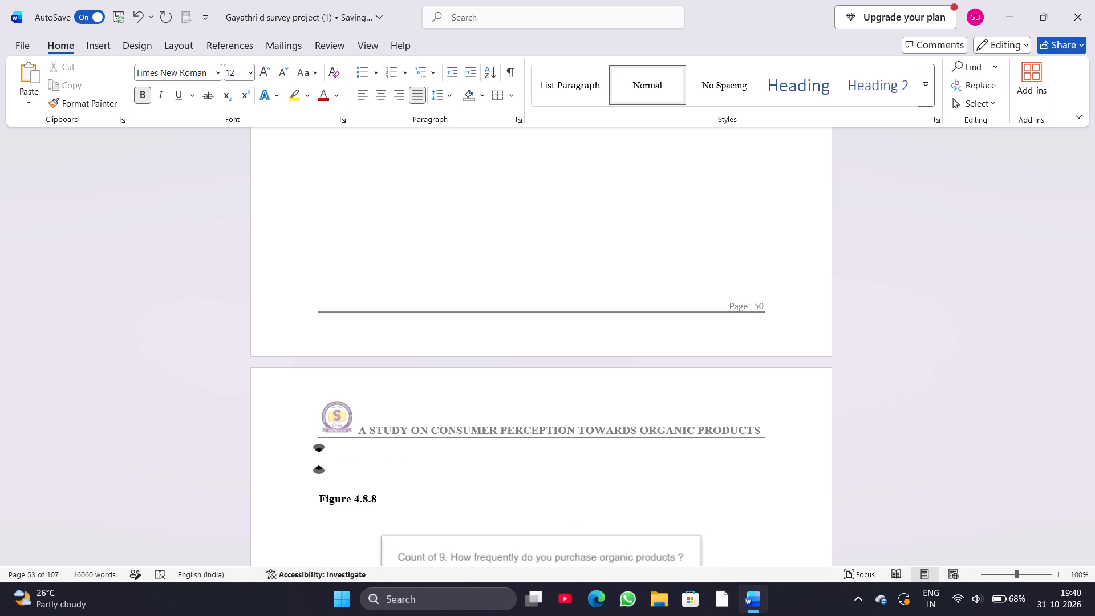
{"action": "key", "text": "BackSpace"}
{"action": "key", "text": "BackSpace"}
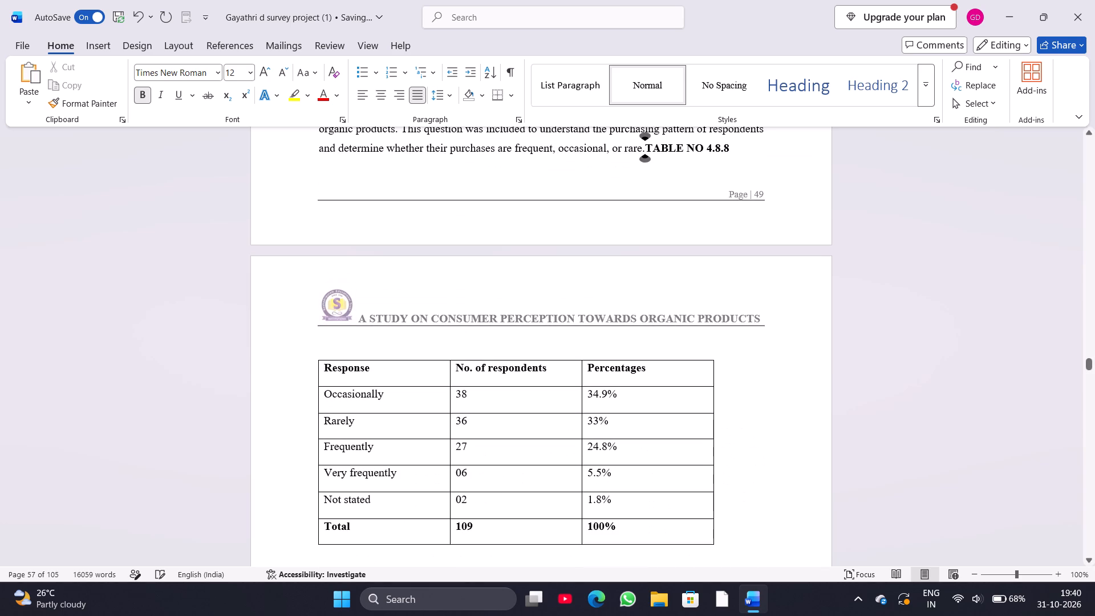
{"action": "key", "text": "ctrl+z"}
Pull the "Figure 4.8.8" caption back under the analysis paragraph by removing blank lines, leaving one blank line between them.
{"action": "scroll", "coordinate": [316, 458], "scroll_direction": "down", "scroll_amount": 2}
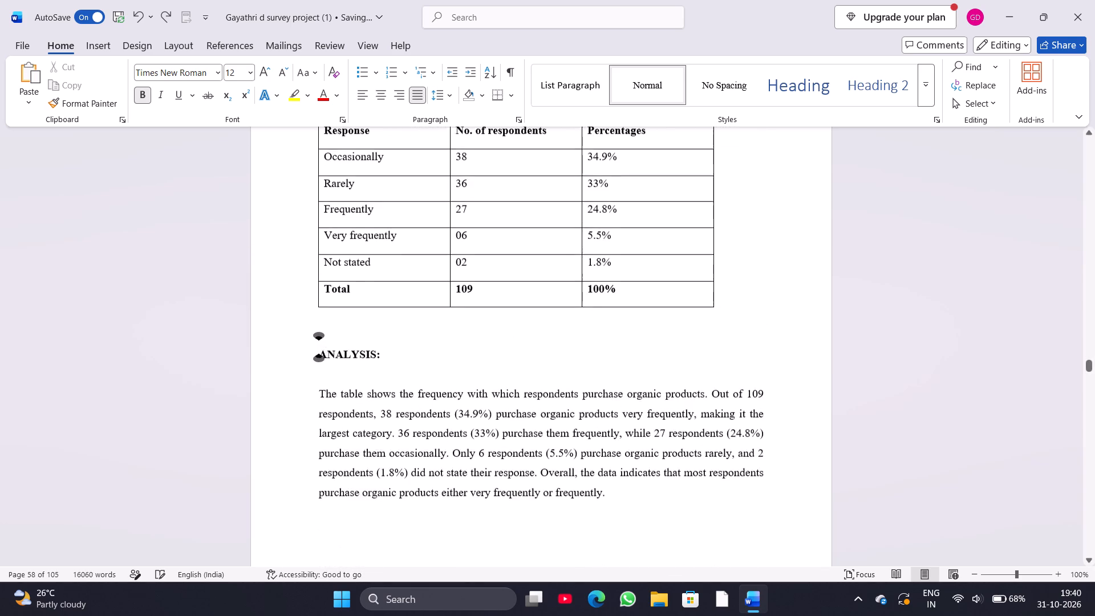
{"action": "scroll", "coordinate": [316, 458], "scroll_direction": "down", "scroll_amount": 3}
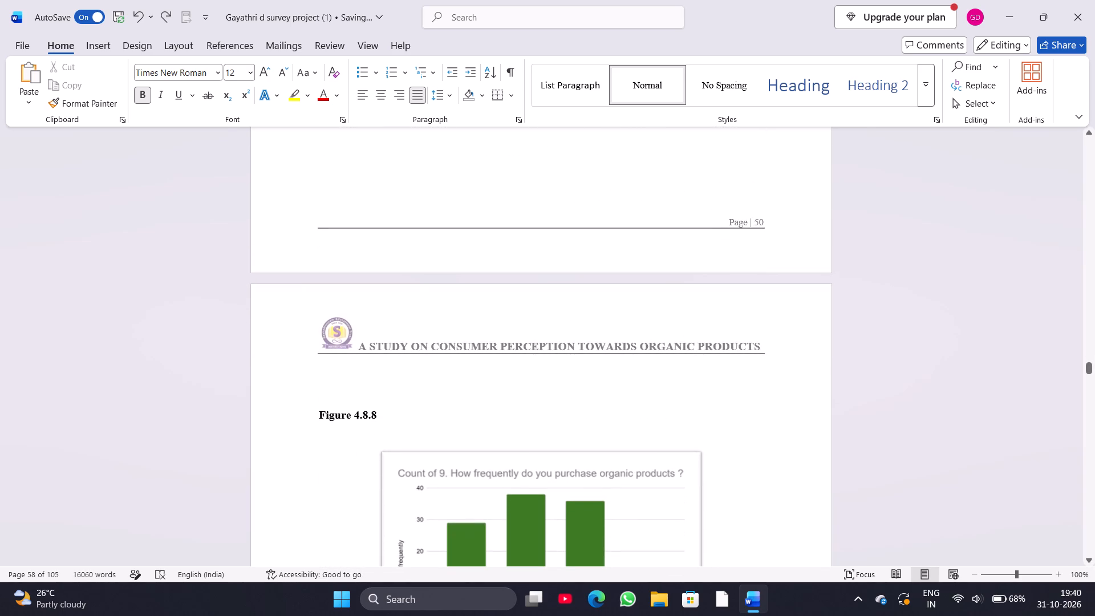
{"action": "left_click", "coordinate": [319, 418]}
{"action": "key", "text": "BackSpace"}
{"action": "key", "text": "BackSpace"}
{"action": "key", "text": "BackSpace"}
{"action": "key", "text": "BackSpace"}
{"action": "key", "text": "BackSpace"}
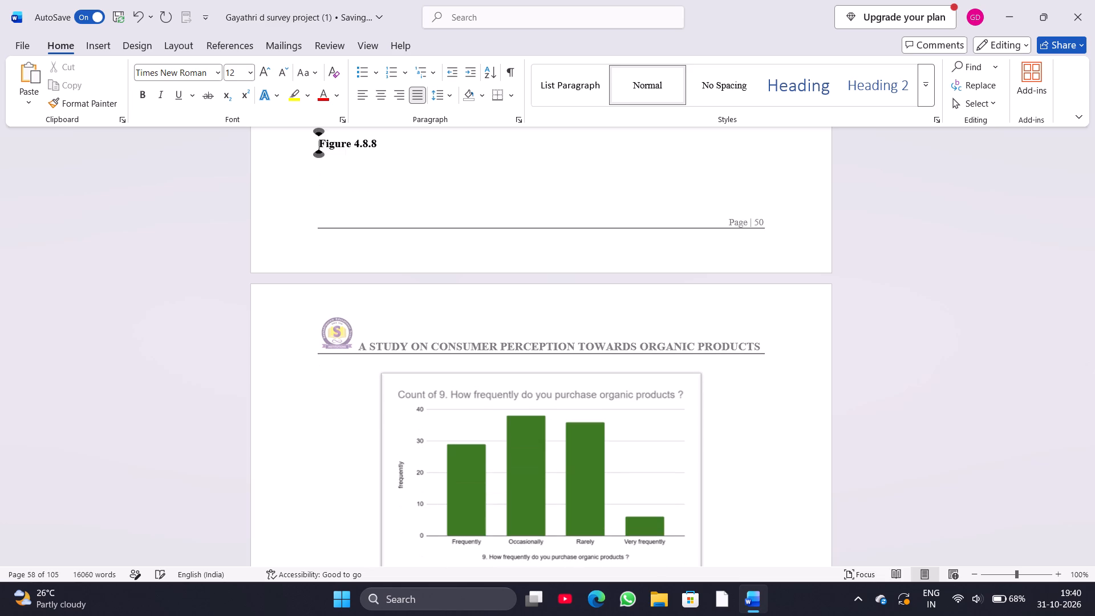
{"action": "key", "text": "BackSpace"}
{"action": "scroll", "coordinate": [319, 418], "scroll_direction": "up", "scroll_amount": 1}
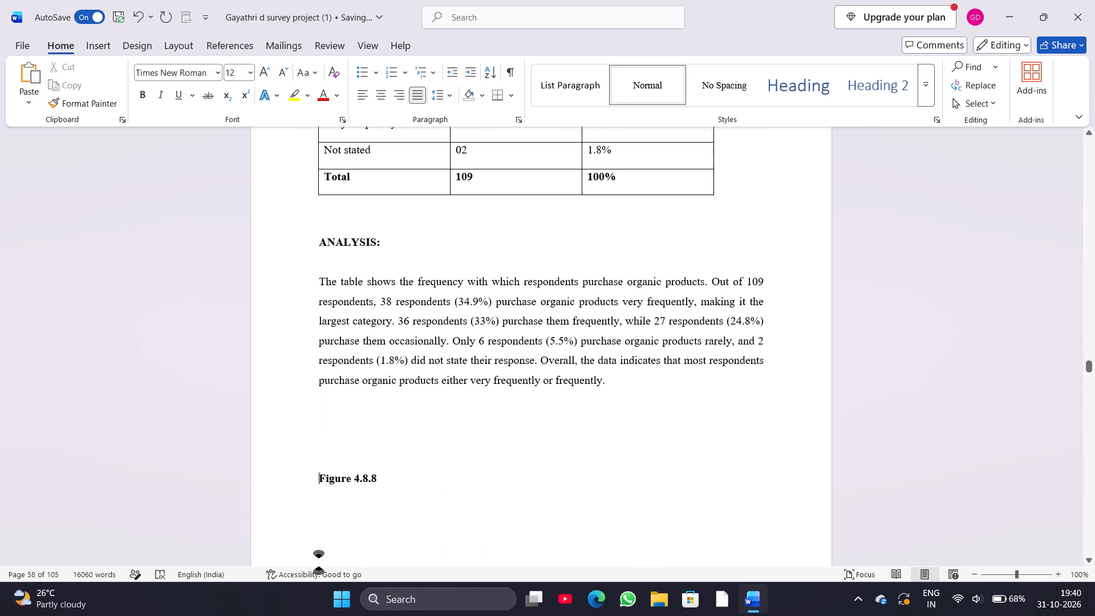
{"action": "key", "text": "BackSpace"}
{"action": "key", "text": "BackSpace"}
{"action": "key", "text": "BackSpace"}
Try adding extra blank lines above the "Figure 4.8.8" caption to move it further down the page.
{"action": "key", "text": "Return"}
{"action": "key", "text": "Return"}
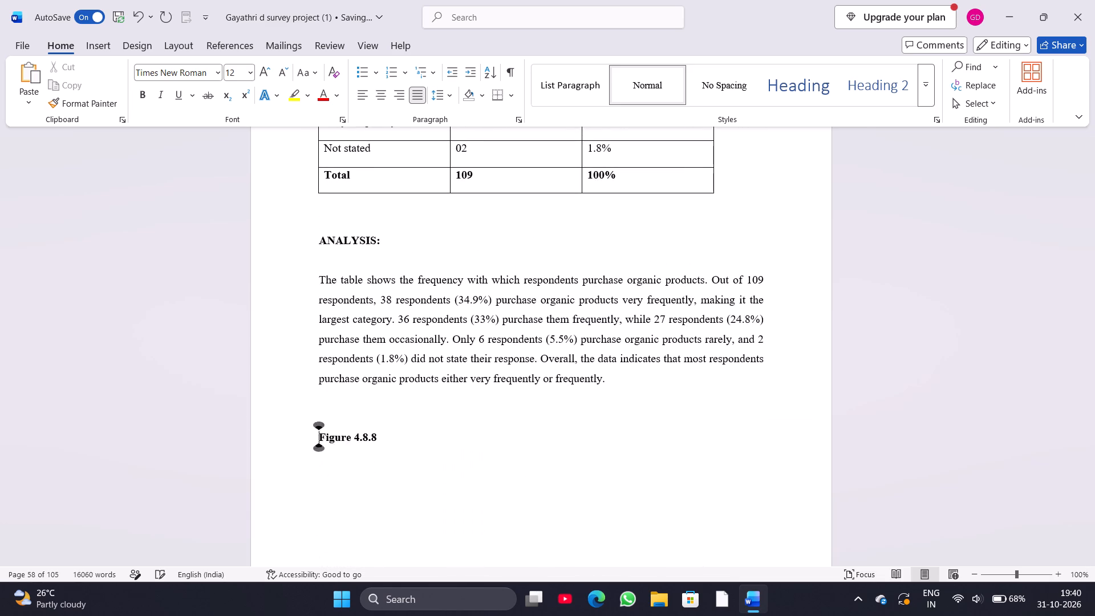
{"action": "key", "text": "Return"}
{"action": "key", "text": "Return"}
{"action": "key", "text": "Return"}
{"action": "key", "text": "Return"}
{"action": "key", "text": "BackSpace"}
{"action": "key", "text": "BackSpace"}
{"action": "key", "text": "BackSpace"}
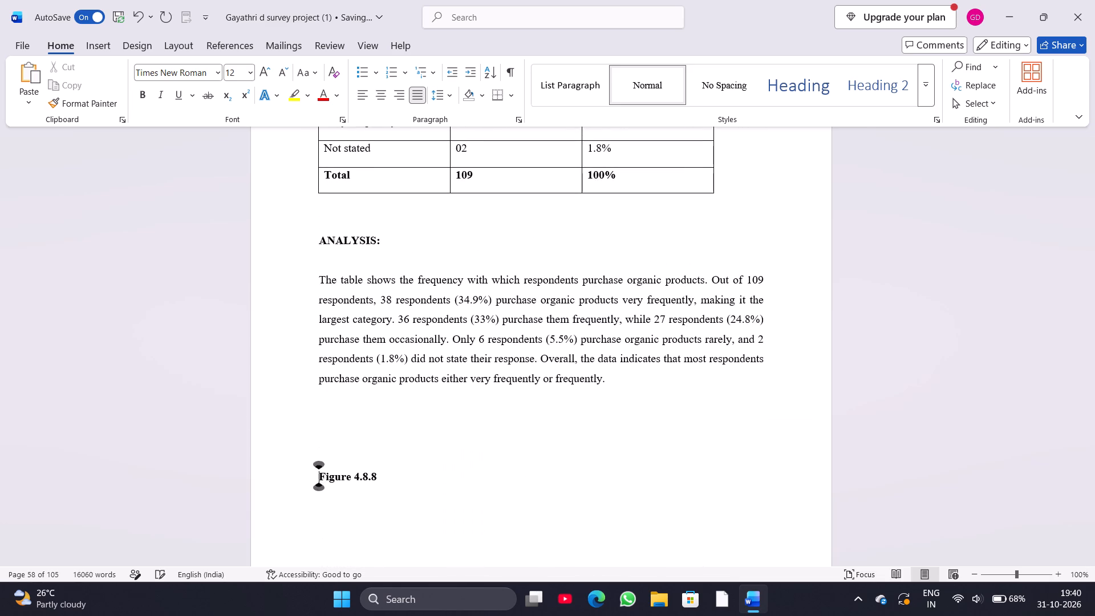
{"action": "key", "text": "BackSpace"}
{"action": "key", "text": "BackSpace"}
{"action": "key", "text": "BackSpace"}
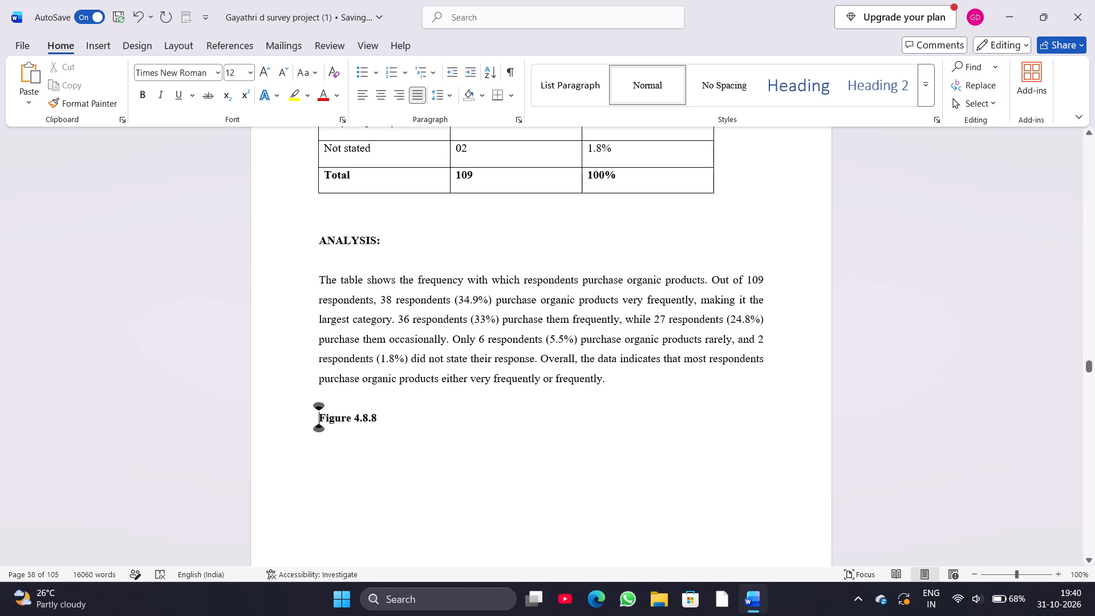
Remove one blank line above and one below the "ANALYSIS:" heading under Table 4.8.8.
{"action": "scroll", "coordinate": [321, 237], "scroll_direction": "up", "scroll_amount": 1}
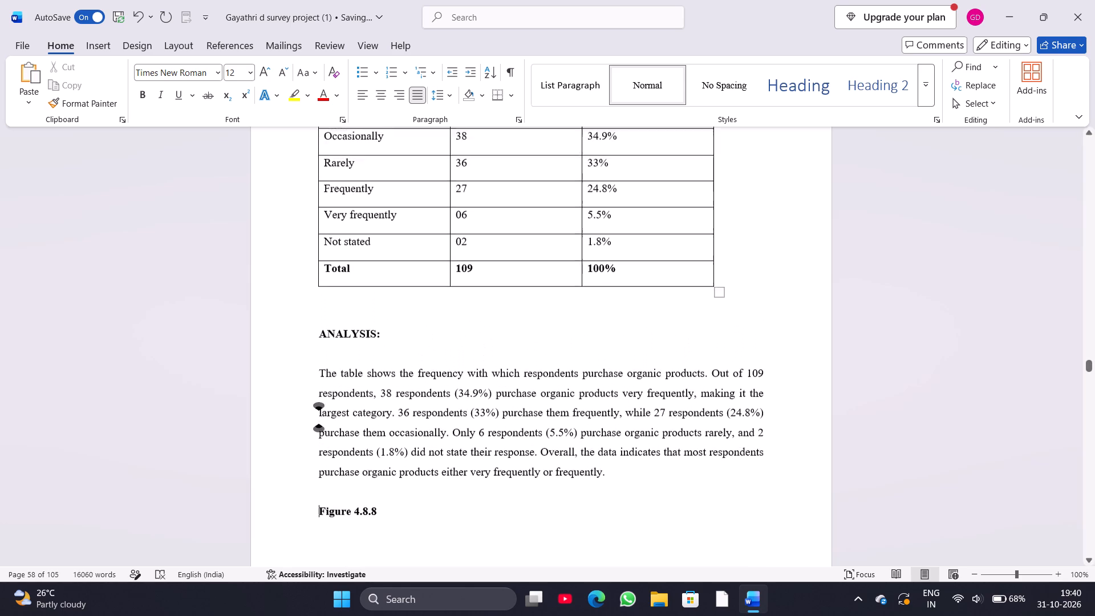
{"action": "scroll", "coordinate": [321, 237], "scroll_direction": "up", "scroll_amount": 1}
{"action": "left_click", "coordinate": [318, 302]}
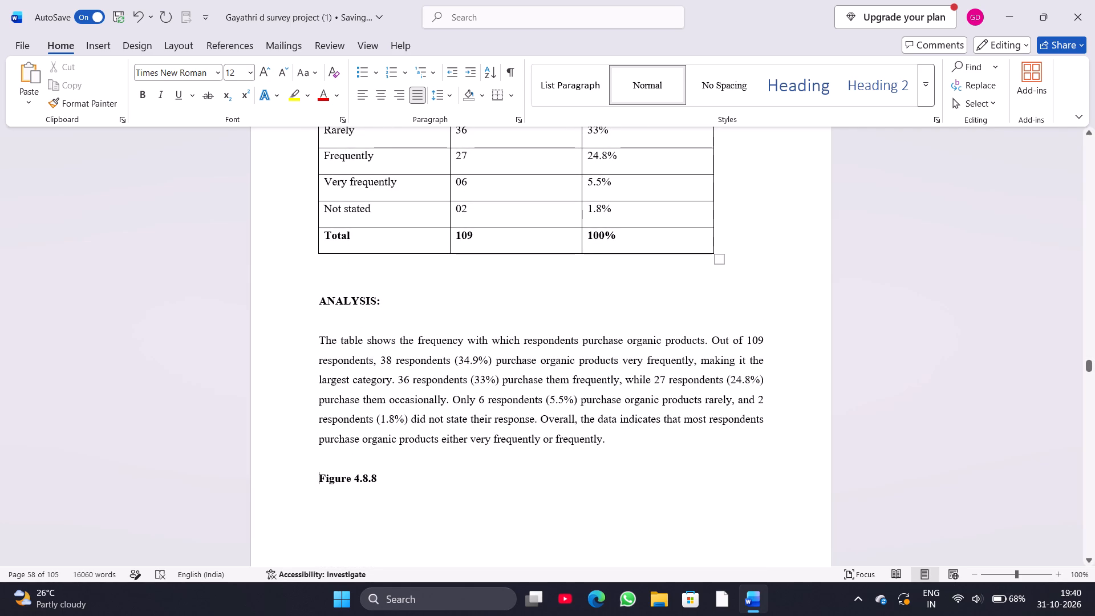
{"action": "key", "text": "BackSpace"}
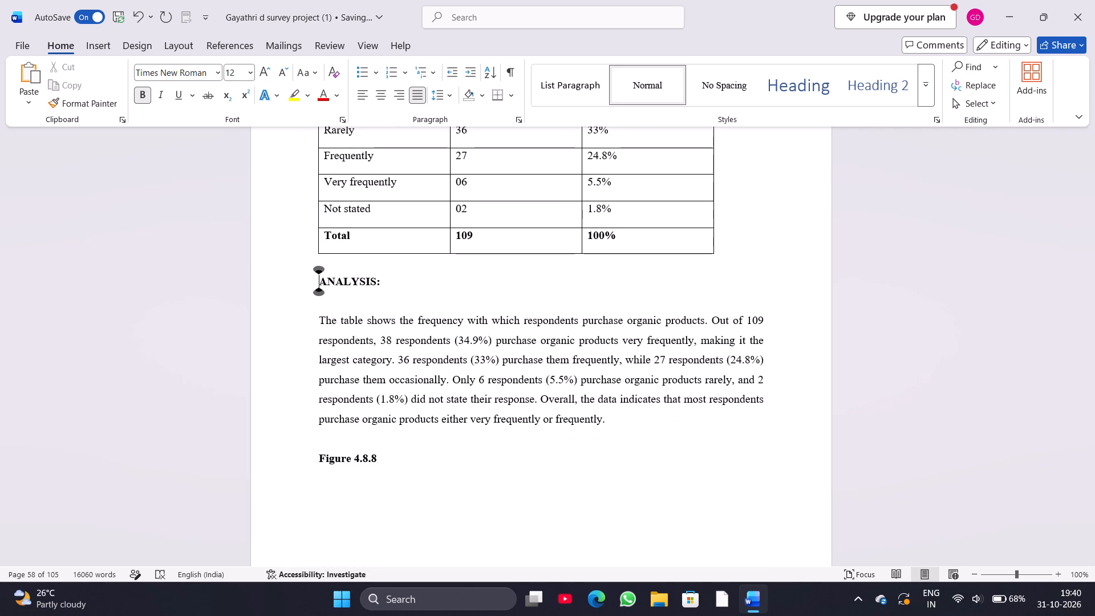
{"action": "left_click", "coordinate": [317, 321]}
{"action": "key", "text": "BackSpace"}
{"action": "scroll", "coordinate": [317, 321], "scroll_direction": "down", "scroll_amount": 1}
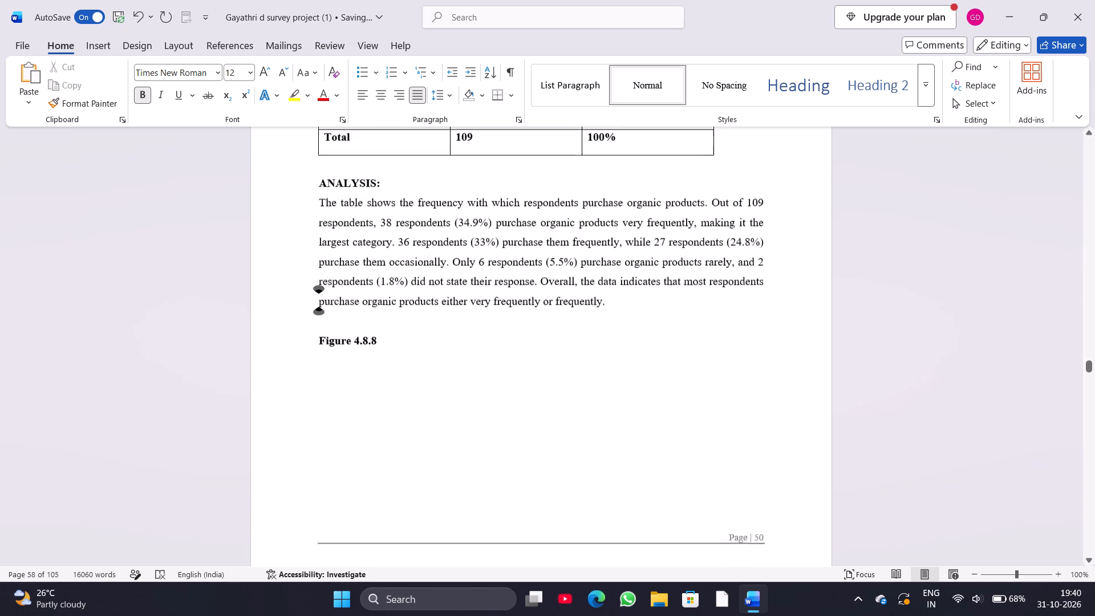
Insert one blank line between the "ANALYSIS:" heading and its paragraph under Table 4.8.8.
{"action": "scroll", "coordinate": [317, 321], "scroll_direction": "down", "scroll_amount": 2}
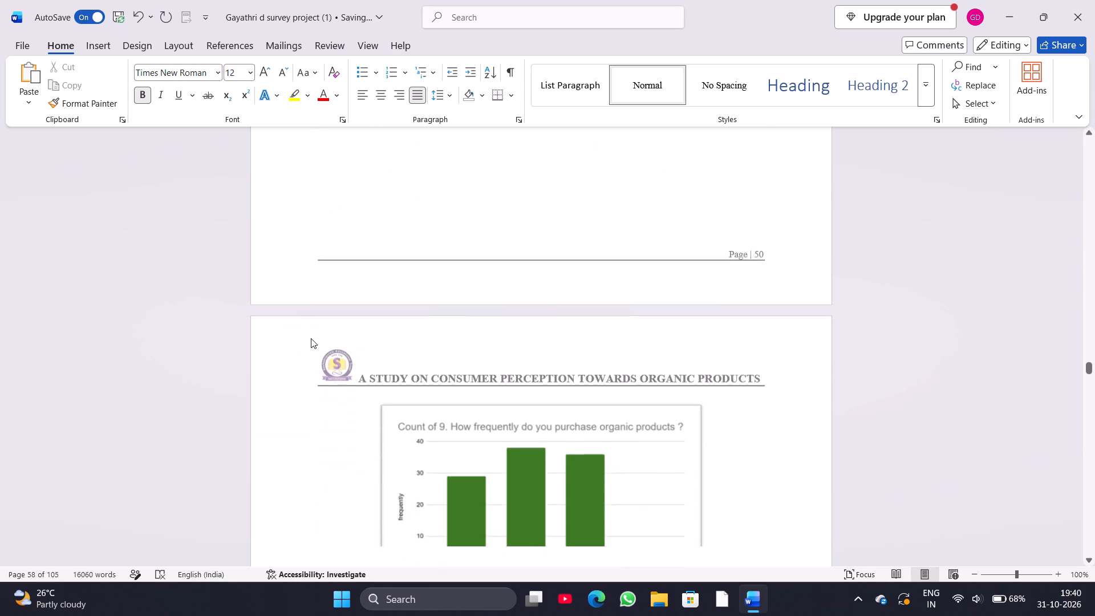
{"action": "scroll", "coordinate": [311, 338], "scroll_direction": "down", "scroll_amount": 1}
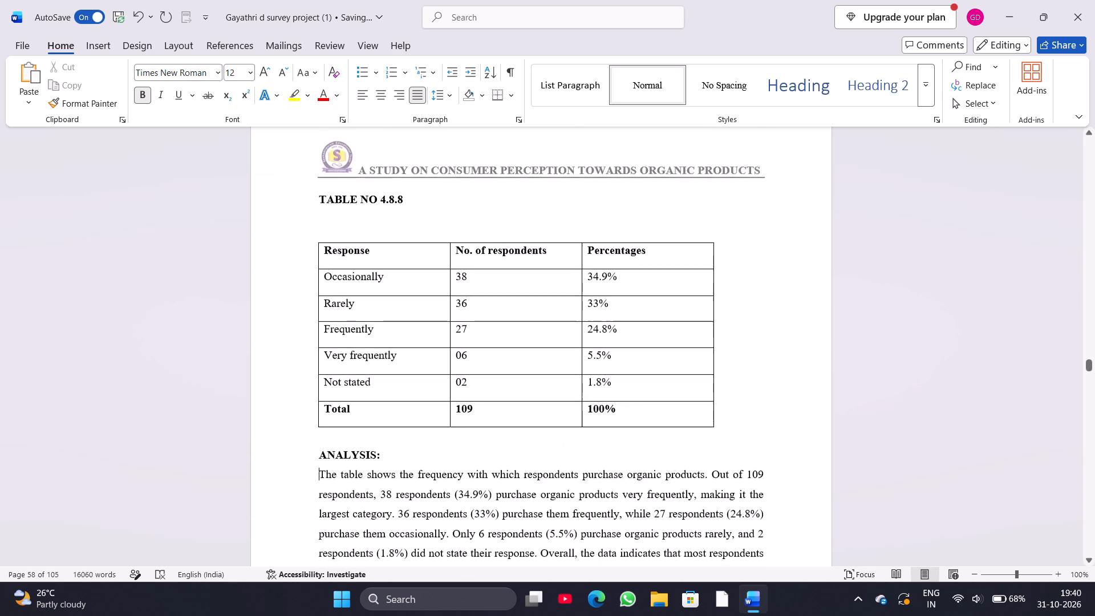
{"action": "scroll", "coordinate": [311, 338], "scroll_direction": "down", "scroll_amount": 1}
{"action": "key", "text": "Return"}
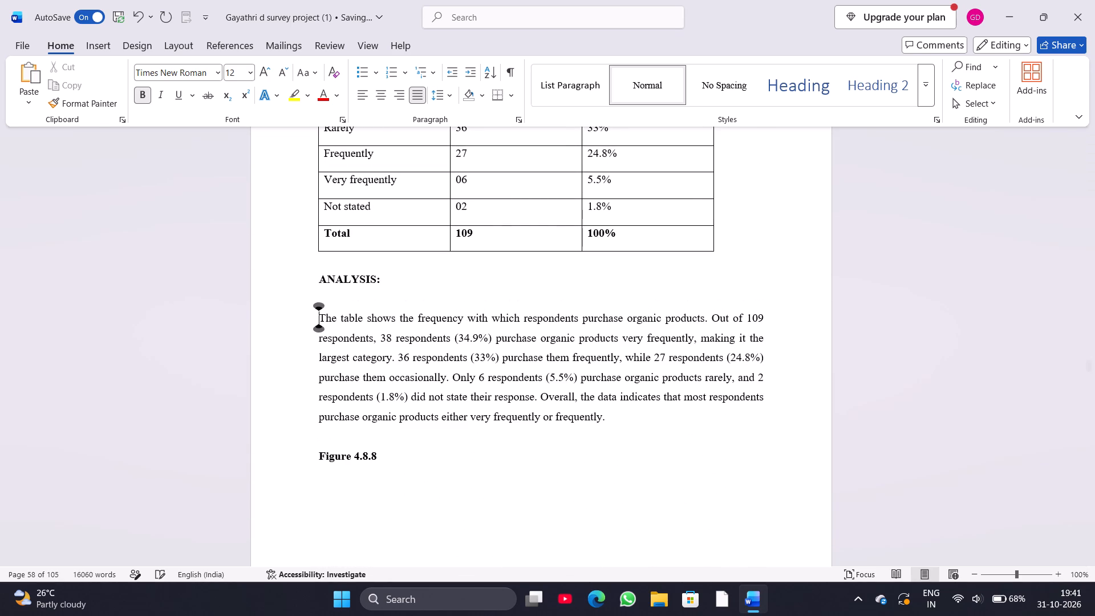
Push the "Figure 4.8.8" caption to the first line of the next page, above its chart, using blank lines.
{"action": "left_click", "coordinate": [315, 456]}
{"action": "key", "text": "Return"}
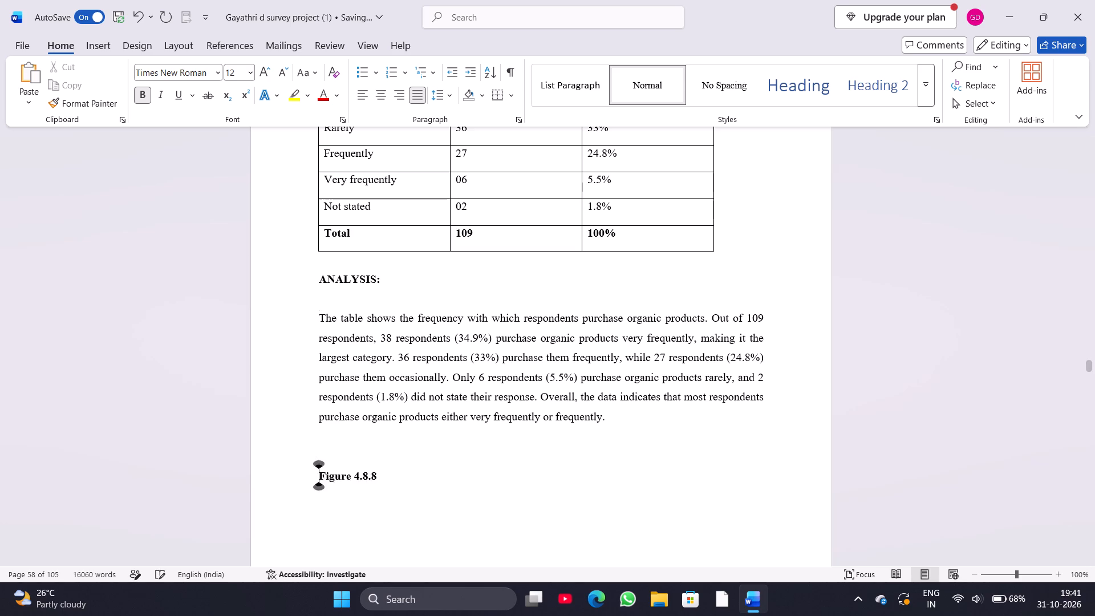
{"action": "key", "text": "Return"}
{"action": "key", "text": "Return"}
{"action": "key", "text": "Return"}
{"action": "key", "text": "Return"}
{"action": "key", "text": "Return"}
{"action": "key", "text": "Return"}
{"action": "key", "text": "Return"}
{"action": "key", "text": "Return"}
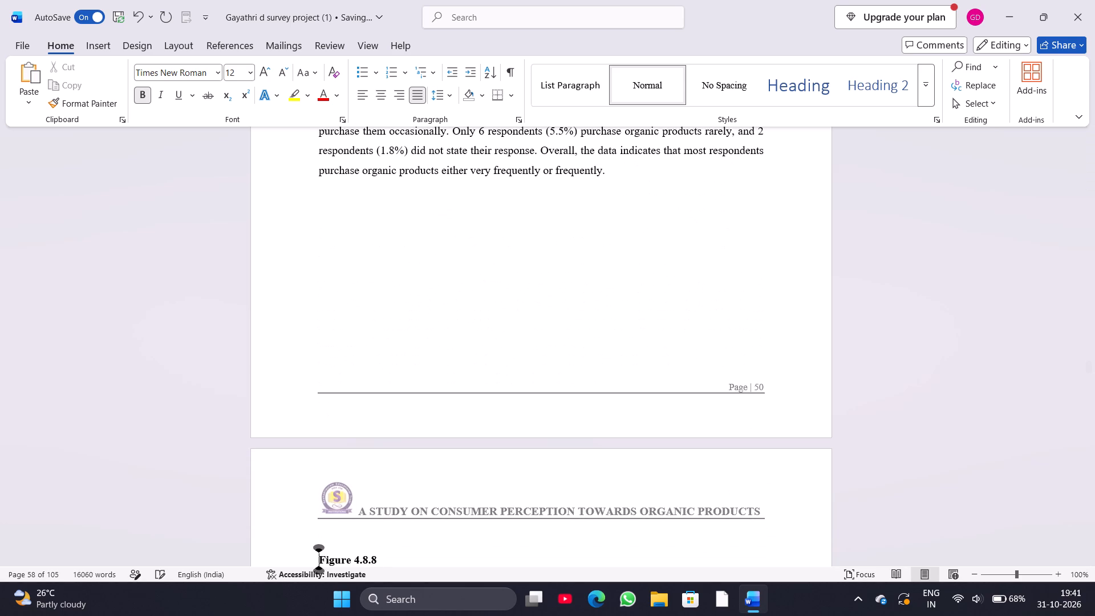
{"action": "key", "text": "BackSpace"}
Remove the blank line above the "TABLE NO. 4.9.9" heading at the top of its page.
{"action": "scroll", "coordinate": [315, 456], "scroll_direction": "down", "scroll_amount": 2}
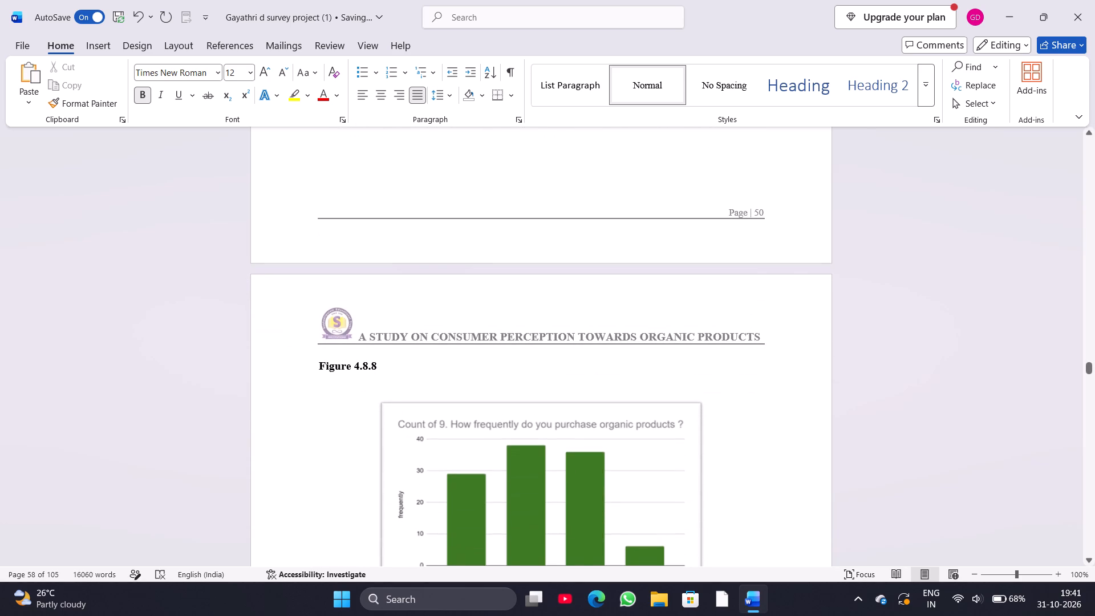
{"action": "scroll", "coordinate": [315, 456], "scroll_direction": "down", "scroll_amount": 3}
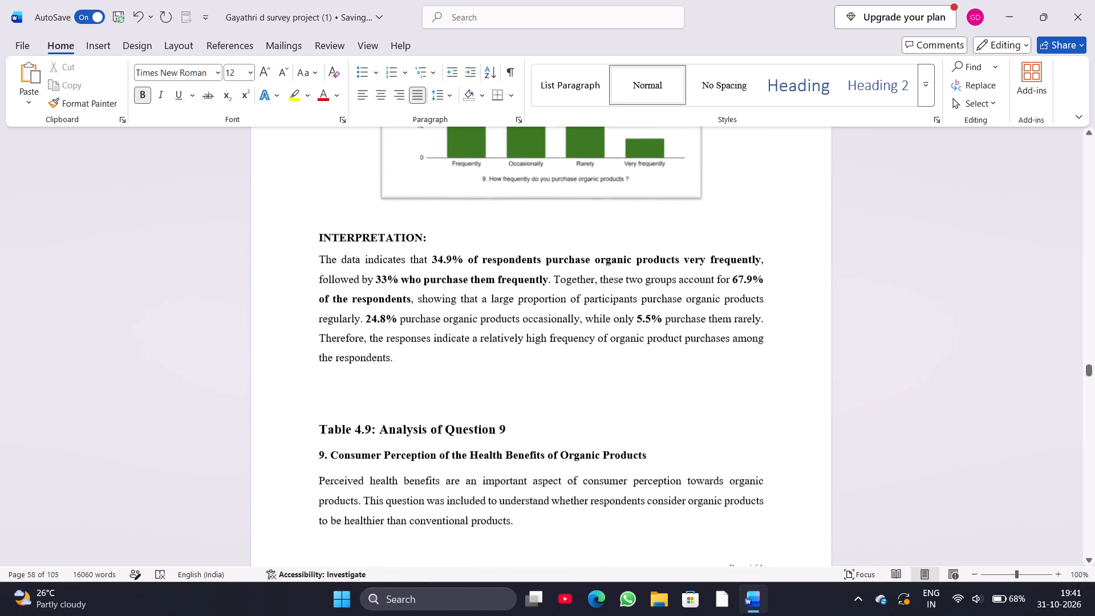
{"action": "scroll", "coordinate": [315, 456], "scroll_direction": "down", "scroll_amount": 1}
{"action": "scroll", "coordinate": [315, 456], "scroll_direction": "up", "scroll_amount": 3}
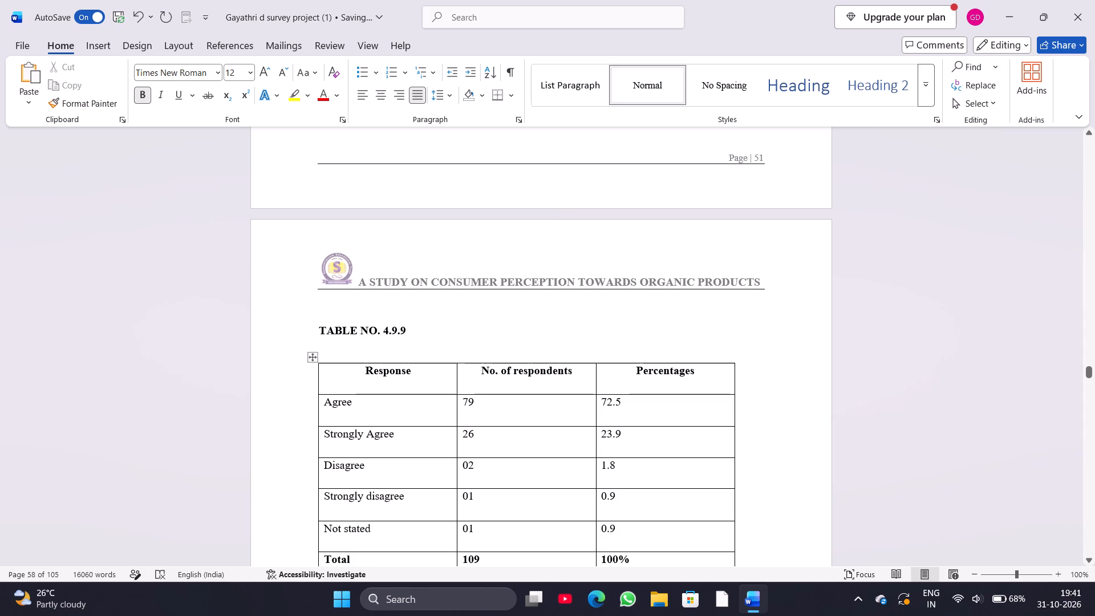
{"action": "left_click", "coordinate": [317, 324]}
{"action": "key", "text": "BackSpace"}
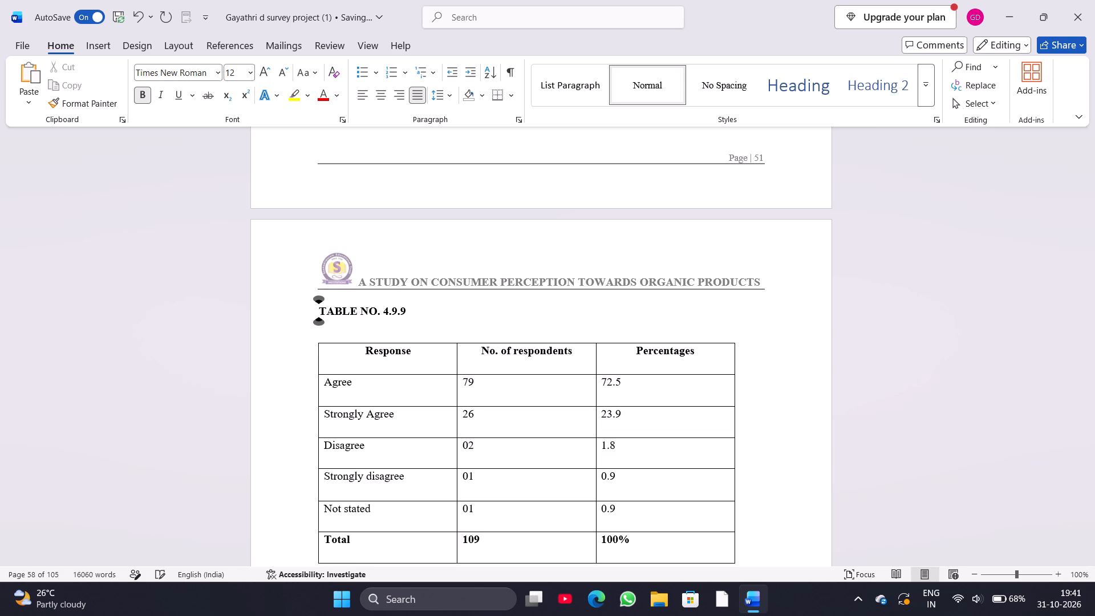
Remove the blank line above the "Figure 4.9.9" caption at the top of its page.
{"action": "scroll", "coordinate": [317, 324], "scroll_direction": "down", "scroll_amount": 2}
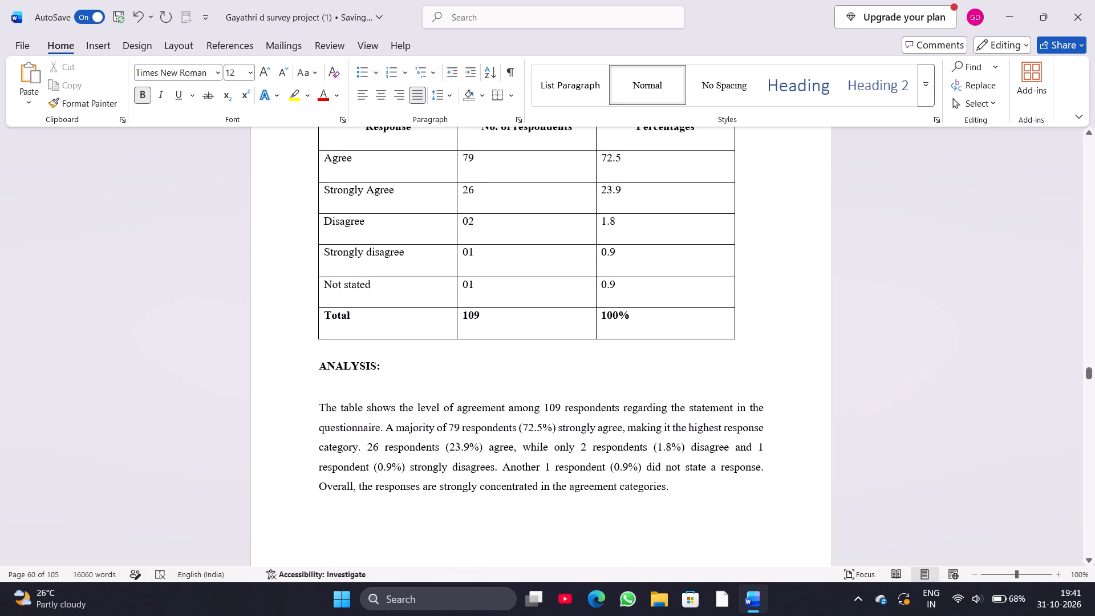
{"action": "scroll", "coordinate": [317, 324], "scroll_direction": "down", "scroll_amount": 2}
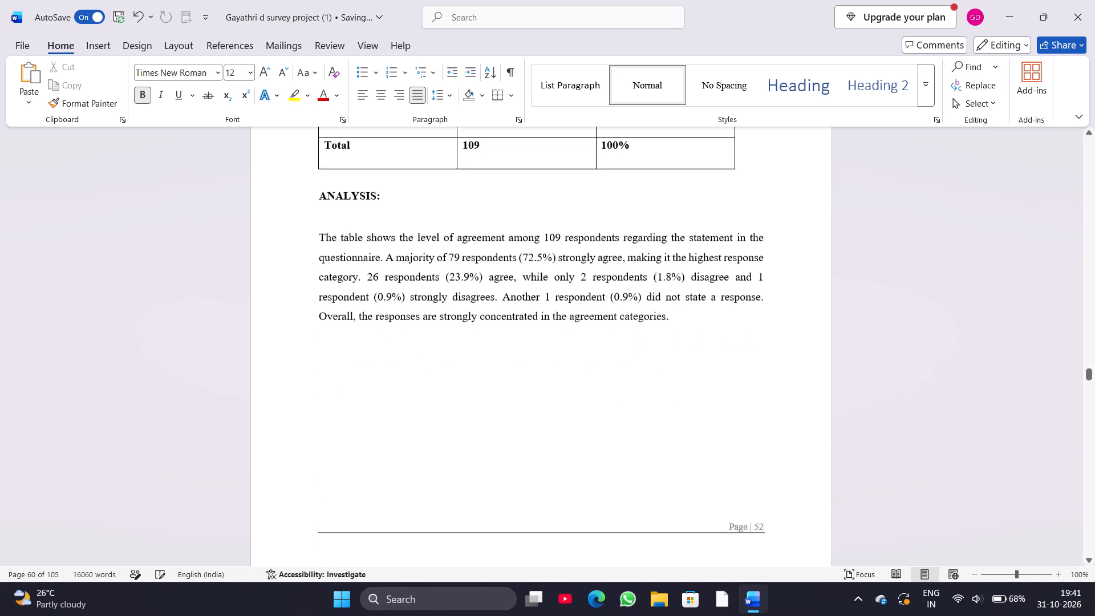
{"action": "scroll", "coordinate": [317, 324], "scroll_direction": "down", "scroll_amount": 4}
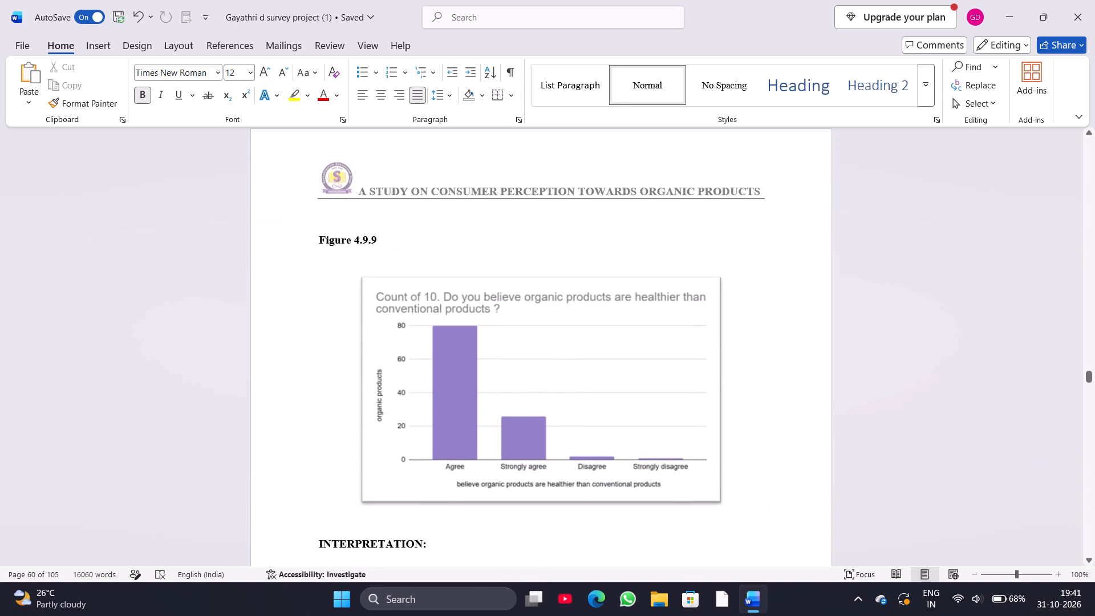
{"action": "left_click", "coordinate": [314, 241]}
{"action": "key", "text": "BackSpace"}
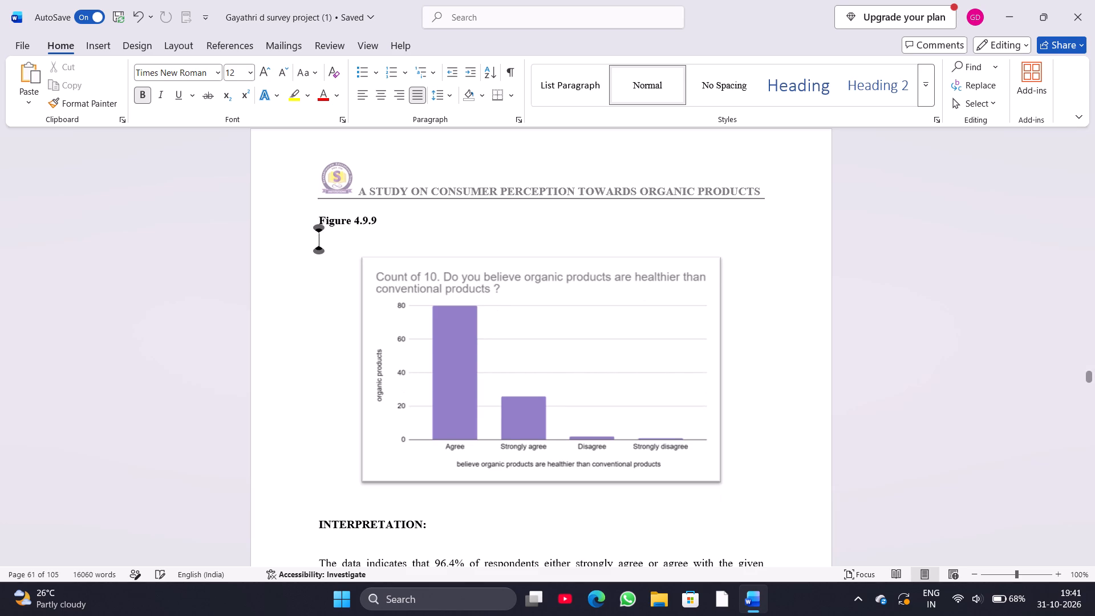
Shrink the bar chart under the "Figure 4.9.9" caption slightly, keeping its proportions.
{"action": "left_click", "coordinate": [431, 342]}
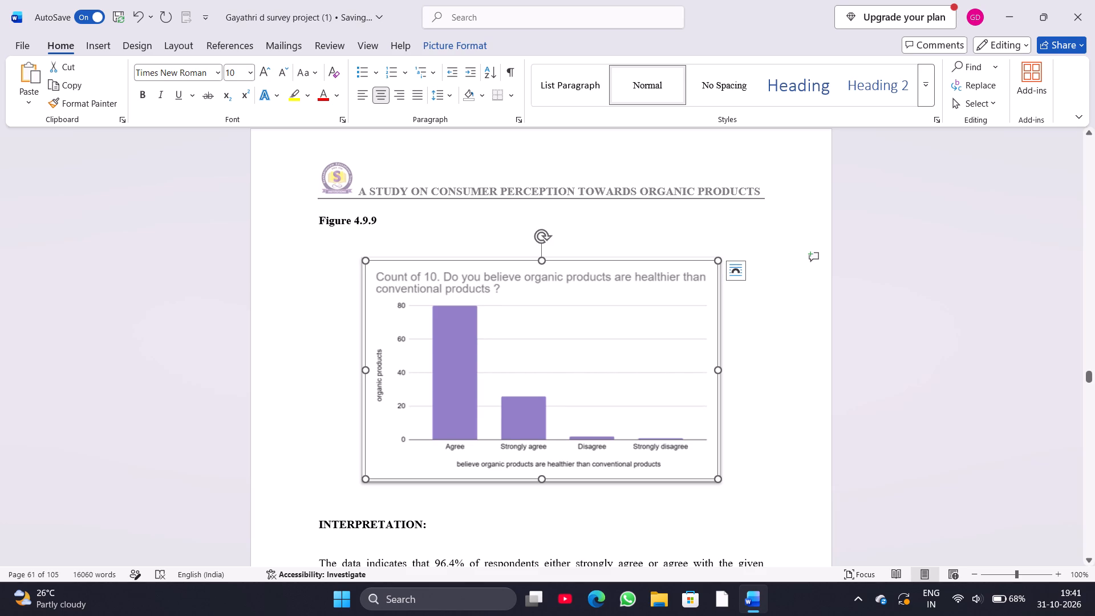
{"action": "right_click_drag", "start_coordinate": [717, 480], "coordinate": [704, 467]}
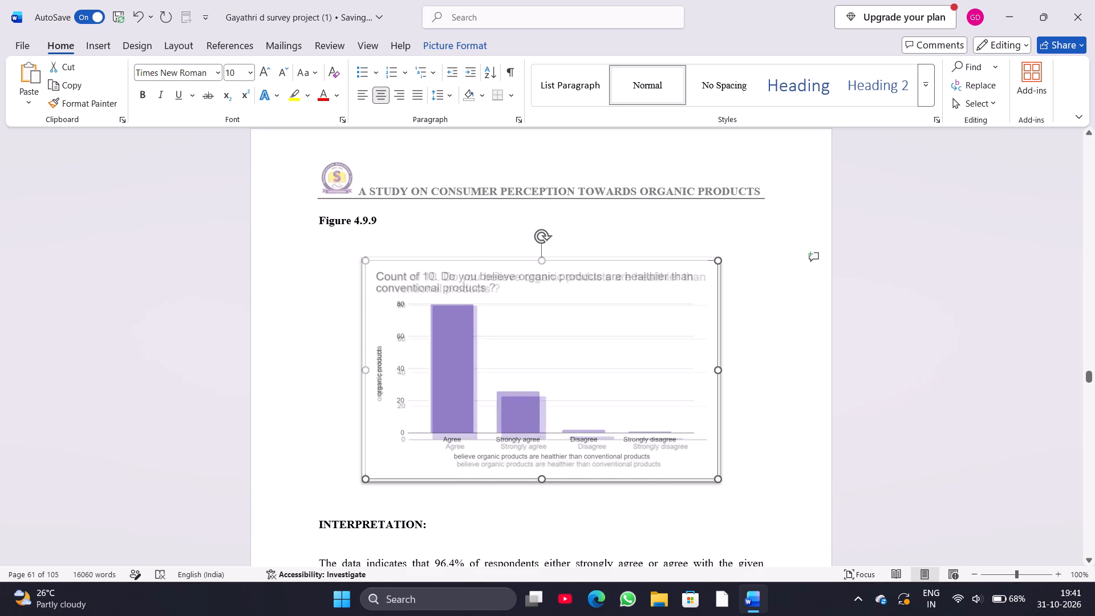
{"action": "right_click_drag", "start_coordinate": [704, 467], "coordinate": [697, 456]}
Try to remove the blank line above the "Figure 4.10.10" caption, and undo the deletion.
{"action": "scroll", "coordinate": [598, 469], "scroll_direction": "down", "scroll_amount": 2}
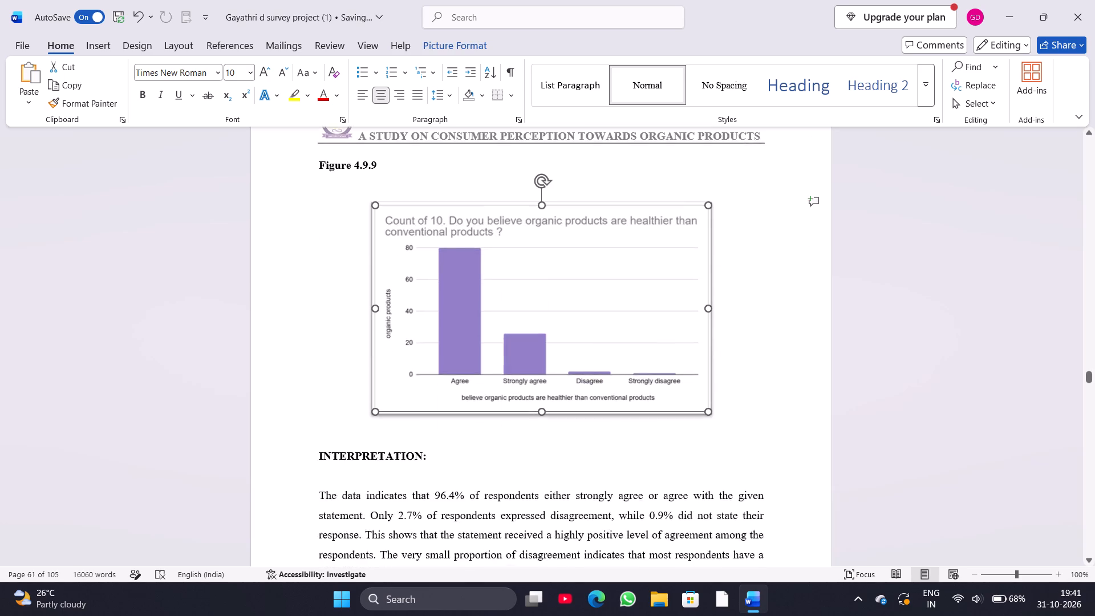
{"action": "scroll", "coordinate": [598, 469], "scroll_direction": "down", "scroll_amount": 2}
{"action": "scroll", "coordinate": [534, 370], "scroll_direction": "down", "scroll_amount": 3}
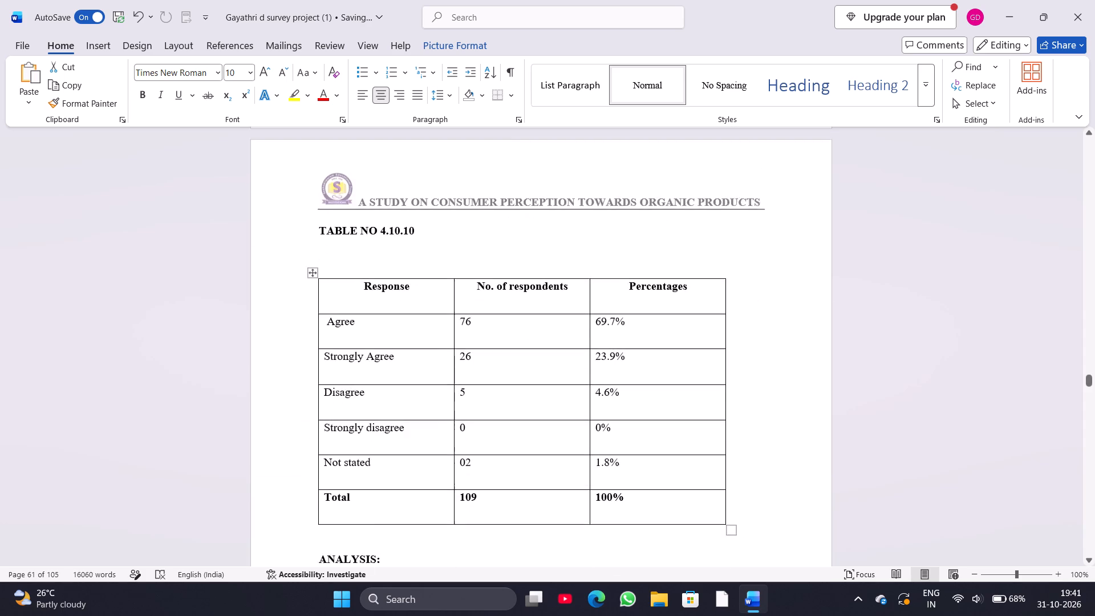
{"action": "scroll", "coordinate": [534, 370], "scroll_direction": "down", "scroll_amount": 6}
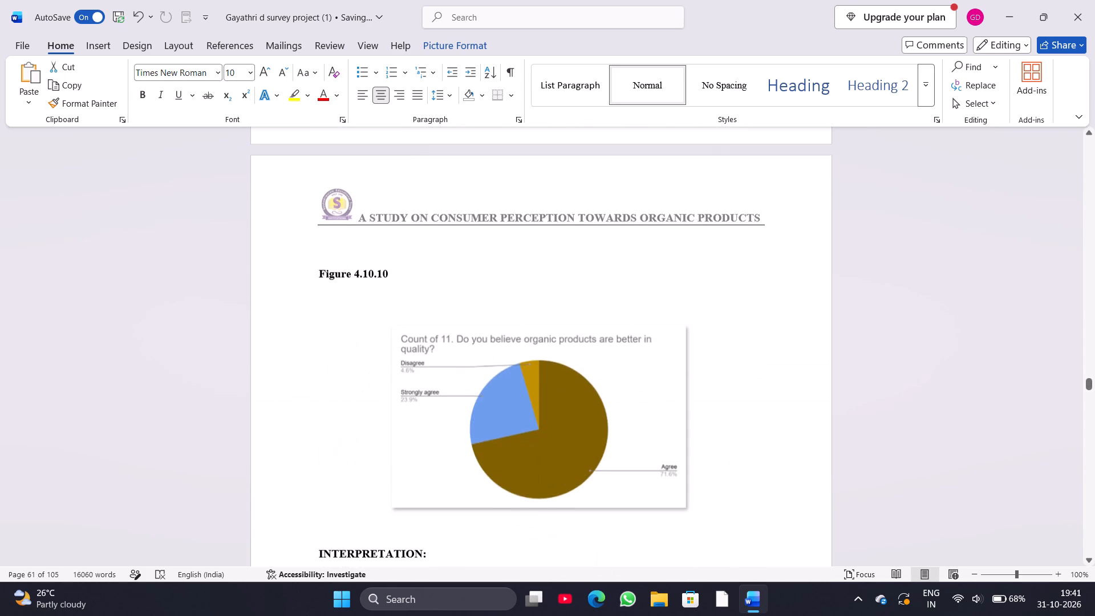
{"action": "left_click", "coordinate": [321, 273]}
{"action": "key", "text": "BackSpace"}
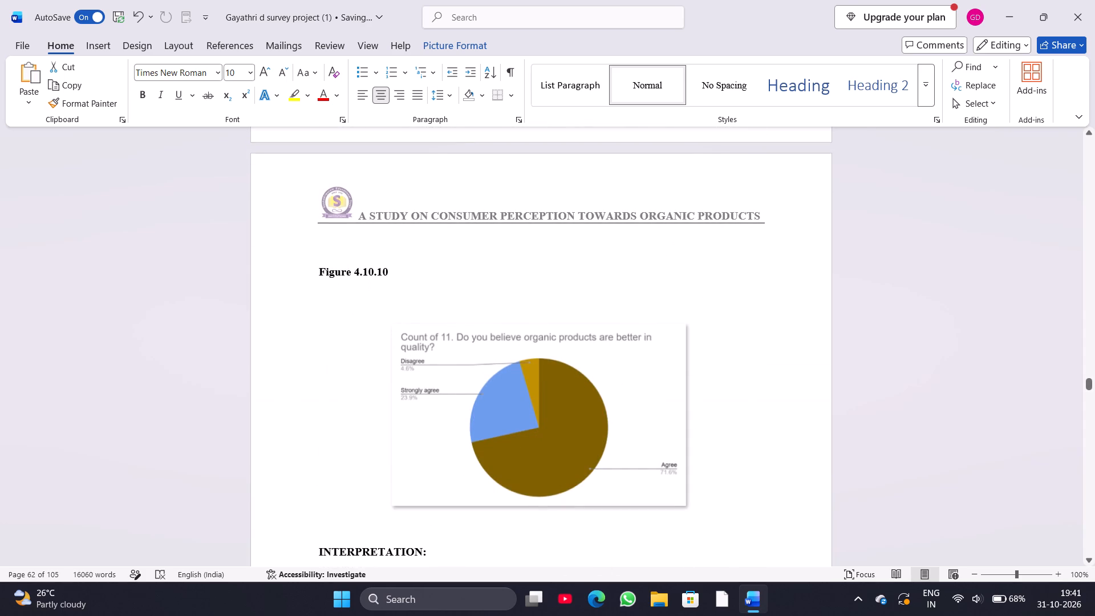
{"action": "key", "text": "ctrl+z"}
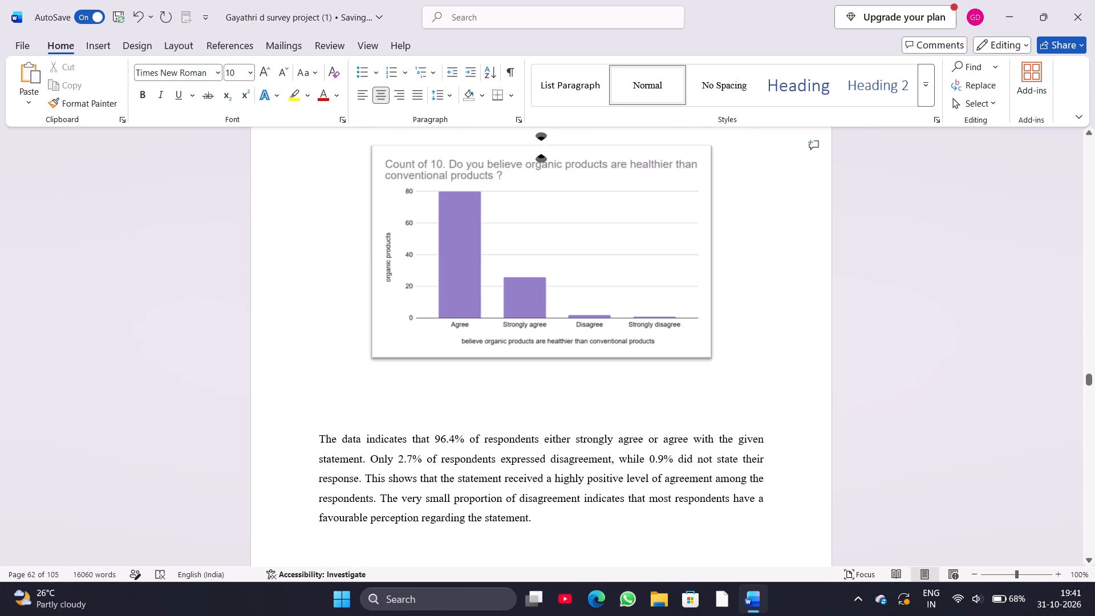
Remove the blank line above the "Figure 4.10.10" caption at the top of its page.
{"action": "scroll", "coordinate": [321, 273], "scroll_direction": "down", "scroll_amount": 2}
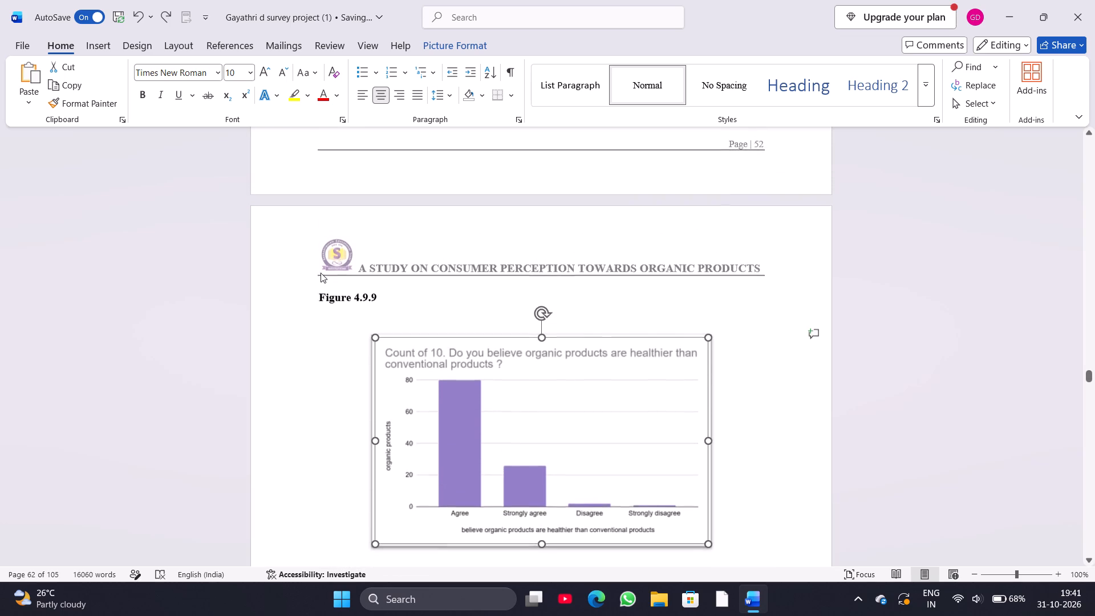
{"action": "scroll", "coordinate": [321, 273], "scroll_direction": "down", "scroll_amount": 4}
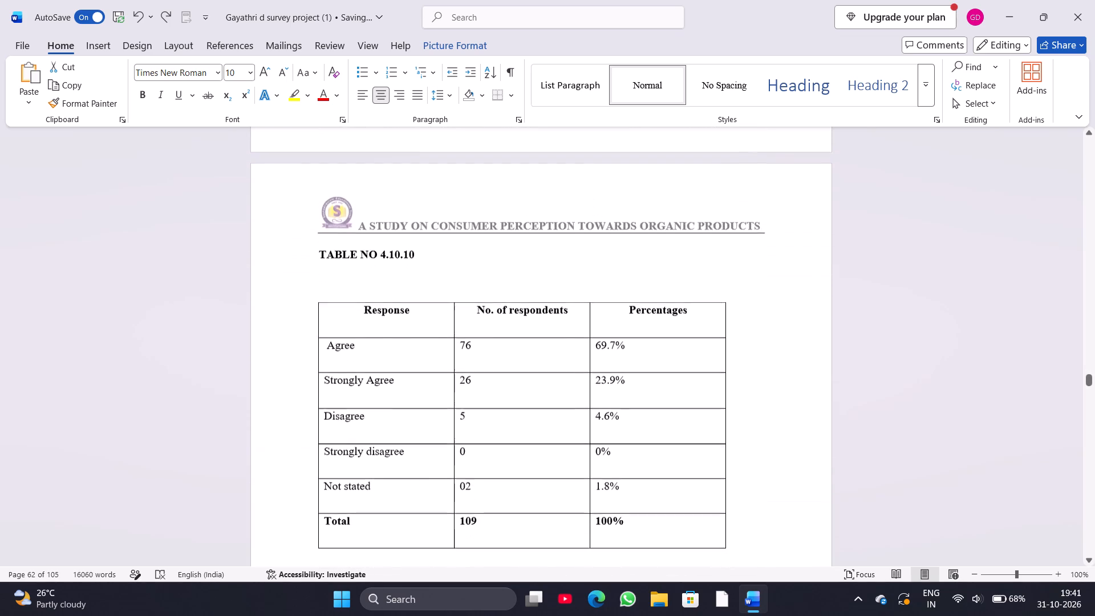
{"action": "scroll", "coordinate": [321, 273], "scroll_direction": "down", "scroll_amount": 5}
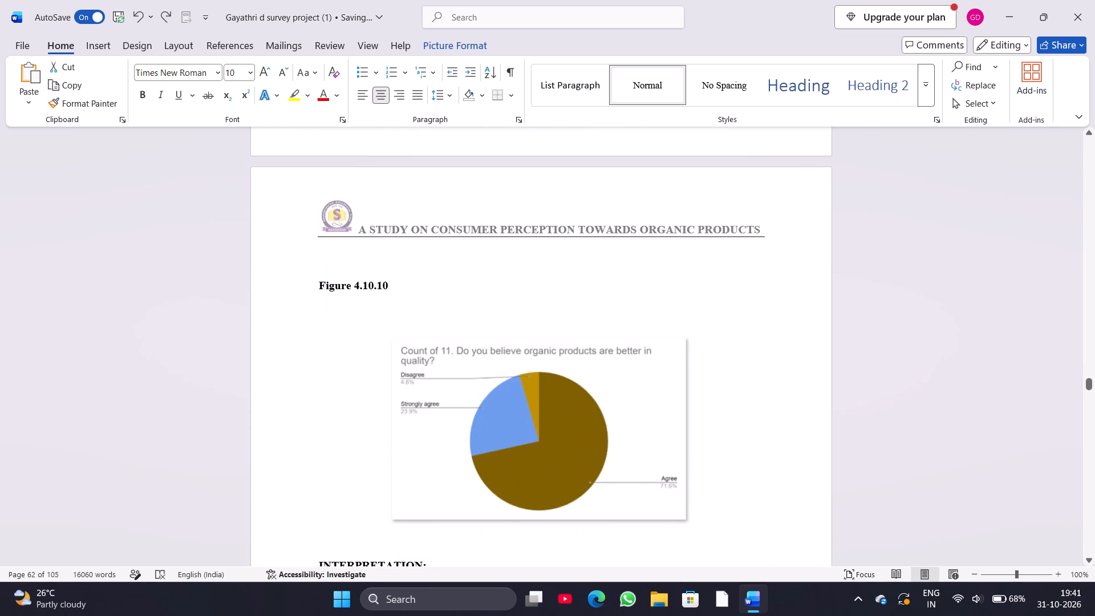
{"action": "left_click", "coordinate": [317, 281]}
{"action": "left_click", "coordinate": [317, 285]}
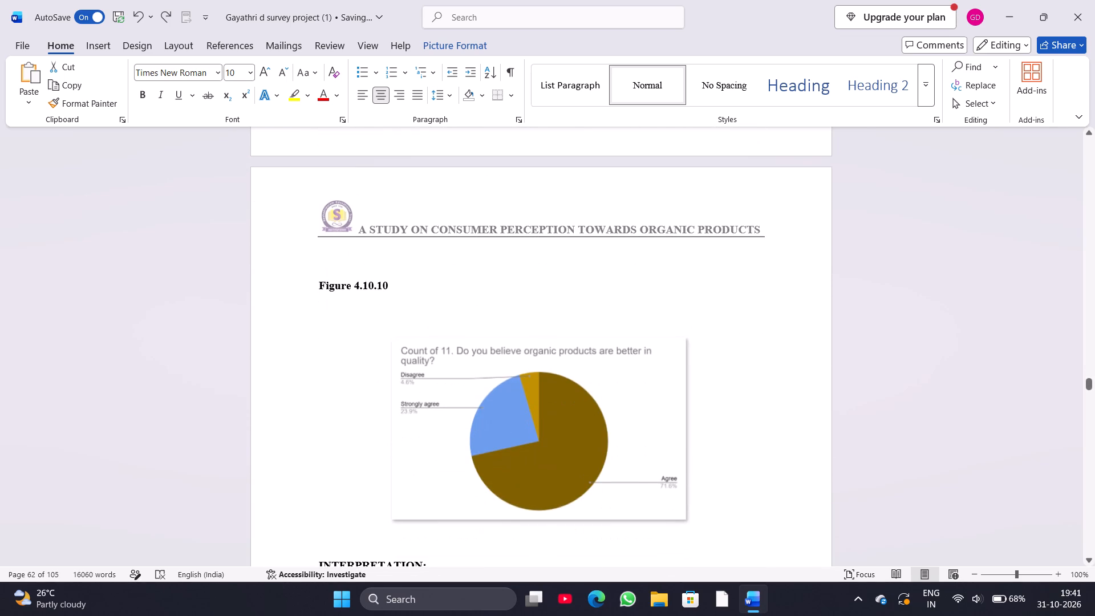
{"action": "double_click", "coordinate": [317, 285]}
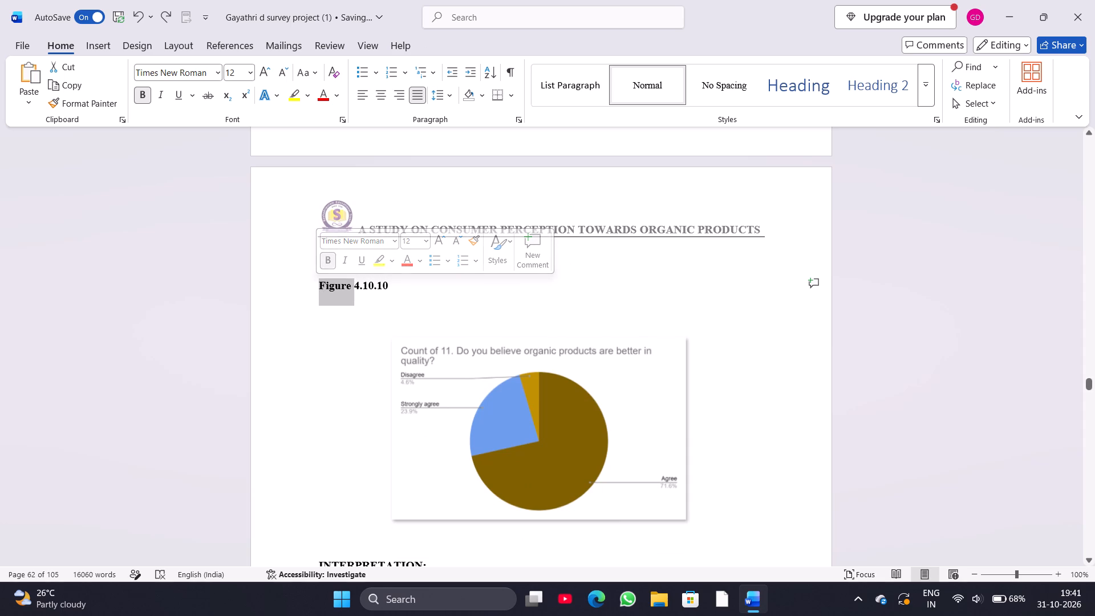
{"action": "left_click", "coordinate": [360, 308]}
{"action": "left_click", "coordinate": [318, 283]}
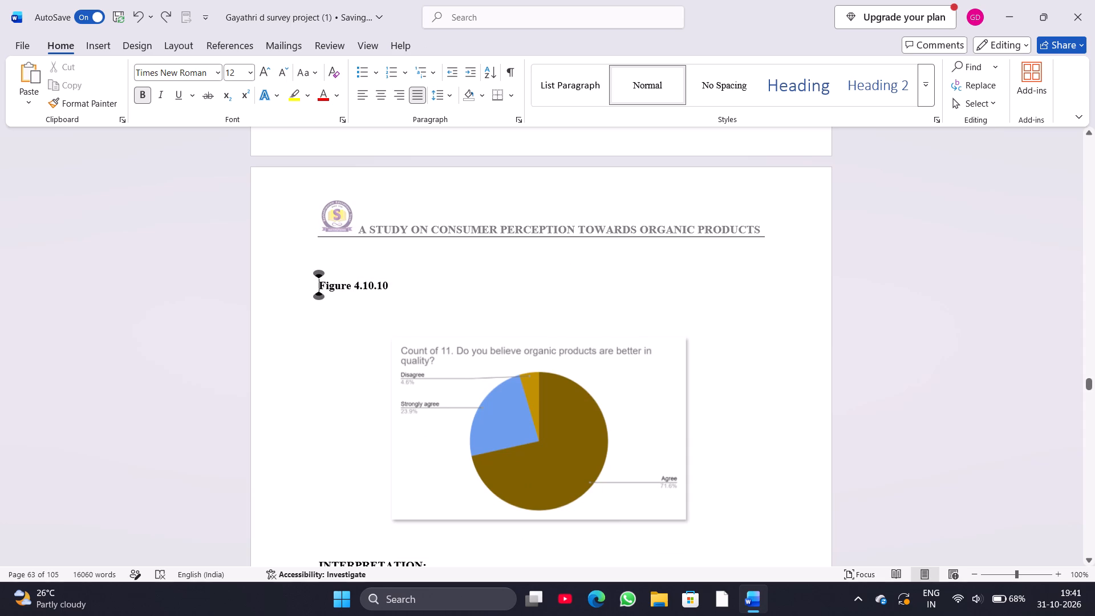
{"action": "key", "text": "BackSpace"}
Remove the blank page before the "TABLE NO 4.11.11" heading, keeping the heading at the top of the page after the Question 11 introduction.
{"action": "scroll", "coordinate": [318, 283], "scroll_direction": "down", "scroll_amount": 1}
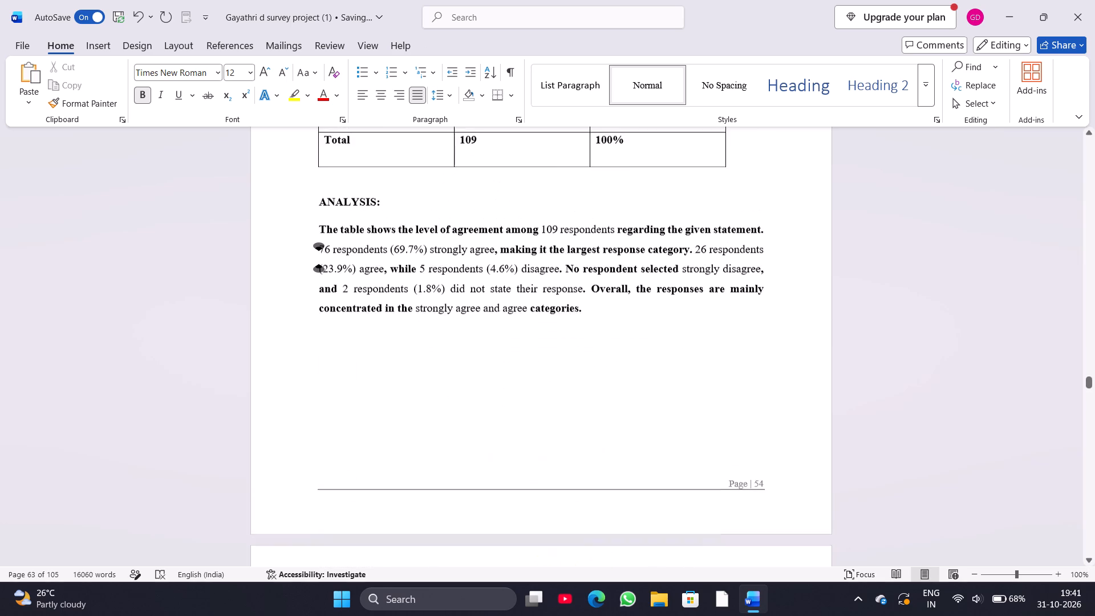
{"action": "scroll", "coordinate": [318, 283], "scroll_direction": "down", "scroll_amount": 3}
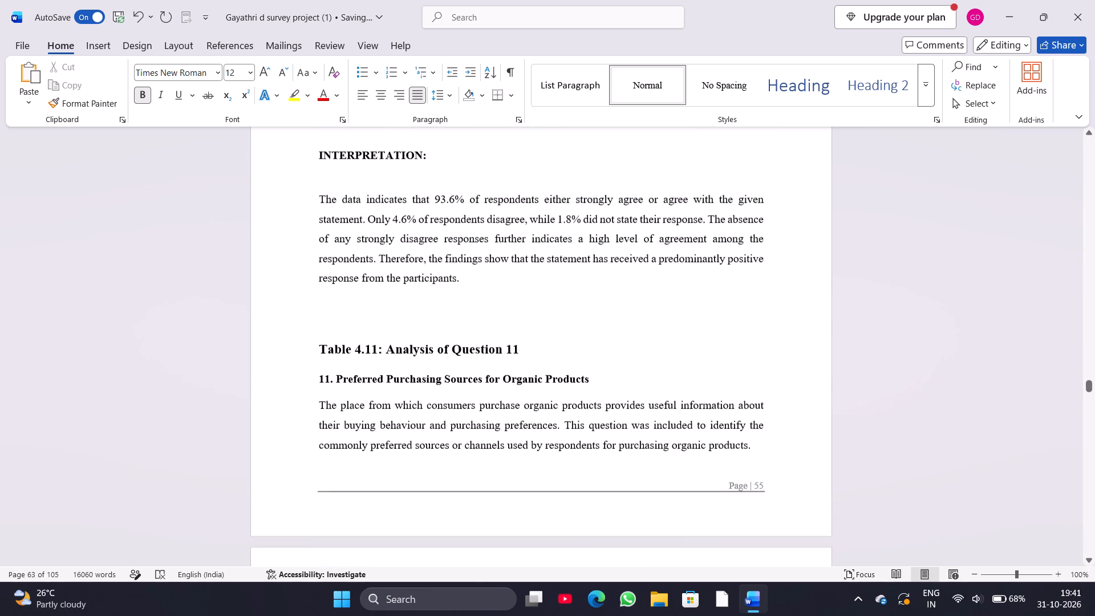
{"action": "scroll", "coordinate": [318, 283], "scroll_direction": "down", "scroll_amount": 7}
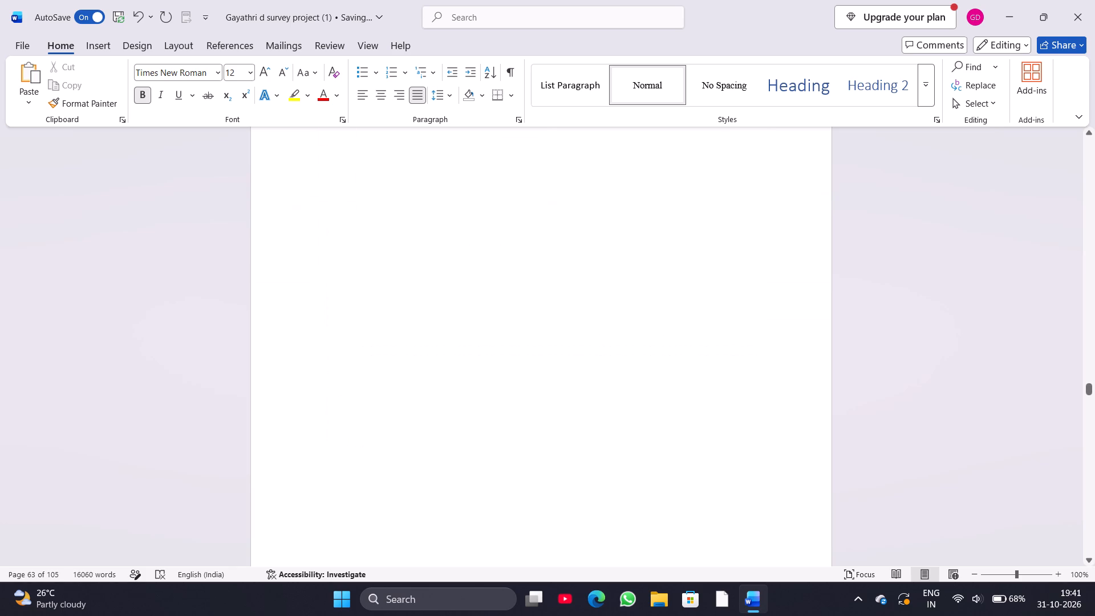
{"action": "scroll", "coordinate": [318, 283], "scroll_direction": "down", "scroll_amount": 3}
{"action": "scroll", "coordinate": [318, 283], "scroll_direction": "up", "scroll_amount": 3}
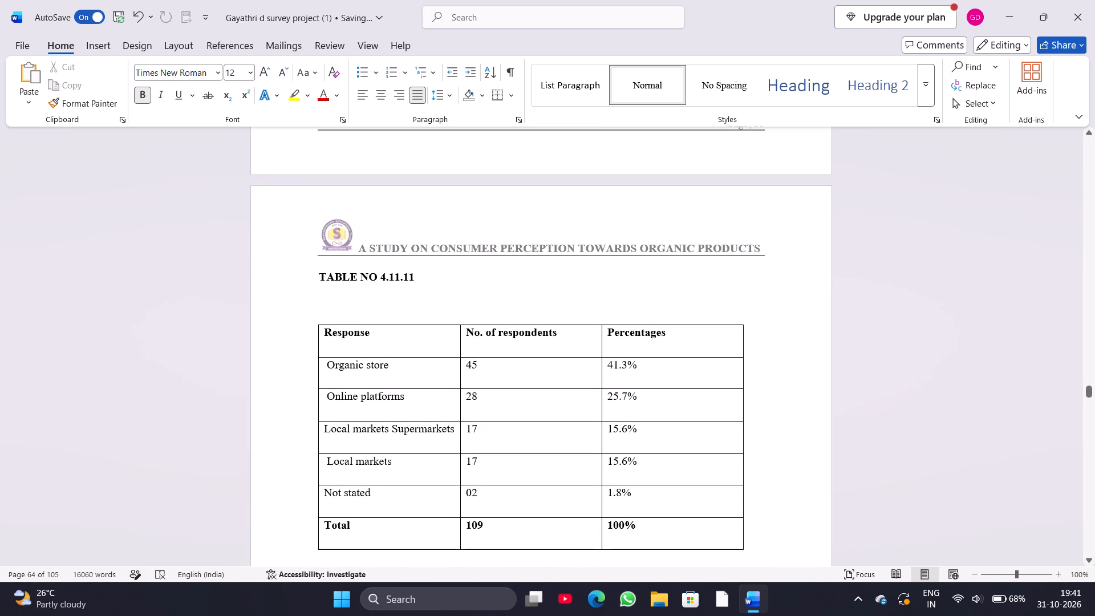
{"action": "scroll", "coordinate": [318, 283], "scroll_direction": "up", "scroll_amount": 1}
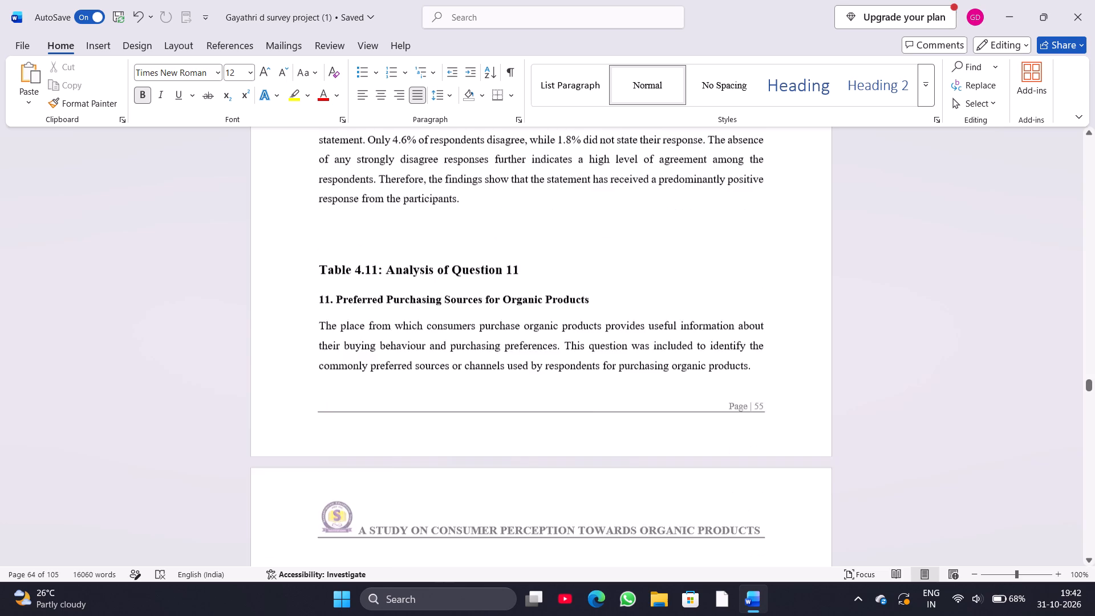
{"action": "scroll", "coordinate": [318, 283], "scroll_direction": "up", "scroll_amount": 1}
{"action": "scroll", "coordinate": [318, 283], "scroll_direction": "down", "scroll_amount": 1}
{"action": "scroll", "coordinate": [318, 283], "scroll_direction": "up", "scroll_amount": 1}
{"action": "scroll", "coordinate": [318, 283], "scroll_direction": "down", "scroll_amount": 8}
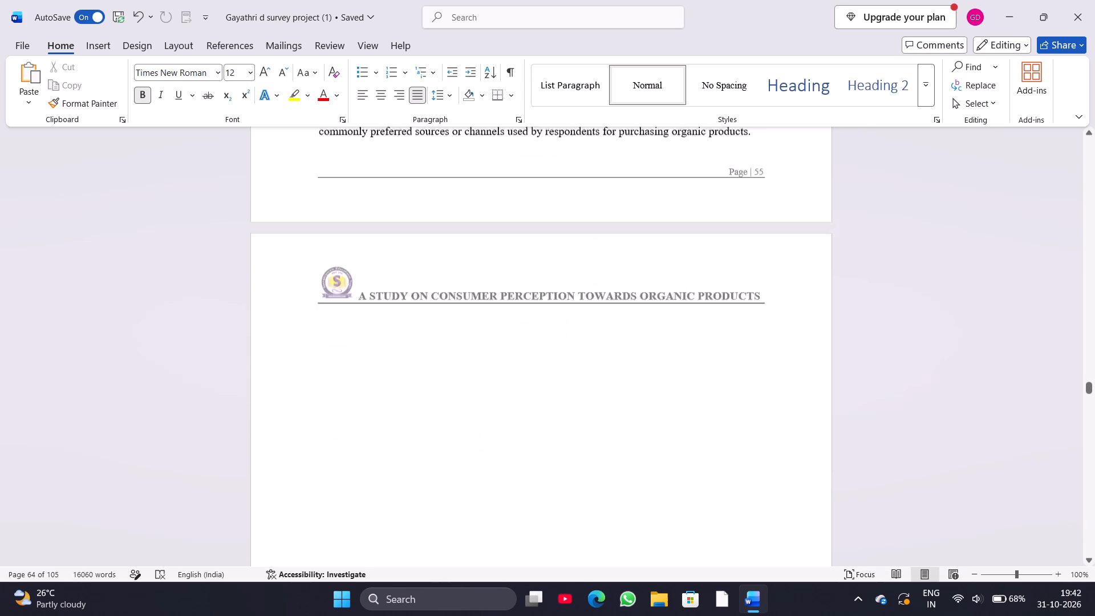
{"action": "scroll", "coordinate": [318, 283], "scroll_direction": "down", "scroll_amount": 5}
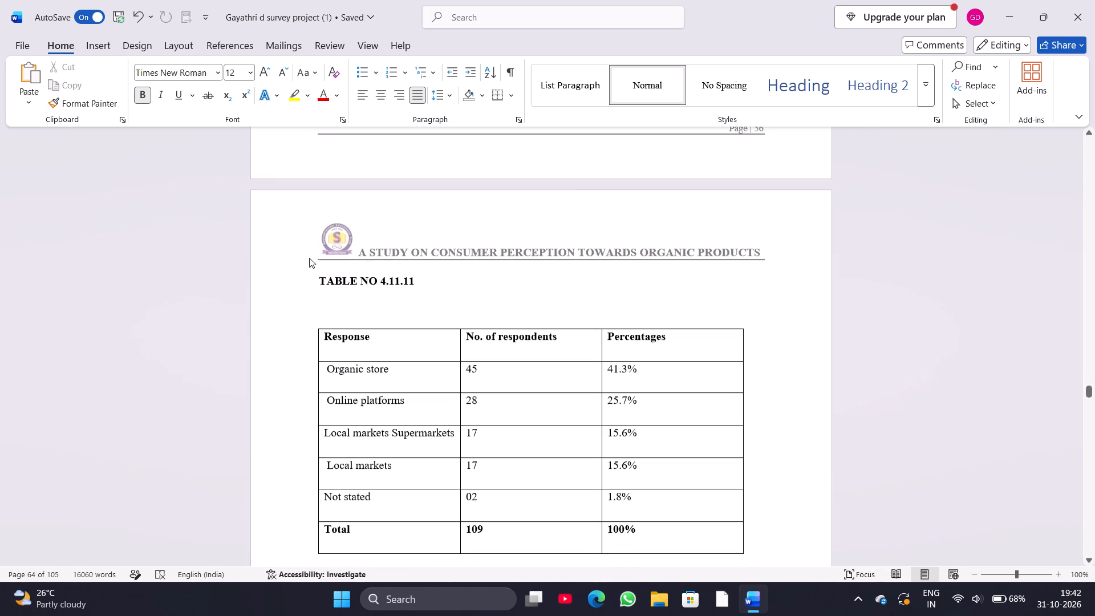
{"action": "left_click", "coordinate": [319, 282]}
{"action": "key", "text": "BackSpace"}
{"action": "key", "text": "BackSpace"}
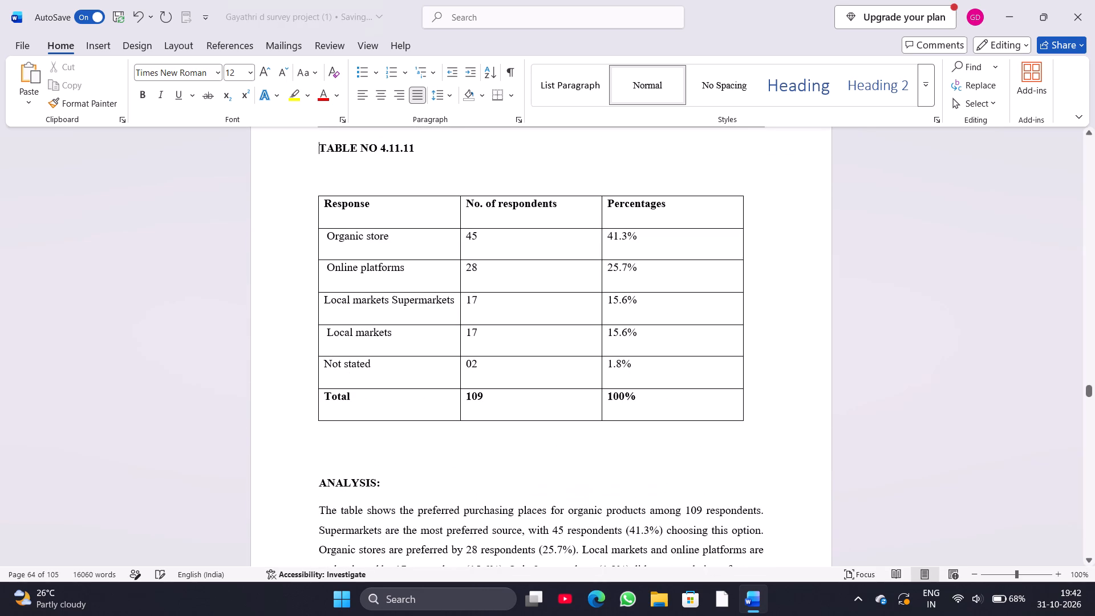
{"action": "scroll", "coordinate": [319, 282], "scroll_direction": "right", "scroll_amount": 1}
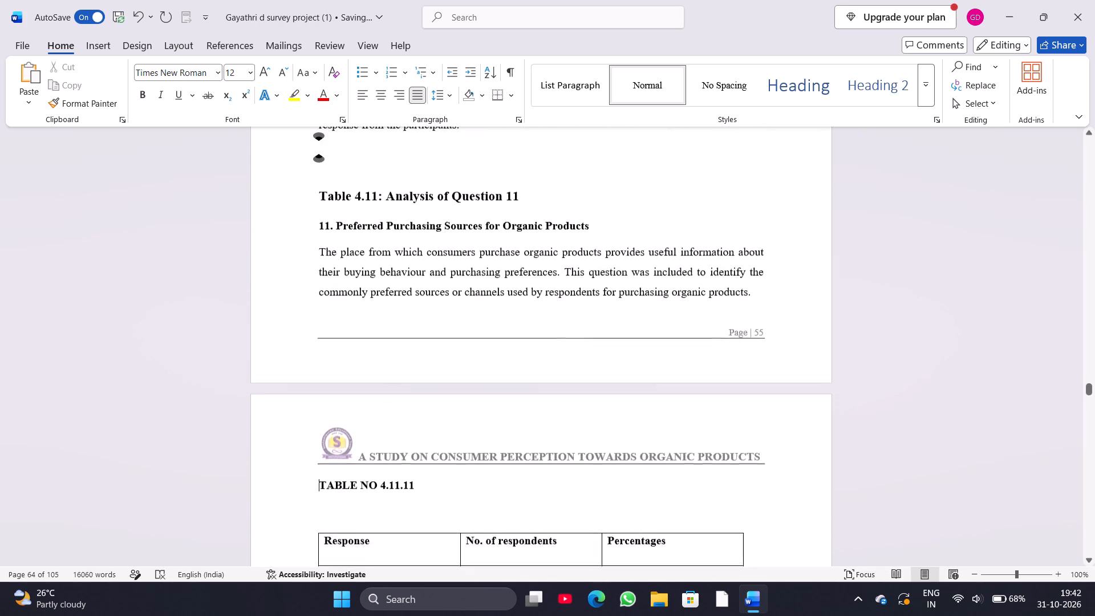
Remove the blank page before the "TABLE NO 4.12.12" heading.
{"action": "scroll", "coordinate": [319, 282], "scroll_direction": "right", "scroll_amount": 1}
{"action": "scroll", "coordinate": [319, 282], "scroll_direction": "down", "scroll_amount": 5}
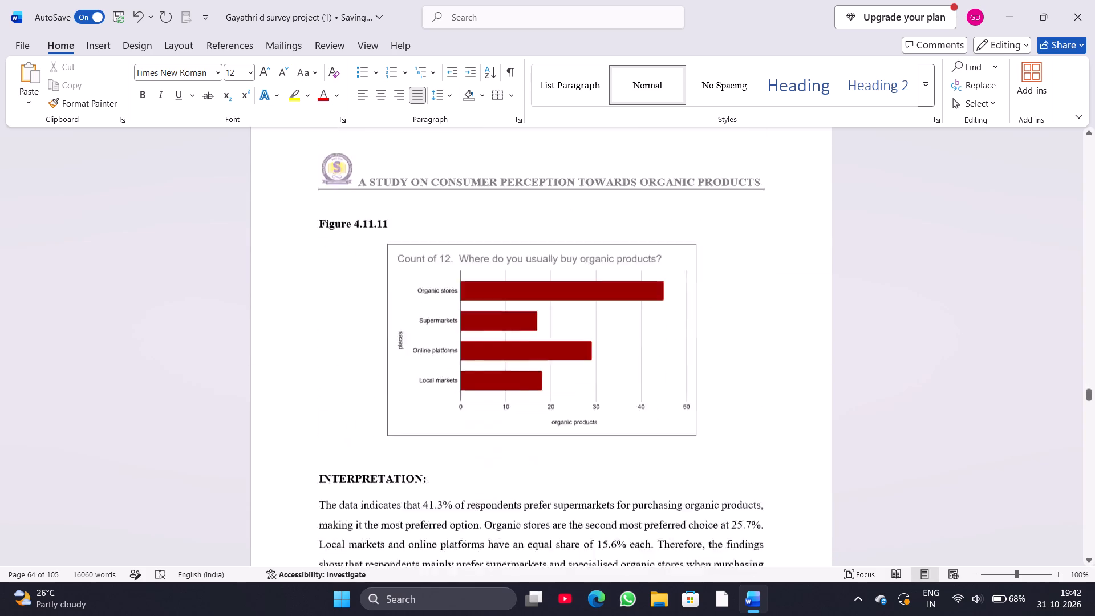
{"action": "scroll", "coordinate": [319, 282], "scroll_direction": "down", "scroll_amount": 7}
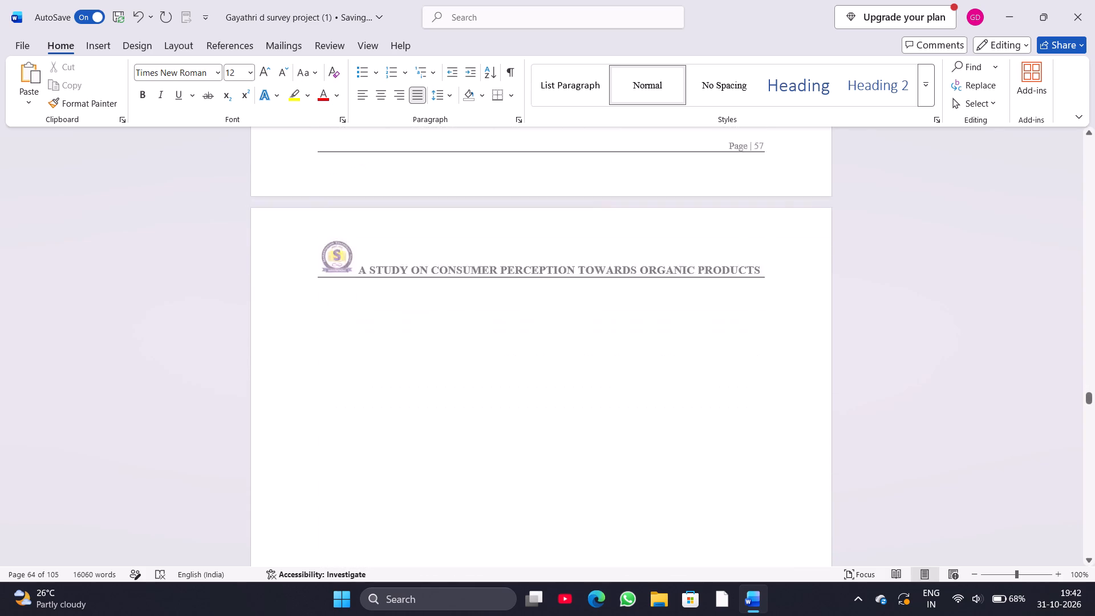
{"action": "scroll", "coordinate": [319, 282], "scroll_direction": "down", "scroll_amount": 4}
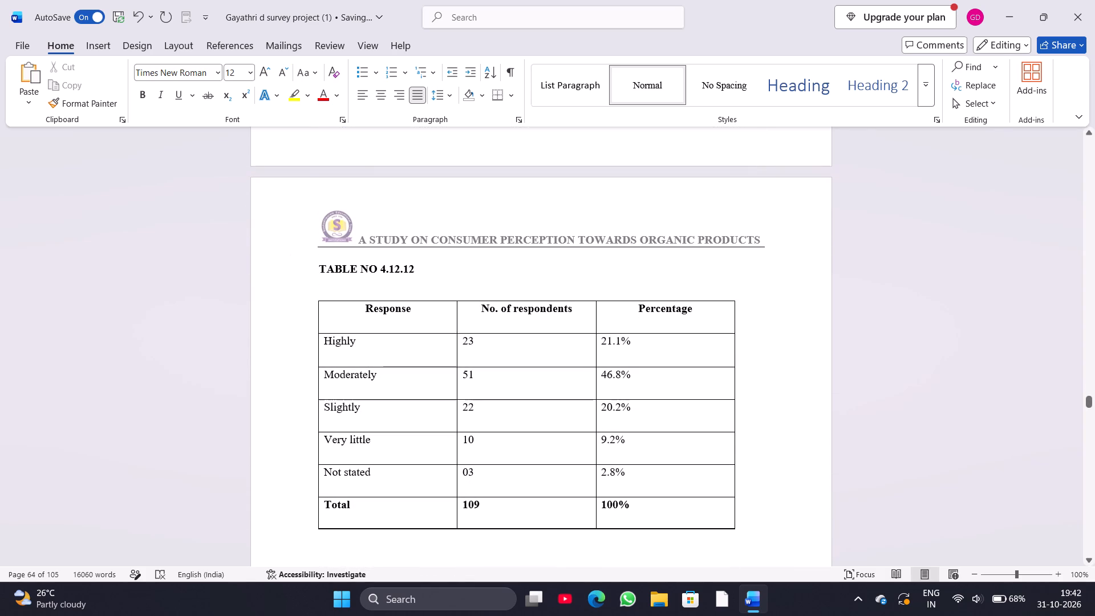
{"action": "left_click", "coordinate": [316, 276]}
{"action": "key", "text": "BackSpace"}
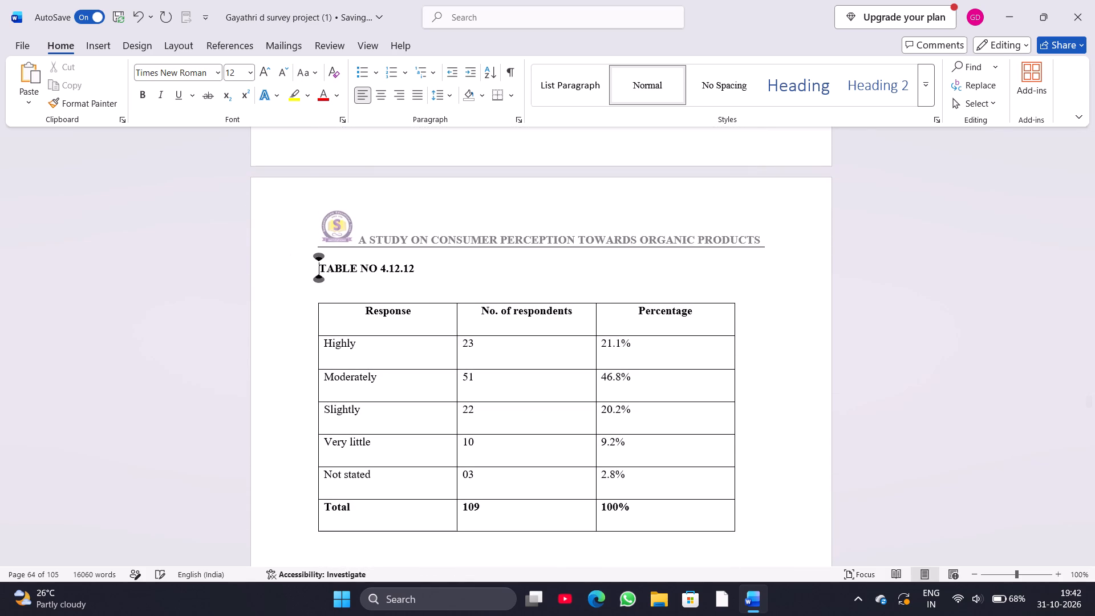
{"action": "key", "text": "BackSpace"}
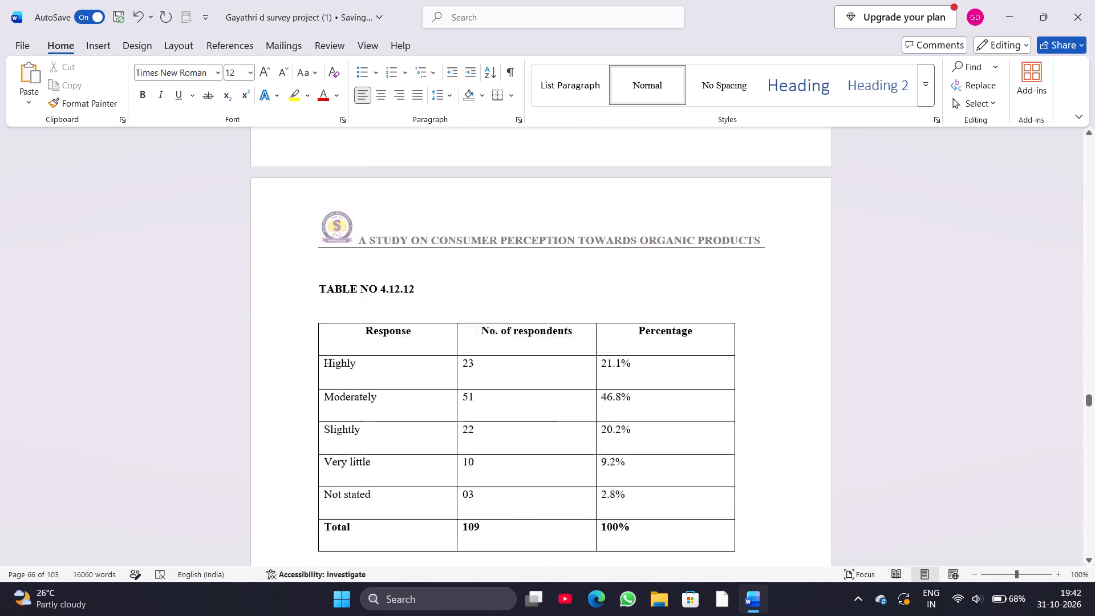
Make the "Figure 4.12.12" caption bold.
{"action": "scroll", "coordinate": [316, 276], "scroll_direction": "down", "scroll_amount": 1}
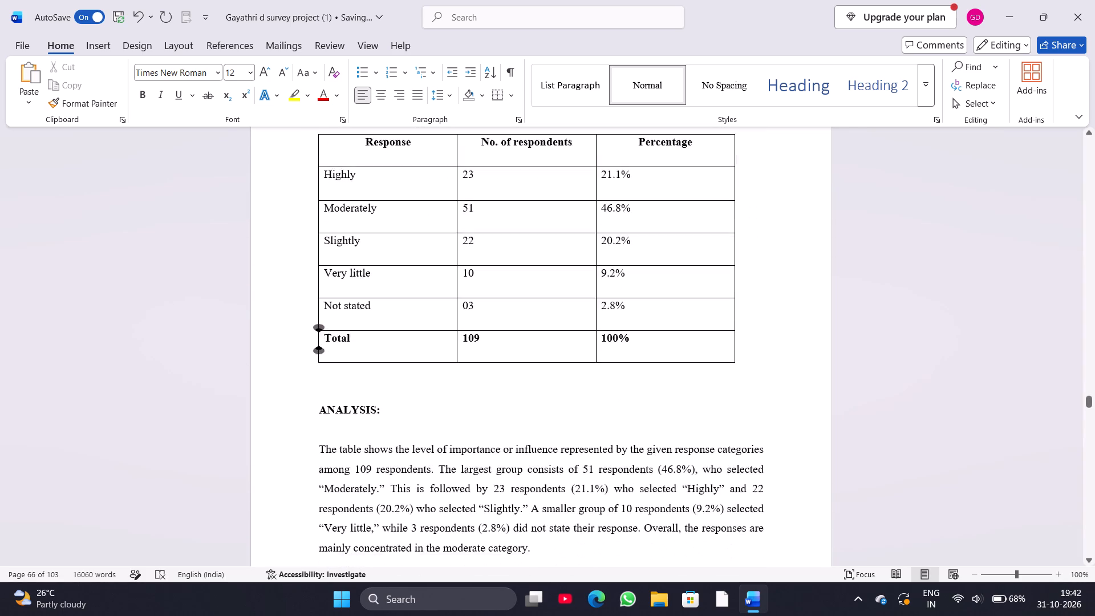
{"action": "scroll", "coordinate": [316, 276], "scroll_direction": "down", "scroll_amount": 5}
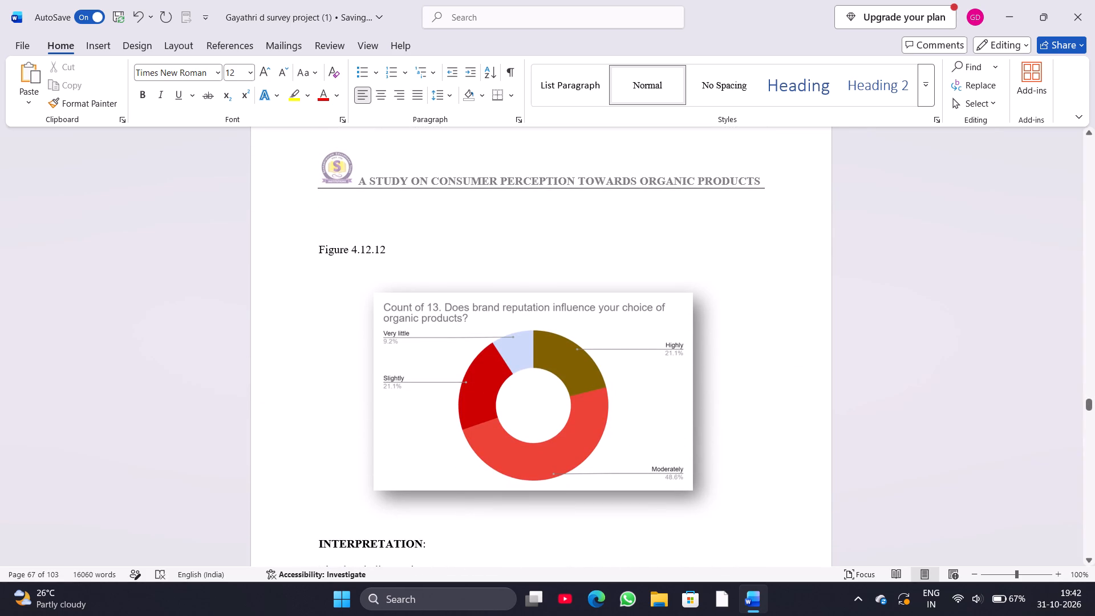
{"action": "left_click_drag", "start_coordinate": [314, 250], "coordinate": [376, 262]}
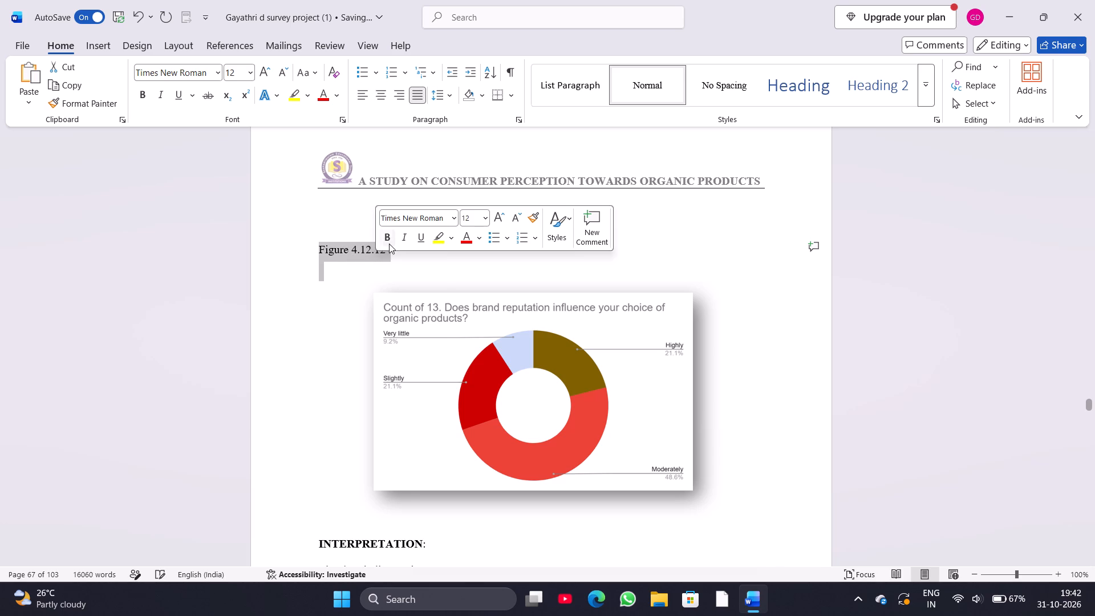
{"action": "left_click", "coordinate": [388, 242]}
Remove the blank lines above the "Figure 4.12.12" caption at the top of its page.
{"action": "left_click", "coordinate": [319, 248]}
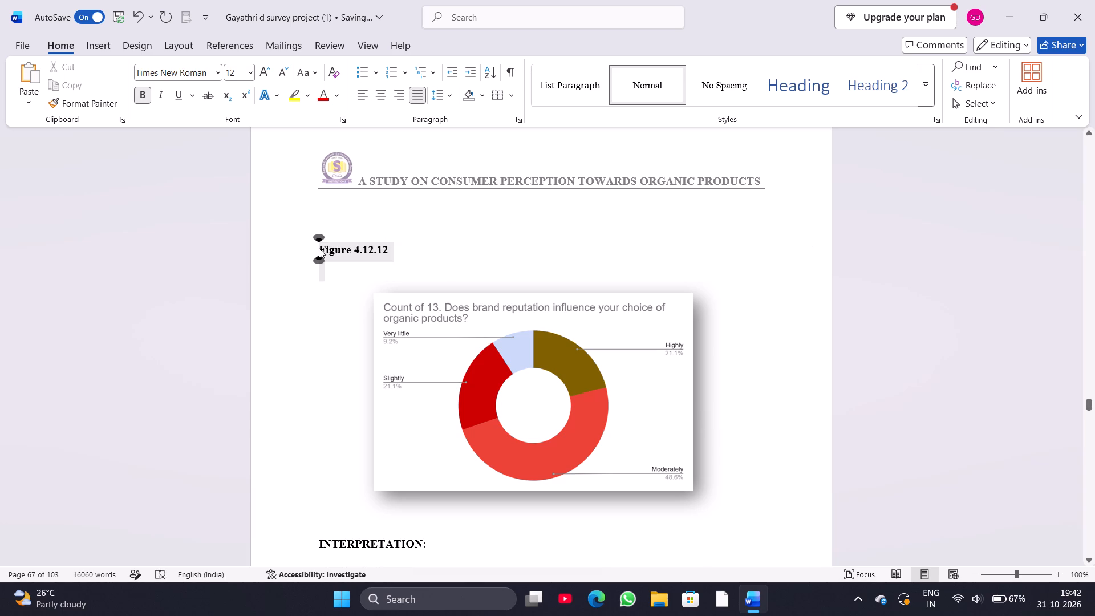
{"action": "key", "text": "BackSpace"}
{"action": "key", "text": "BackSpace"}
Remove the blank page before the "TABLE NO 4.13.13" heading, so the table follows the Question 13 introduction page.
{"action": "scroll", "coordinate": [319, 248], "scroll_direction": "down", "scroll_amount": 4}
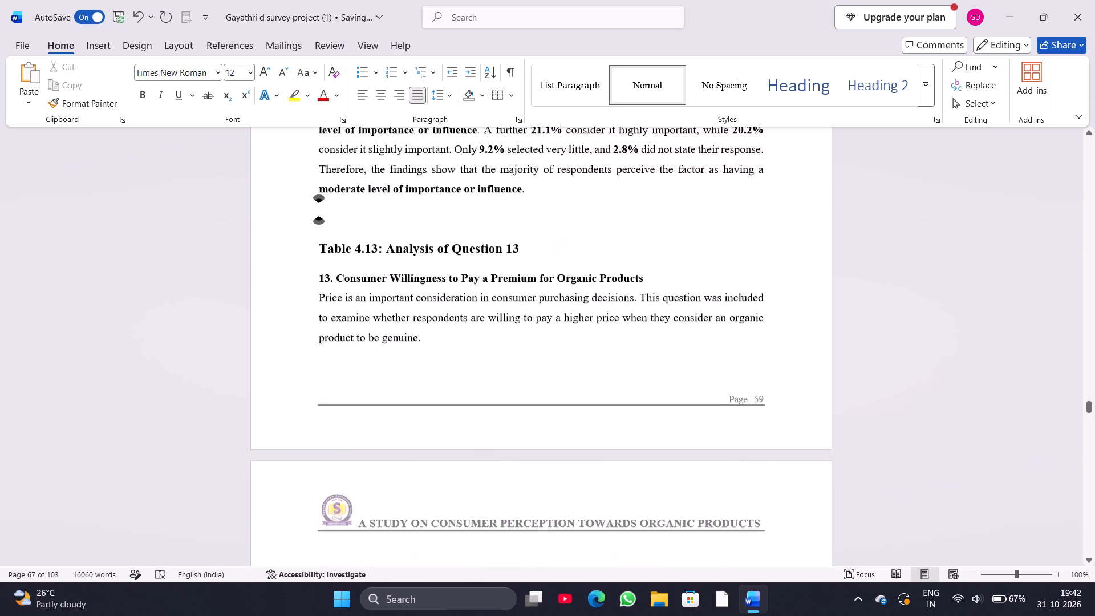
{"action": "scroll", "coordinate": [319, 248], "scroll_direction": "down", "scroll_amount": 5}
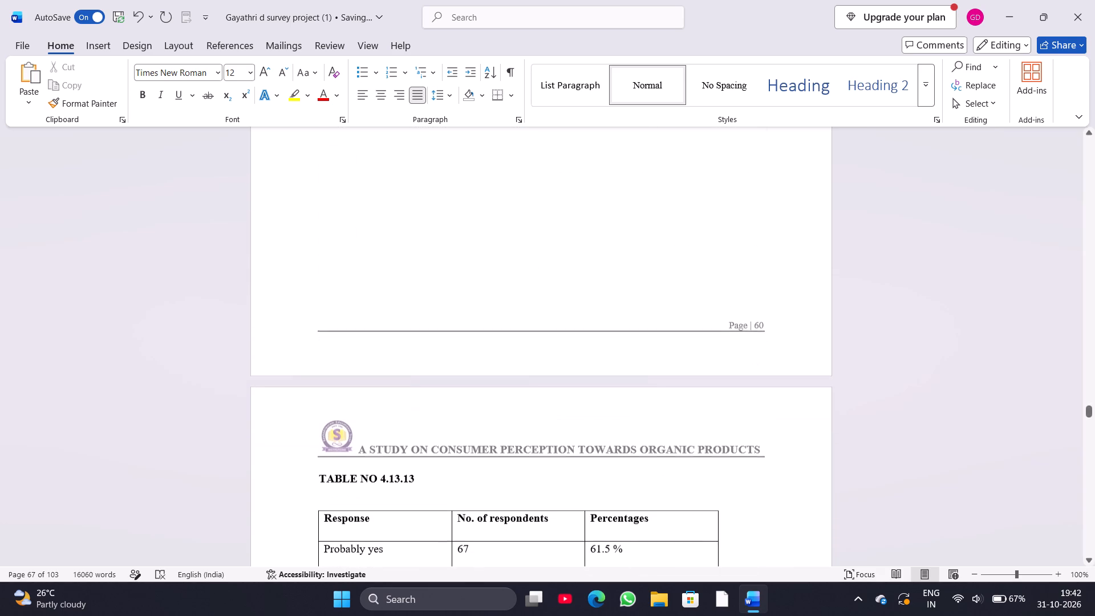
{"action": "left_click", "coordinate": [318, 480]}
{"action": "key", "text": "BackSpace"}
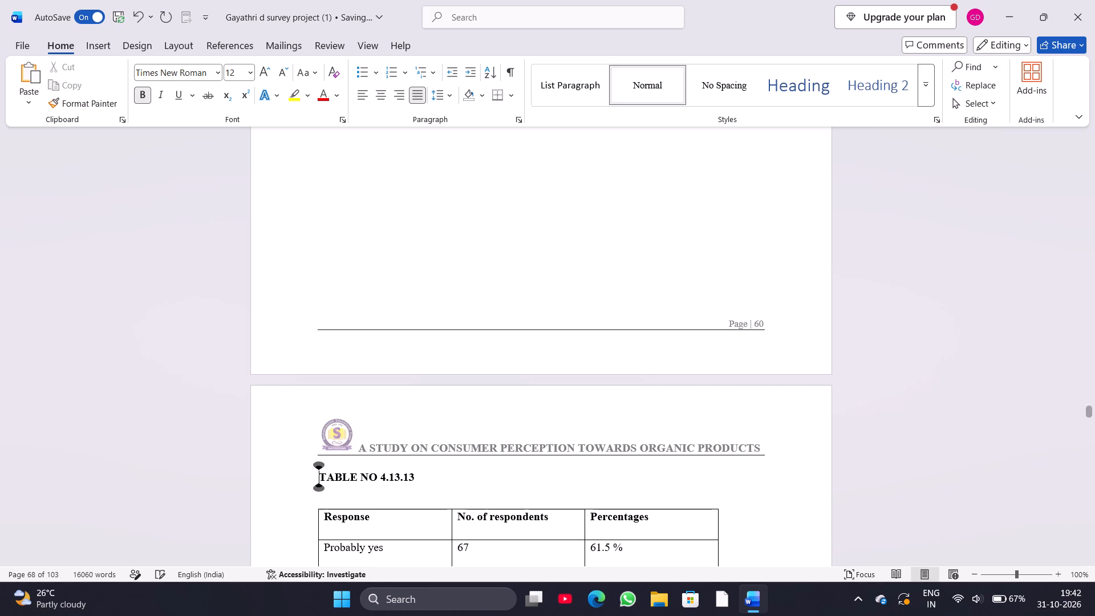
{"action": "key", "text": "BackSpace"}
Remove the blank line above the "Figure 4.13.13" caption at the top of its page.
{"action": "scroll", "coordinate": [318, 480], "scroll_direction": "down", "scroll_amount": 2}
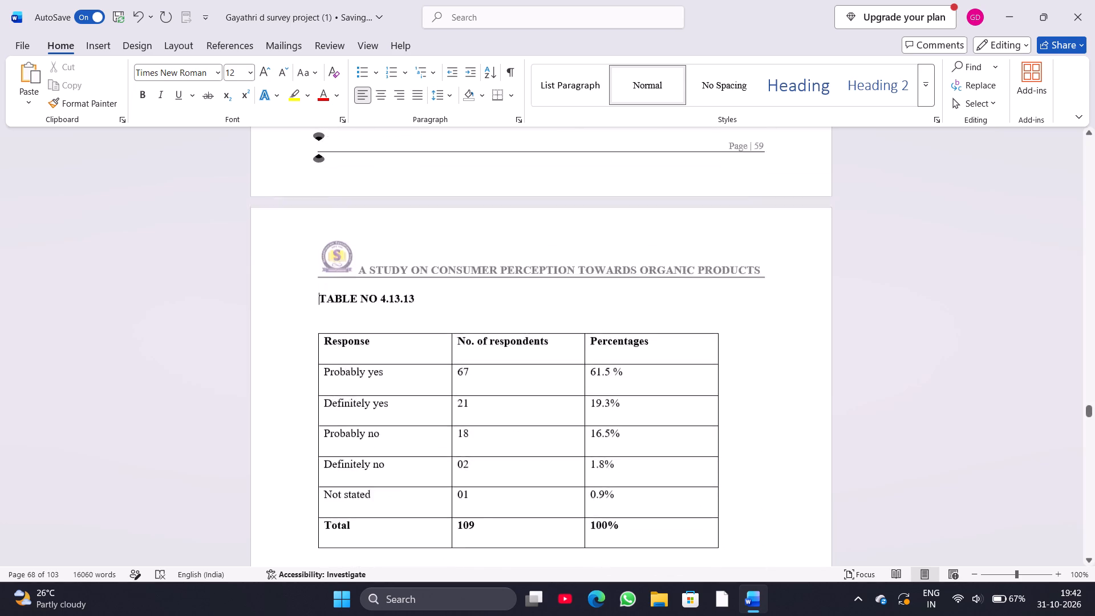
{"action": "scroll", "coordinate": [318, 480], "scroll_direction": "down", "scroll_amount": 6}
{"action": "scroll", "coordinate": [318, 480], "scroll_direction": "up", "scroll_amount": 1}
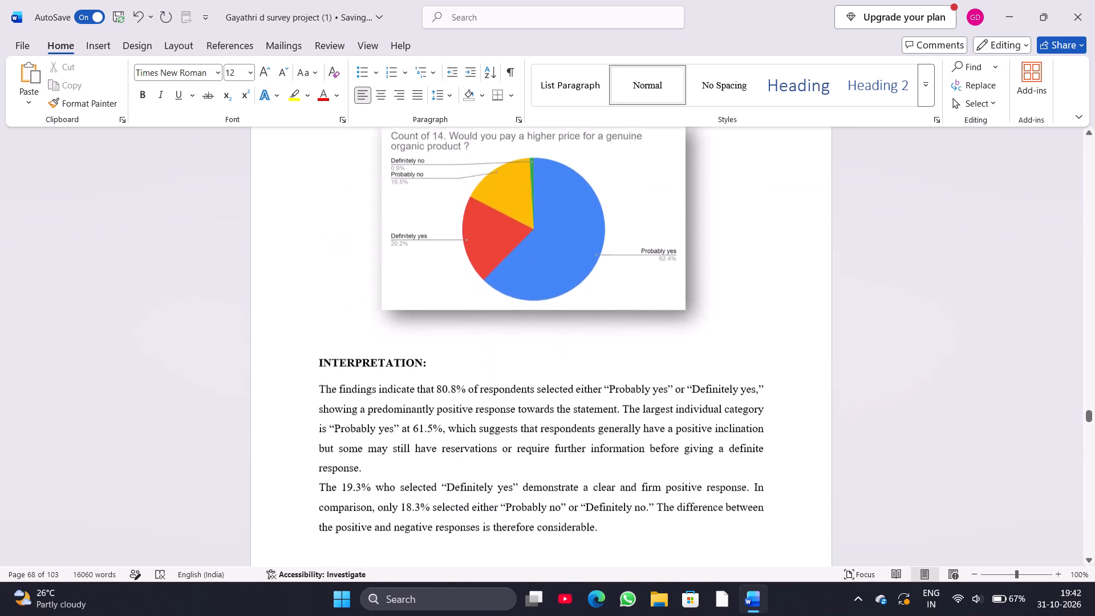
{"action": "scroll", "coordinate": [318, 480], "scroll_direction": "up", "scroll_amount": 1}
{"action": "left_click", "coordinate": [313, 257]}
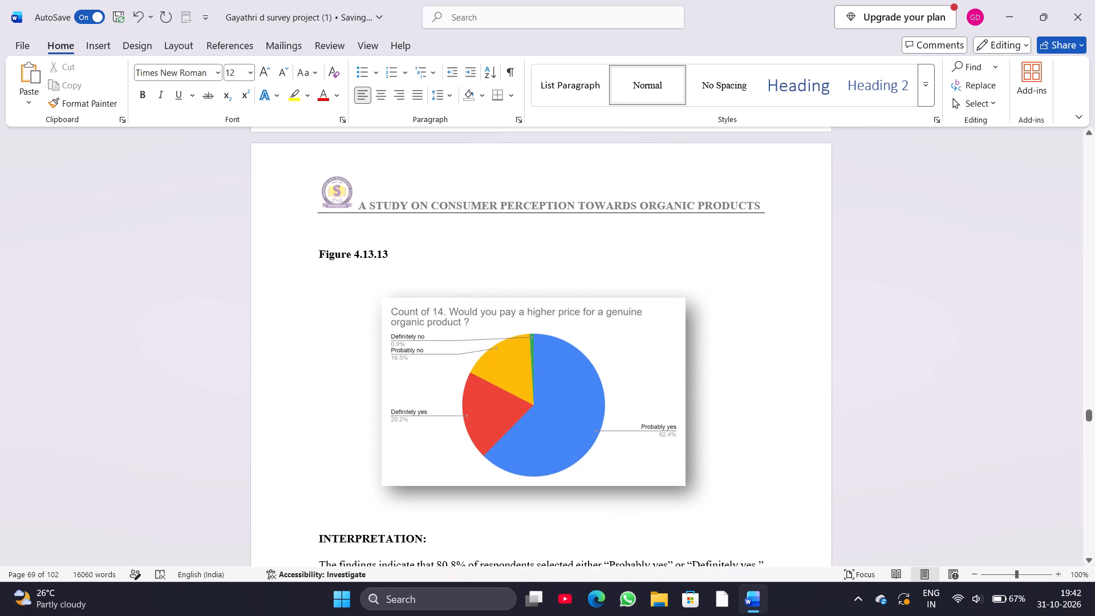
{"action": "key", "text": "BackSpace"}
Remove the blank page before the "Table 4.15: Analysis of Question 15" heading.
{"action": "scroll", "coordinate": [313, 257], "scroll_direction": "down", "scroll_amount": 6}
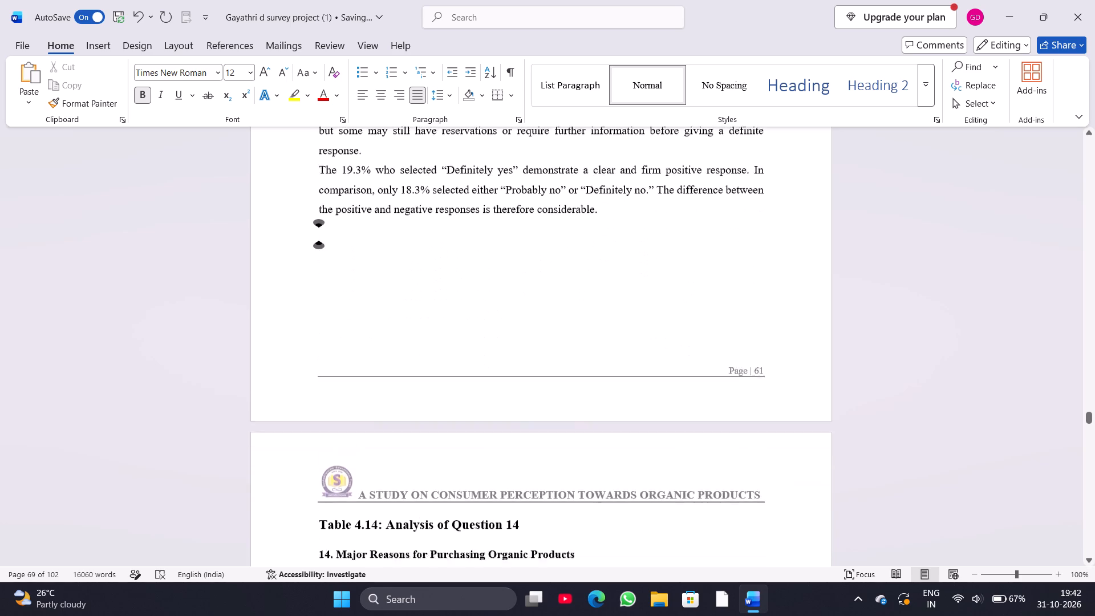
{"action": "scroll", "coordinate": [313, 257], "scroll_direction": "down", "scroll_amount": 1}
{"action": "scroll", "coordinate": [318, 375], "scroll_direction": "down", "scroll_amount": 1}
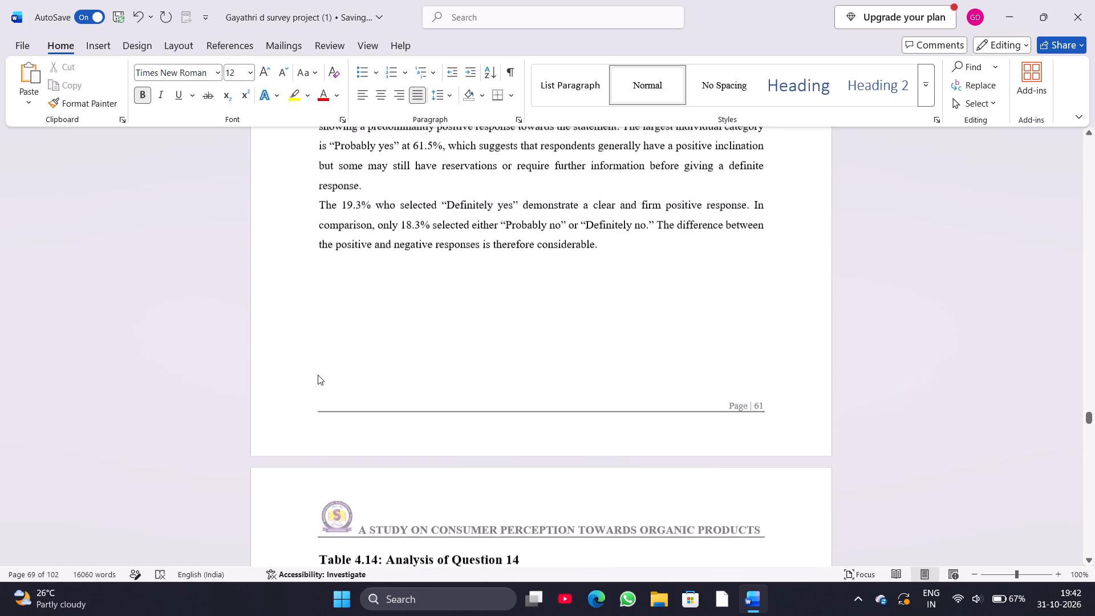
{"action": "scroll", "coordinate": [318, 375], "scroll_direction": "down", "scroll_amount": 5}
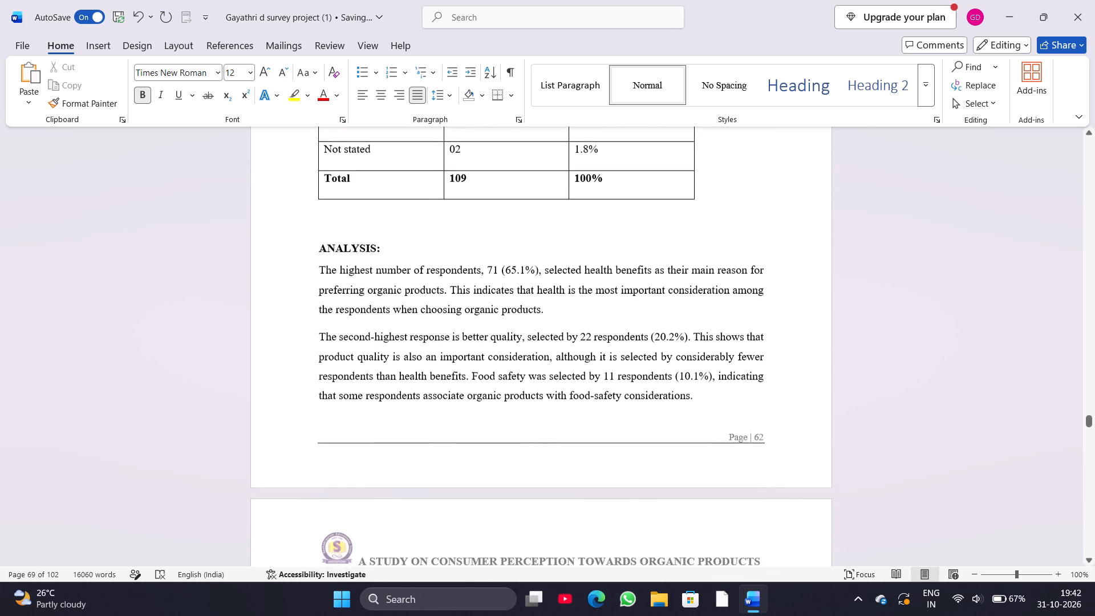
{"action": "scroll", "coordinate": [318, 375], "scroll_direction": "down", "scroll_amount": 7}
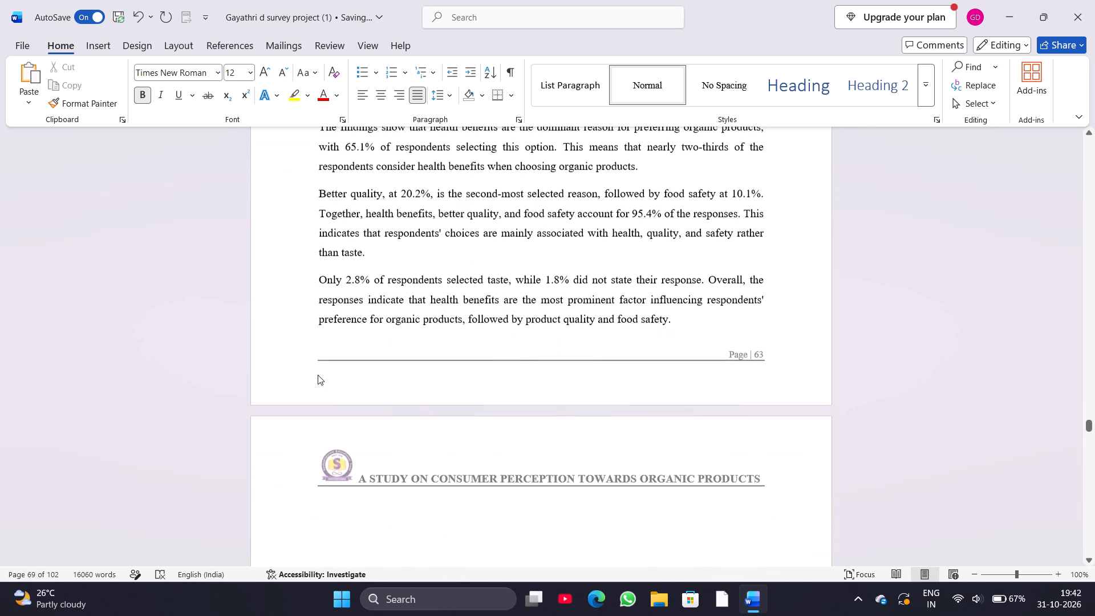
{"action": "scroll", "coordinate": [318, 375], "scroll_direction": "down", "scroll_amount": 8}
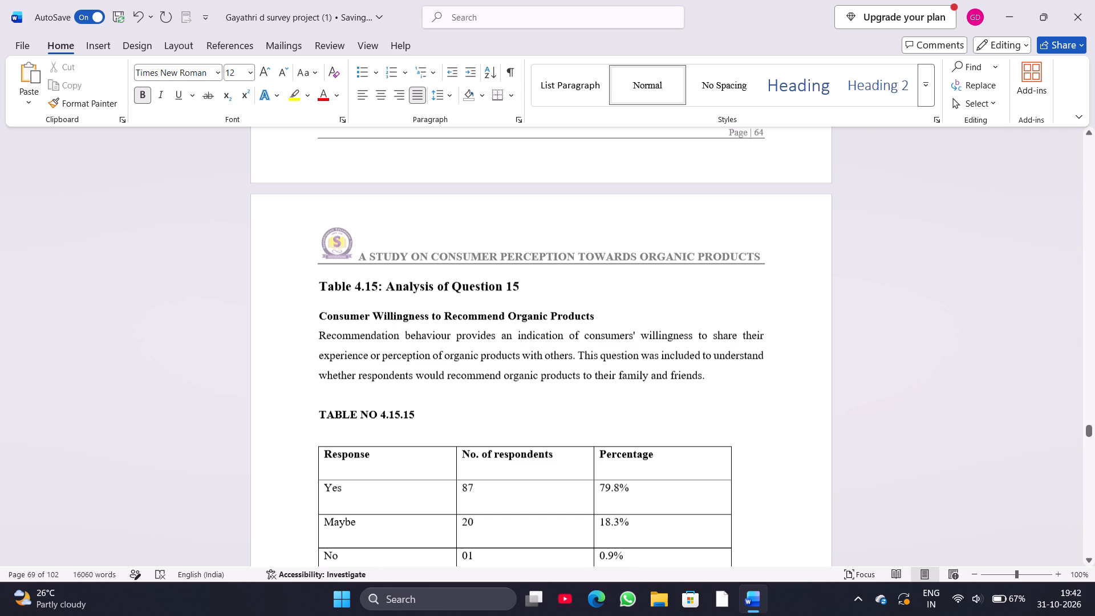
{"action": "left_click", "coordinate": [319, 279]}
{"action": "key", "text": "BackSpace"}
{"action": "key", "text": "BackSpace"}
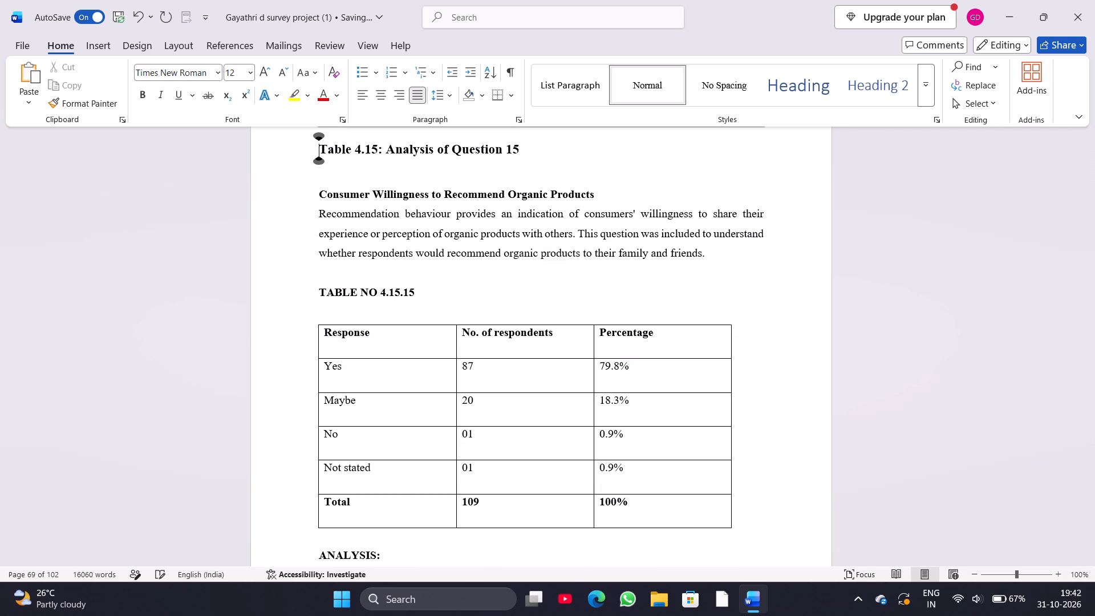
Remove the blank line between the "TABLE NO 4.17.17" heading and its table so the Total row fits on the same page.
{"action": "scroll", "coordinate": [319, 279], "scroll_direction": "down", "scroll_amount": 1}
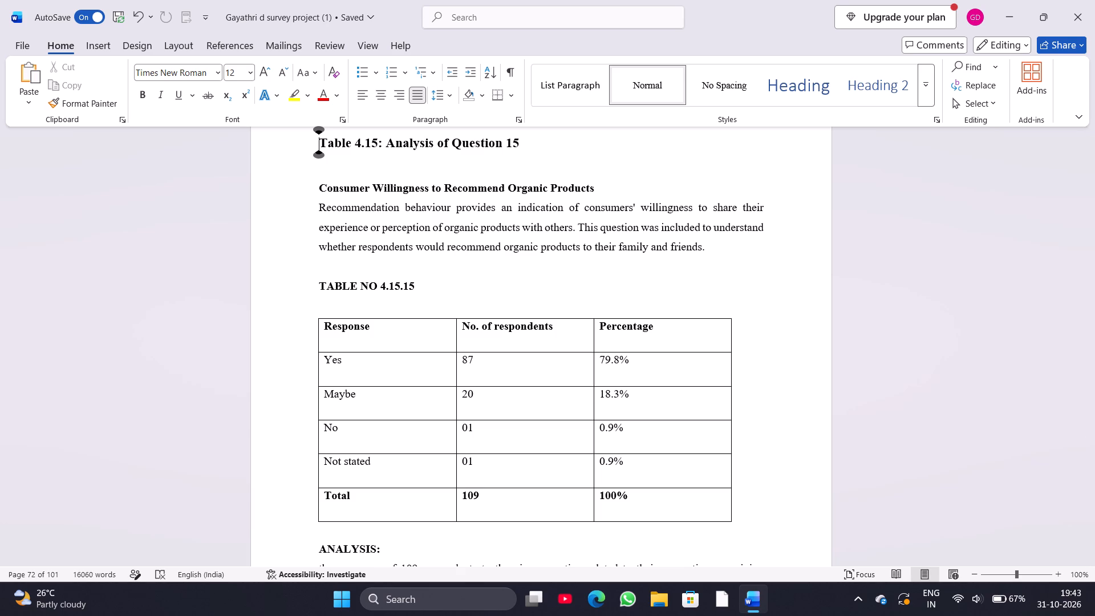
{"action": "scroll", "coordinate": [319, 279], "scroll_direction": "down", "scroll_amount": 6}
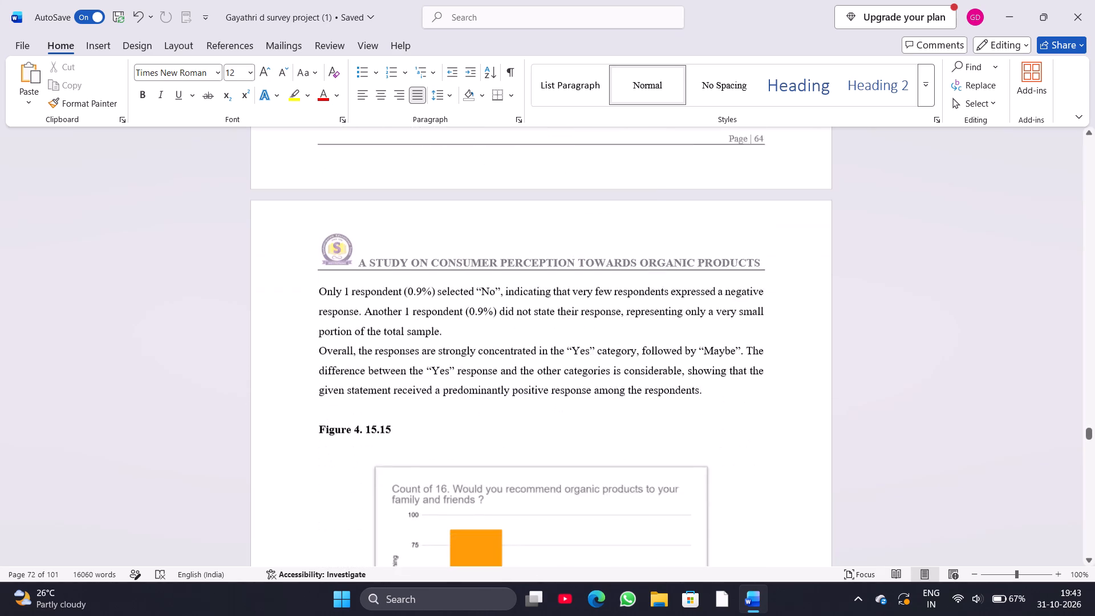
{"action": "scroll", "coordinate": [319, 279], "scroll_direction": "down", "scroll_amount": 5}
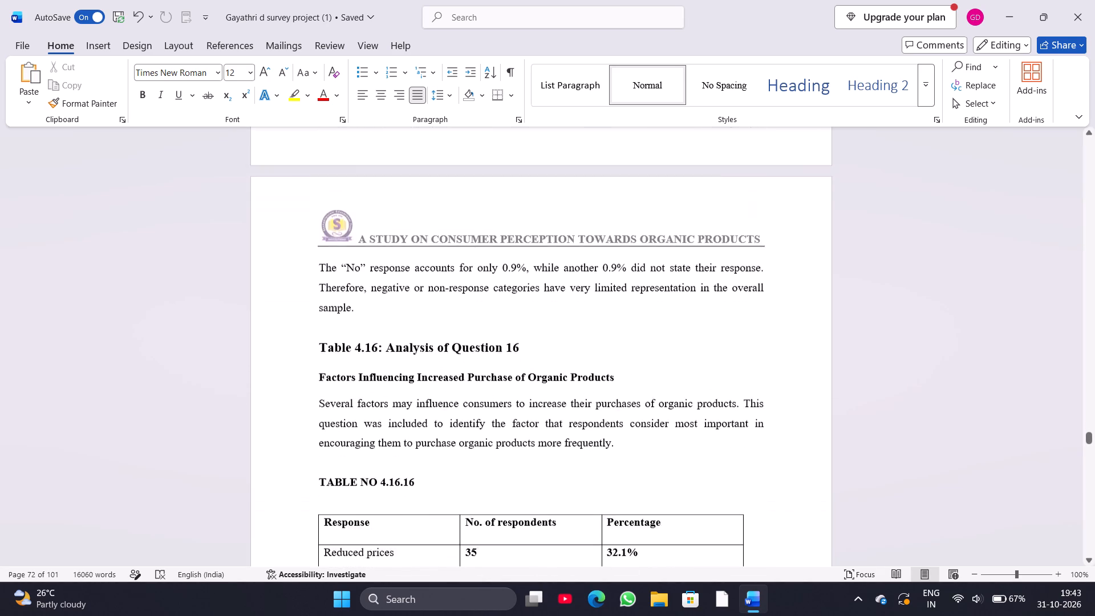
{"action": "scroll", "coordinate": [319, 279], "scroll_direction": "down", "scroll_amount": 2}
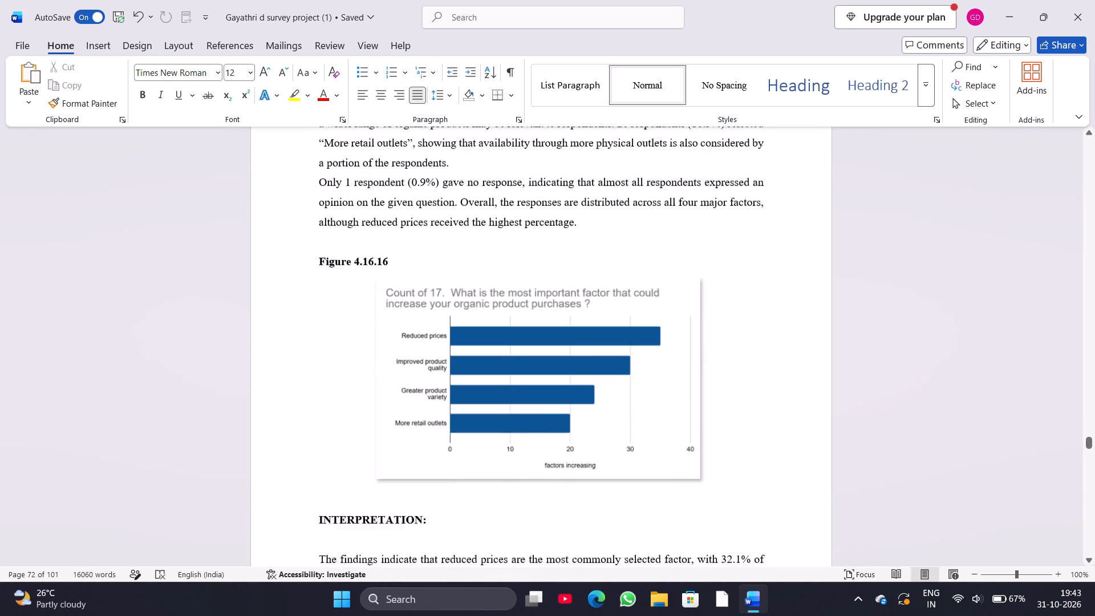
{"action": "scroll", "coordinate": [319, 279], "scroll_direction": "down", "scroll_amount": 3}
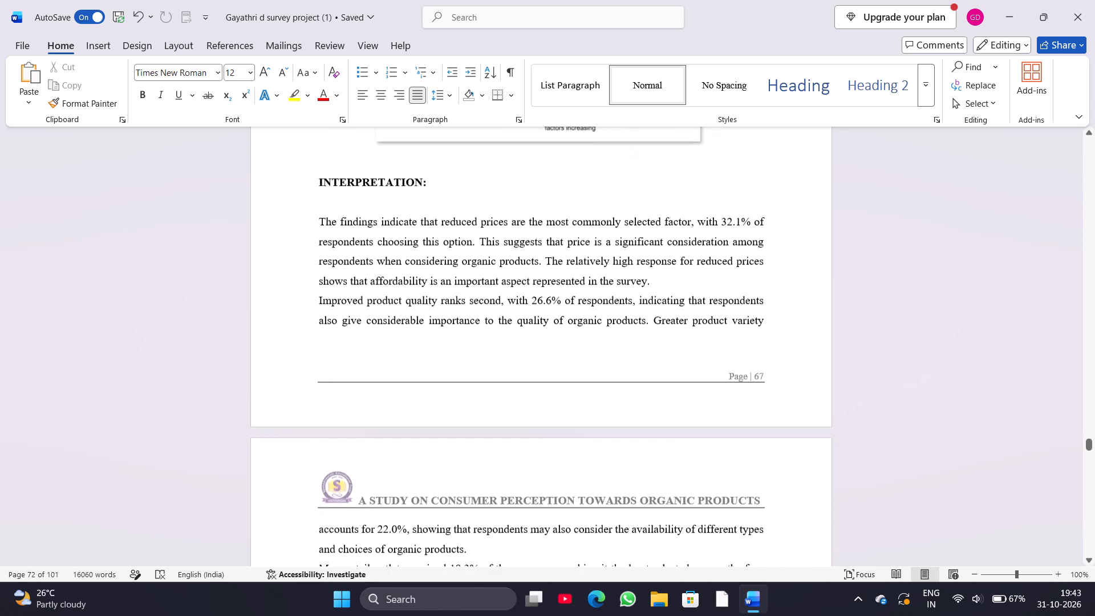
{"action": "scroll", "coordinate": [319, 279], "scroll_direction": "down", "scroll_amount": 5}
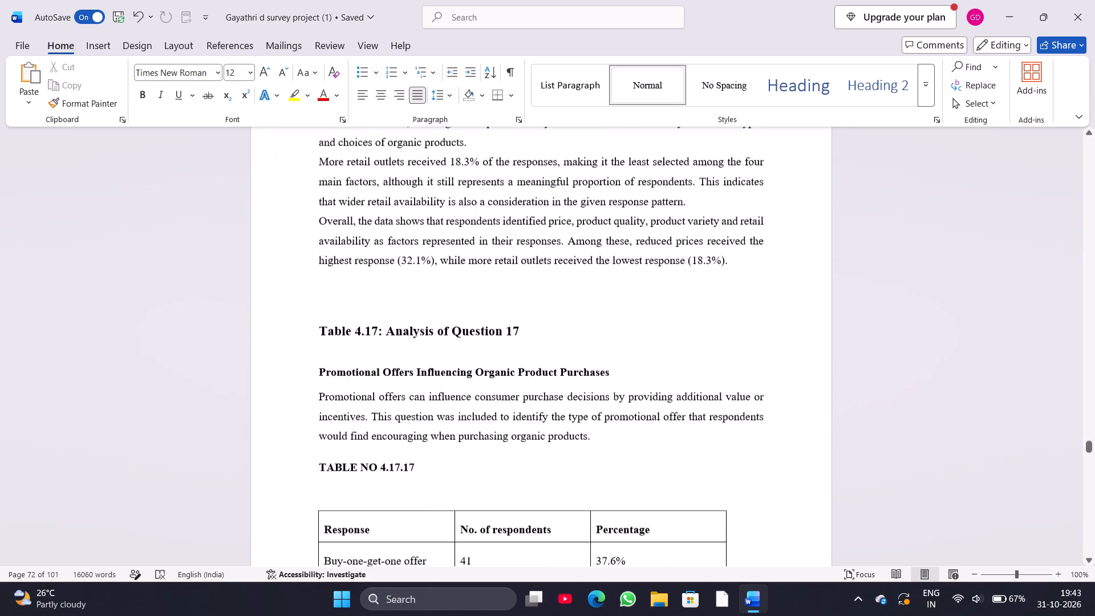
{"action": "scroll", "coordinate": [319, 279], "scroll_direction": "down", "scroll_amount": 4}
{"action": "scroll", "coordinate": [319, 279], "scroll_direction": "up", "scroll_amount": 1}
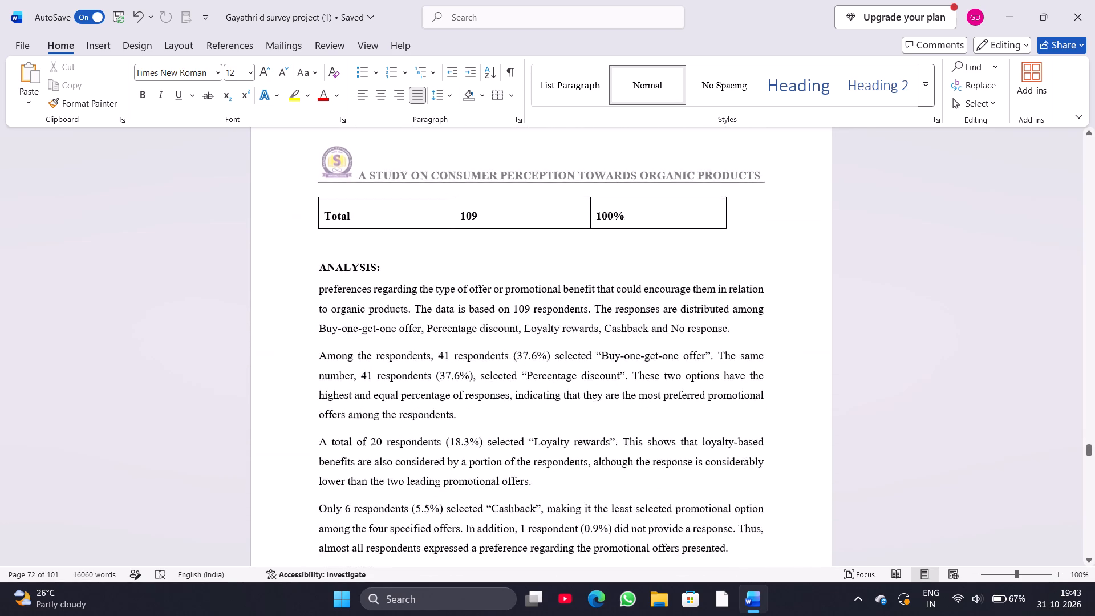
{"action": "scroll", "coordinate": [319, 279], "scroll_direction": "up", "scroll_amount": 2}
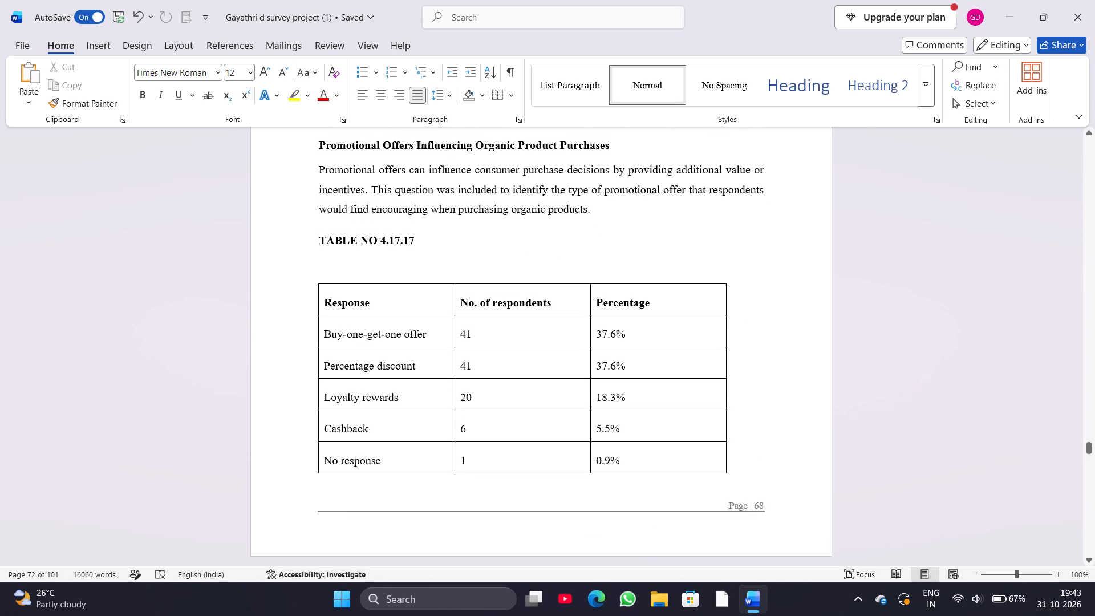
{"action": "left_click", "coordinate": [322, 279]}
{"action": "key", "text": "BackSpace"}
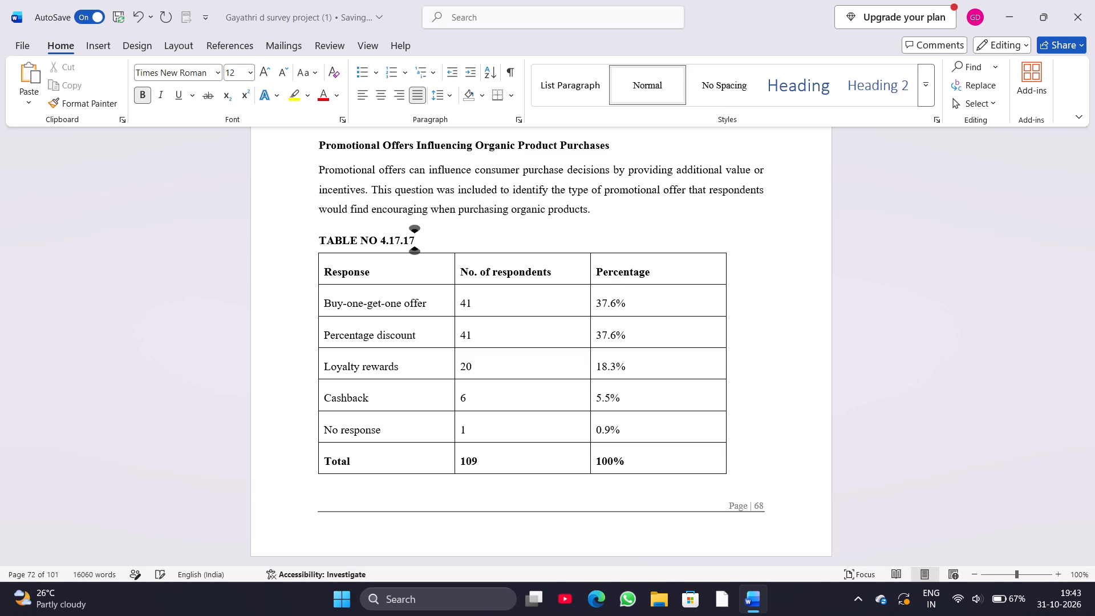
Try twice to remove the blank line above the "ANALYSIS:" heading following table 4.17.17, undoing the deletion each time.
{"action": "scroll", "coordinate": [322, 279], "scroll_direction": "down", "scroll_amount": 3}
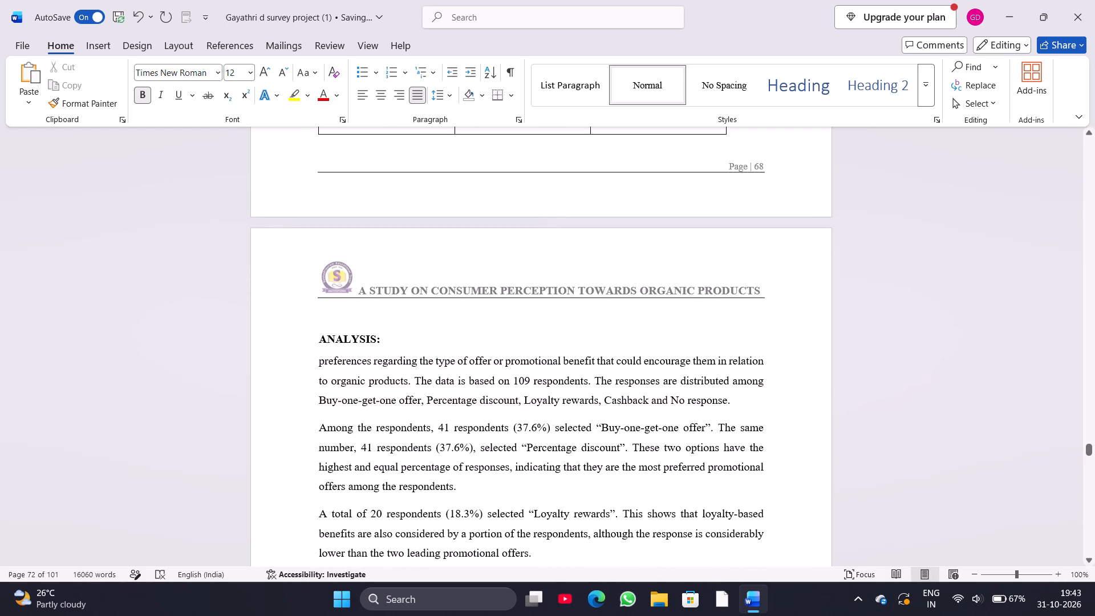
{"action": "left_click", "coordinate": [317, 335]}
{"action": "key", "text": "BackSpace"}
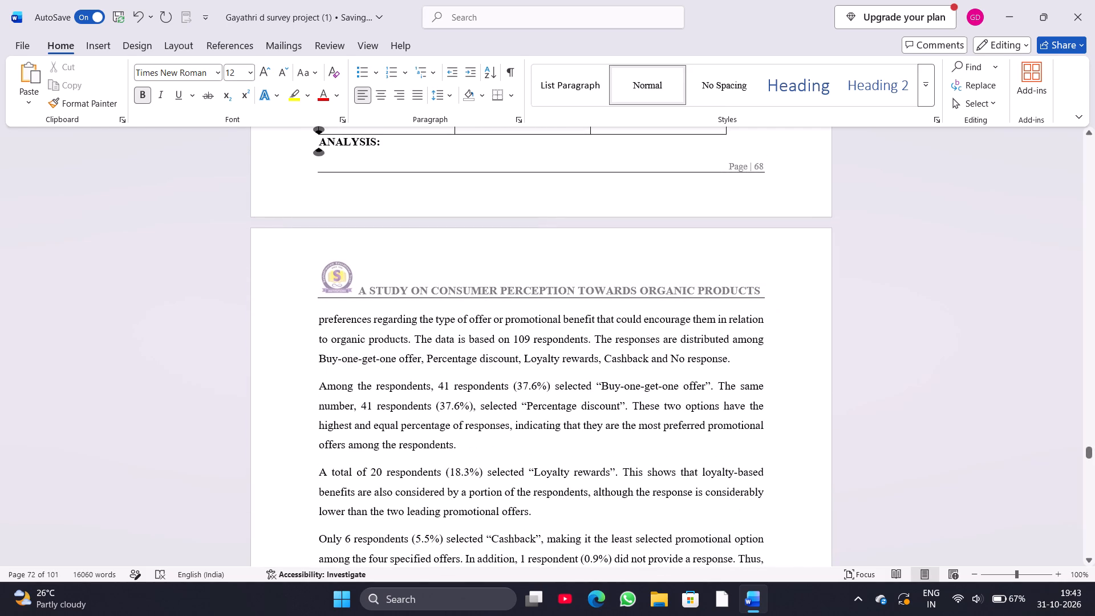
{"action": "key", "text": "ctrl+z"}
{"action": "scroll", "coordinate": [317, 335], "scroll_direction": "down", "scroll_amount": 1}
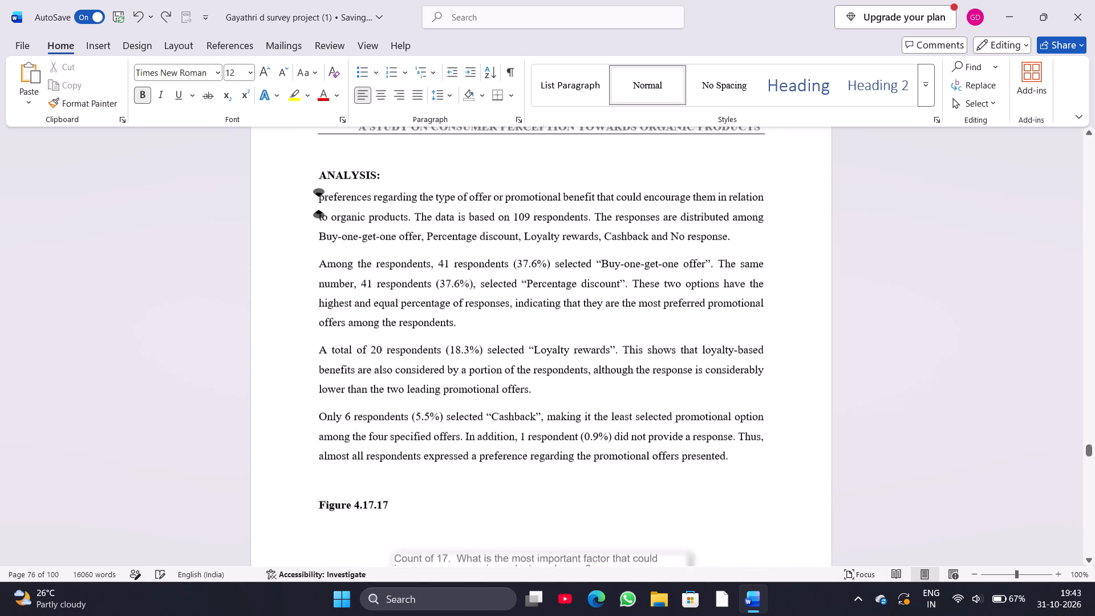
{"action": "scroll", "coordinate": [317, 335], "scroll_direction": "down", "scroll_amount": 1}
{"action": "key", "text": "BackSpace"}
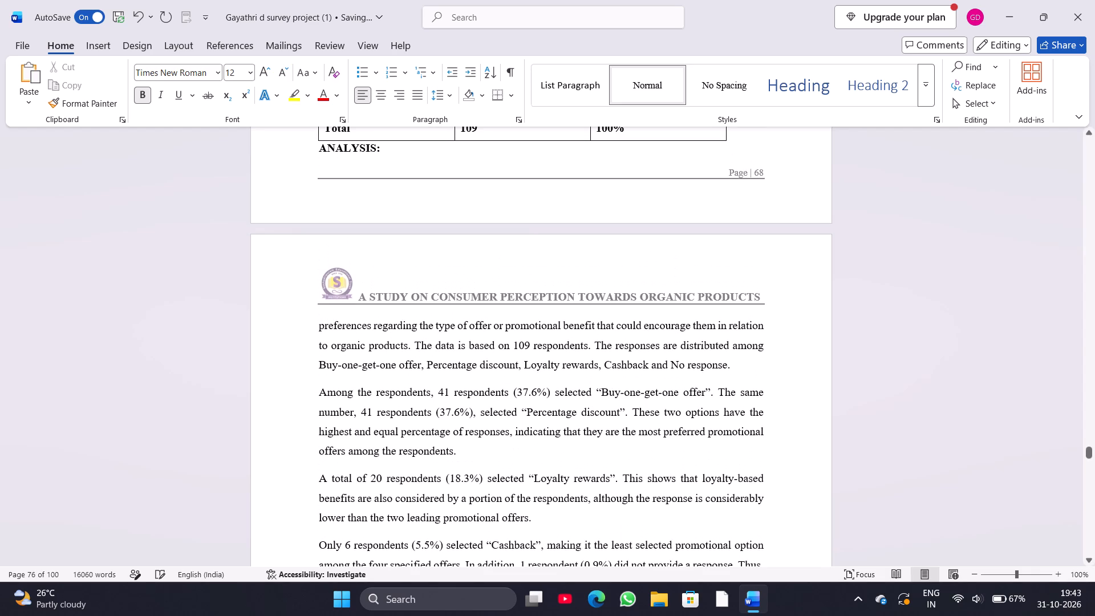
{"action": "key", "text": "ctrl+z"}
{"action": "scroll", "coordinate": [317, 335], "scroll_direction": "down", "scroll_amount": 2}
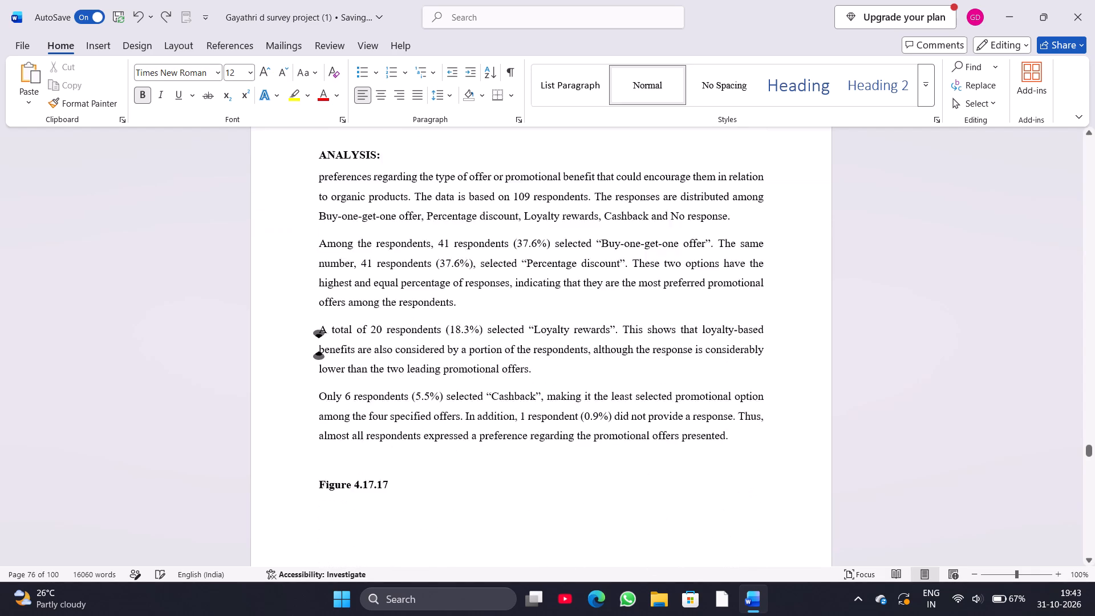
Remove the blank line above the "INTERPRETATION:" heading that follows Figure 4.17.17.
{"action": "scroll", "coordinate": [317, 335], "scroll_direction": "down", "scroll_amount": 7}
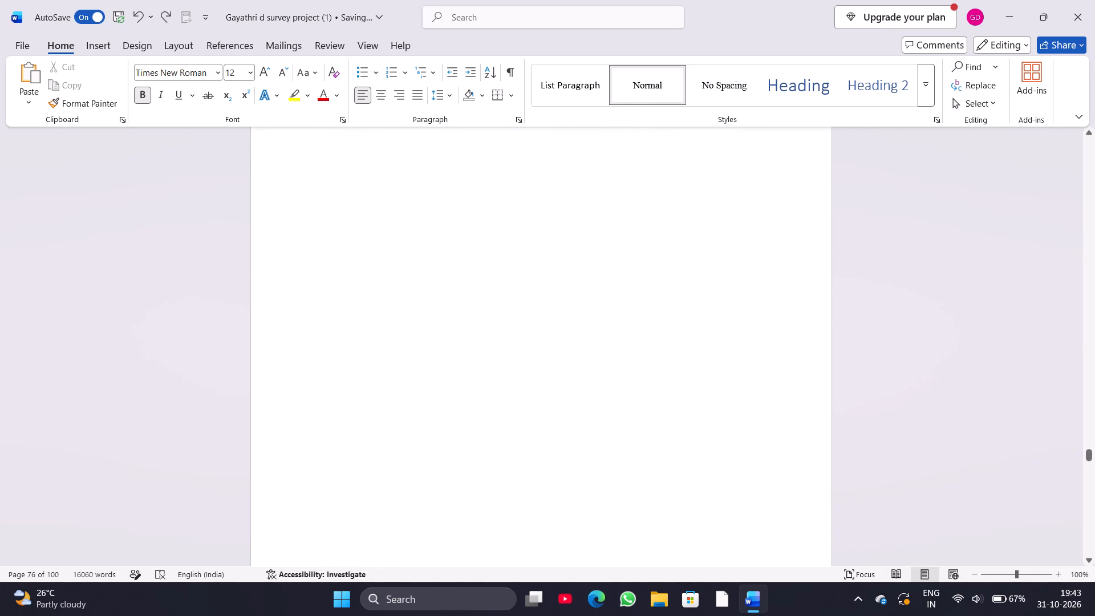
{"action": "scroll", "coordinate": [317, 335], "scroll_direction": "down", "scroll_amount": 2}
{"action": "left_click", "coordinate": [317, 353]}
{"action": "key", "text": "BackSpace"}
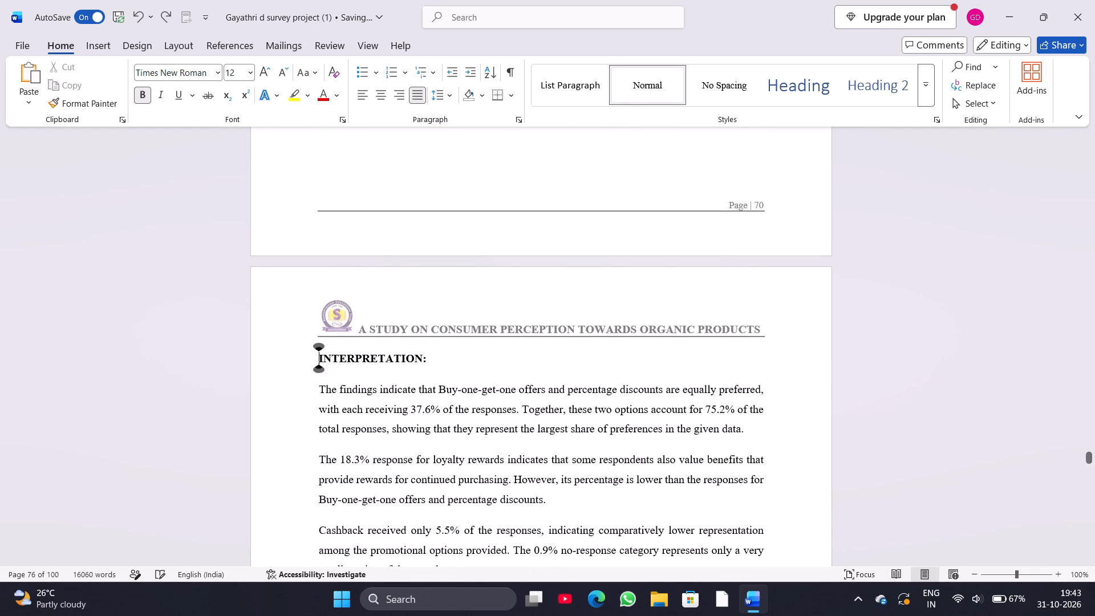
Insert two blank lines above the "ANALYSIS:" heading below the 1.0–5.0 rating table so it starts on the next page with its text.
{"action": "scroll", "coordinate": [317, 353], "scroll_direction": "down", "scroll_amount": 2}
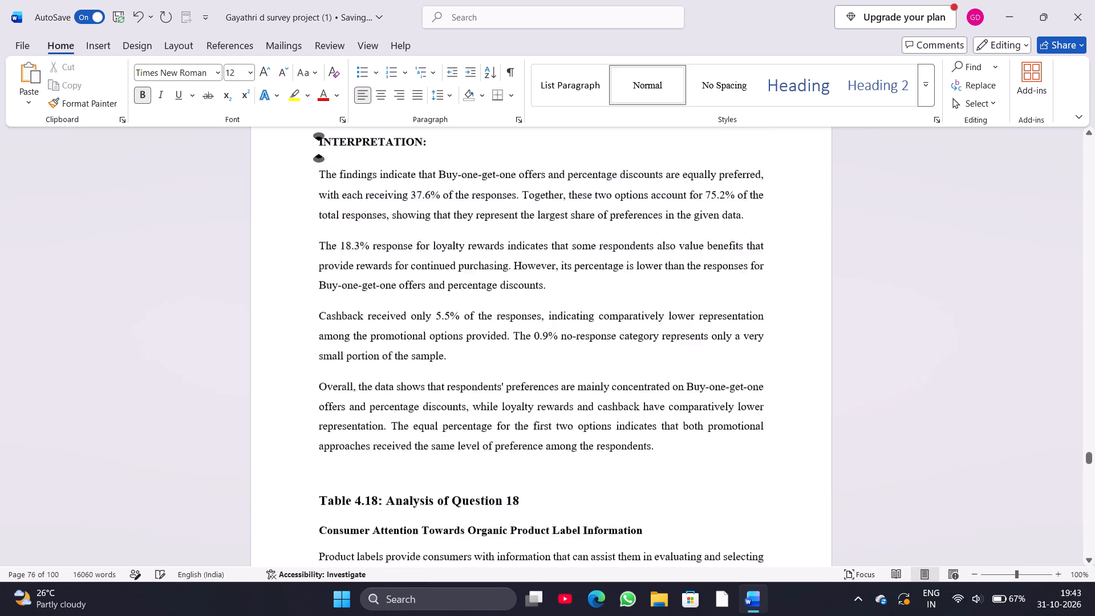
{"action": "scroll", "coordinate": [317, 353], "scroll_direction": "down", "scroll_amount": 7}
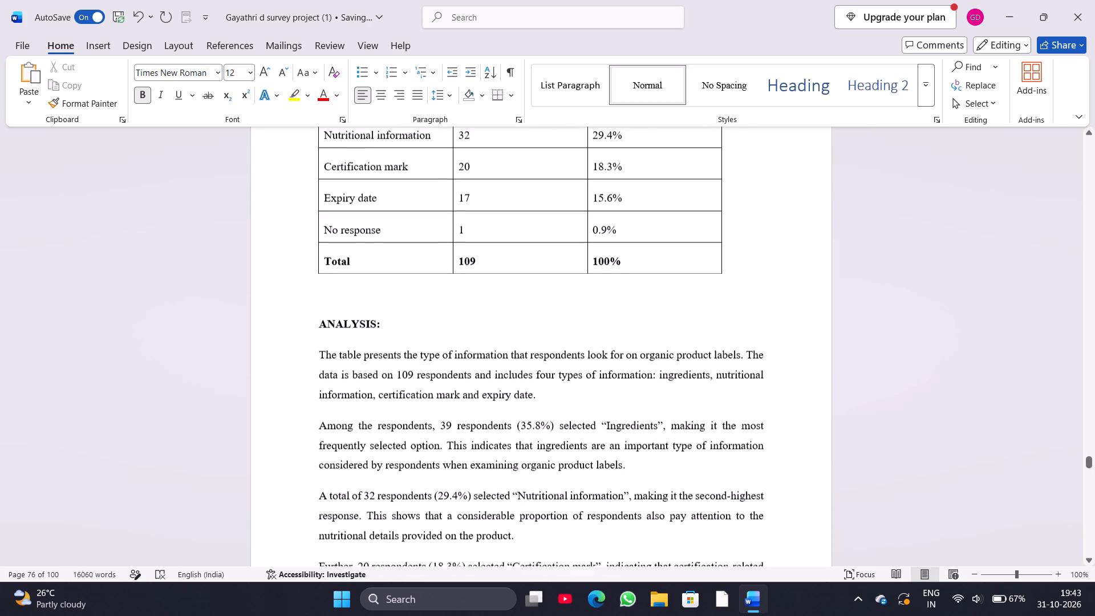
{"action": "scroll", "coordinate": [317, 353], "scroll_direction": "down", "scroll_amount": 6}
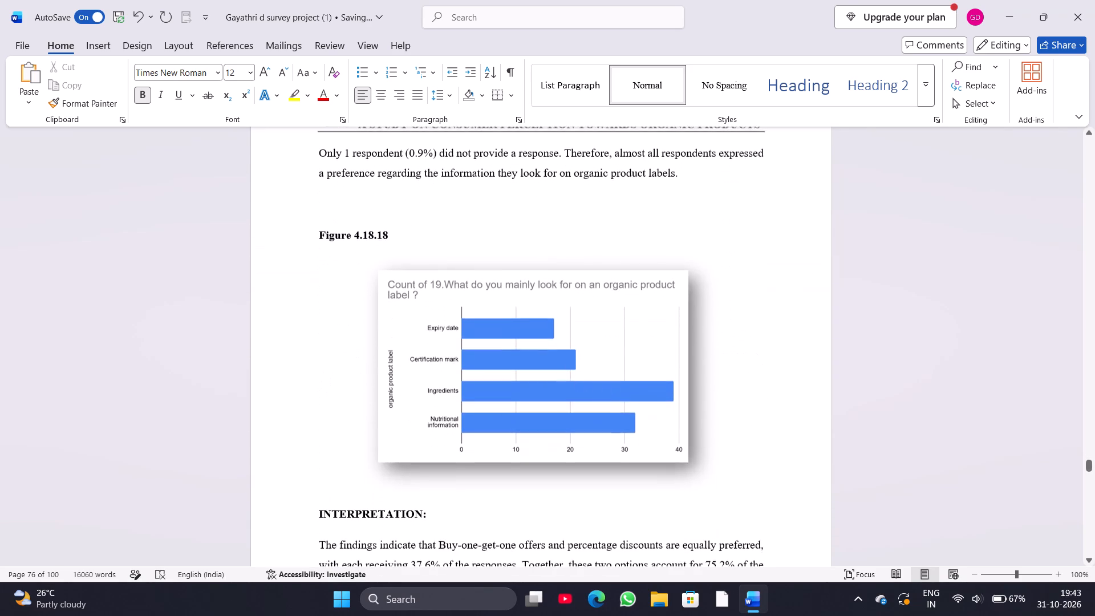
{"action": "scroll", "coordinate": [324, 405], "scroll_direction": "down", "scroll_amount": 4}
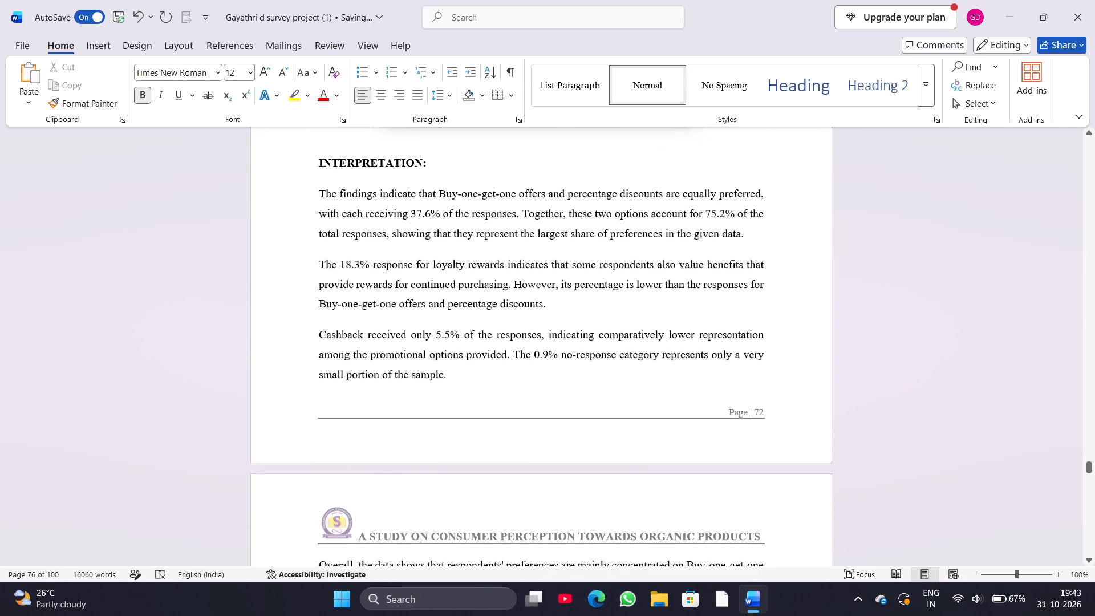
{"action": "scroll", "coordinate": [324, 405], "scroll_direction": "down", "scroll_amount": 2}
{"action": "scroll", "coordinate": [324, 405], "scroll_direction": "up", "scroll_amount": 6}
{"action": "scroll", "coordinate": [324, 405], "scroll_direction": "down", "scroll_amount": 1}
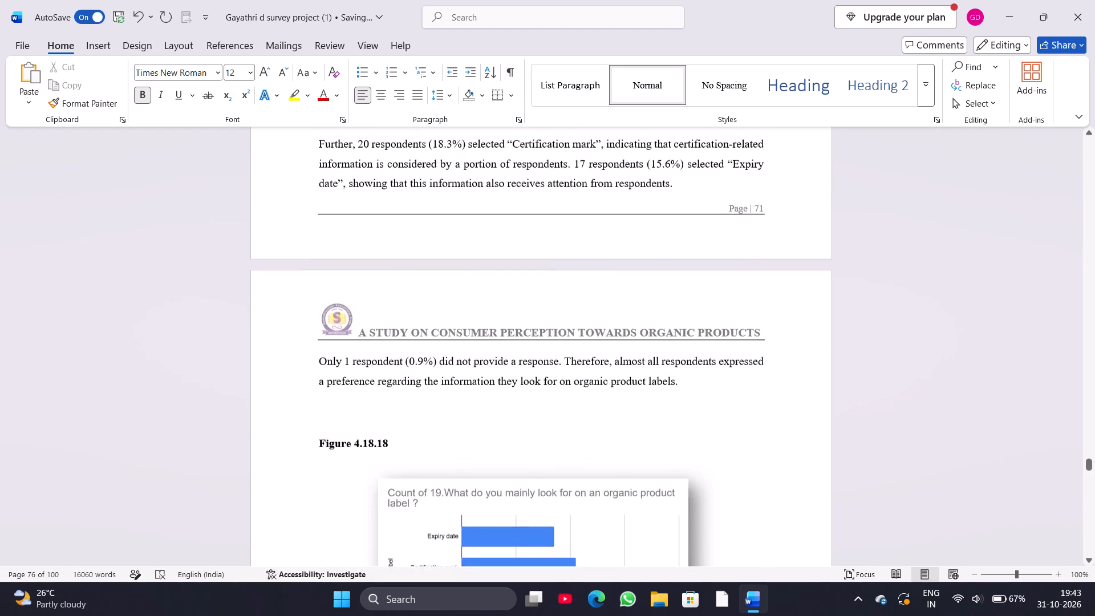
{"action": "scroll", "coordinate": [324, 405], "scroll_direction": "down", "scroll_amount": 1}
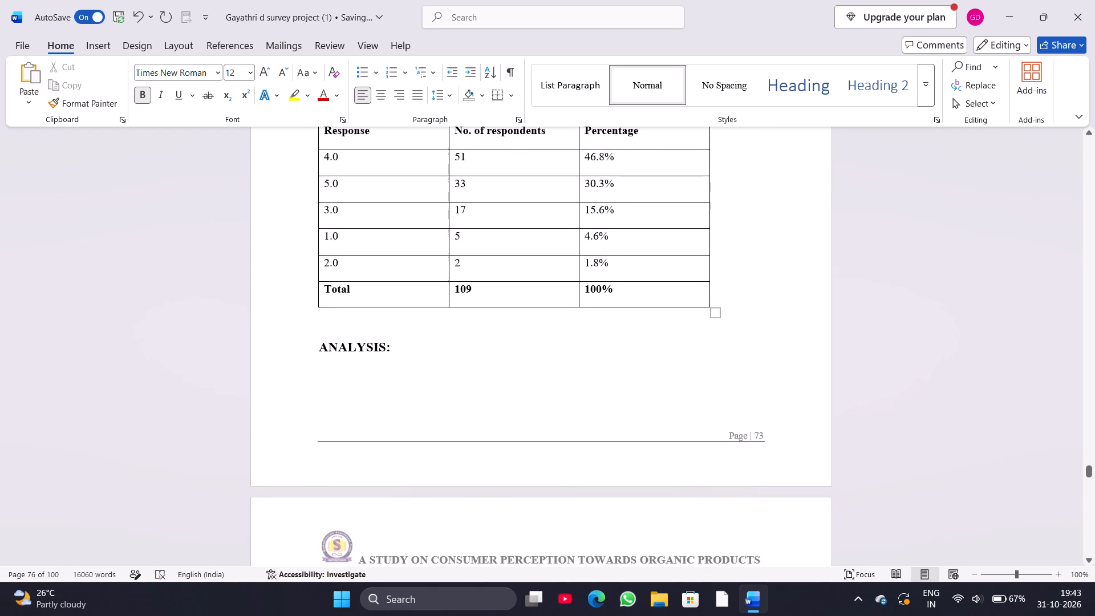
{"action": "scroll", "coordinate": [324, 405], "scroll_direction": "down", "scroll_amount": 1}
{"action": "left_click", "coordinate": [321, 329]}
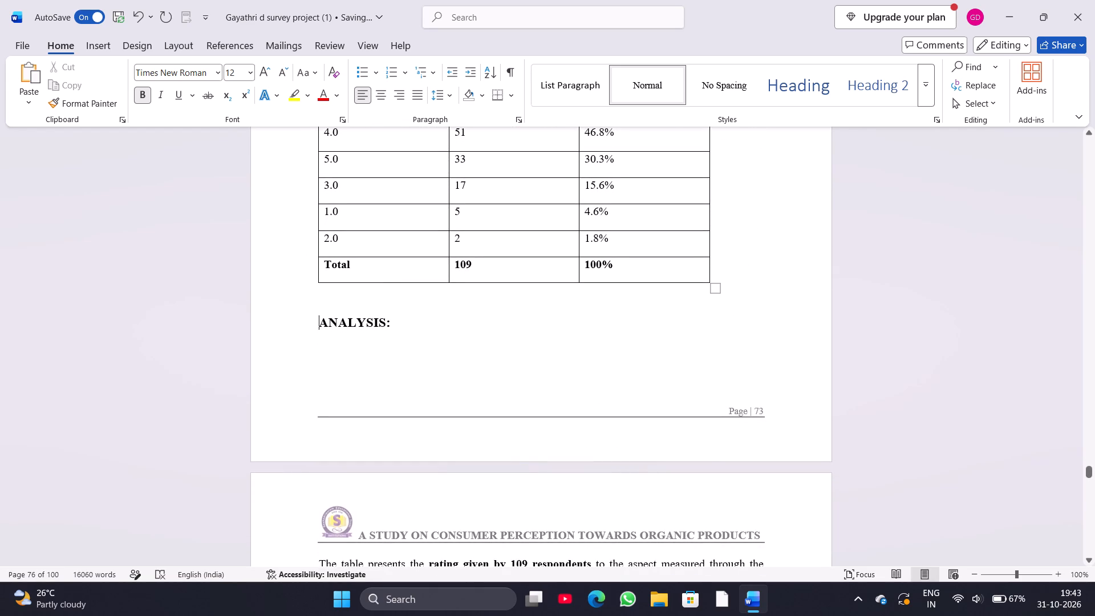
{"action": "key", "text": "Return"}
{"action": "key", "text": "Return"}
Check the page layout from the rating analysis and Figure 4.19.19 through the response summary, study objectives and hypothesis list.
{"action": "scroll", "coordinate": [321, 329], "scroll_direction": "down", "scroll_amount": 3}
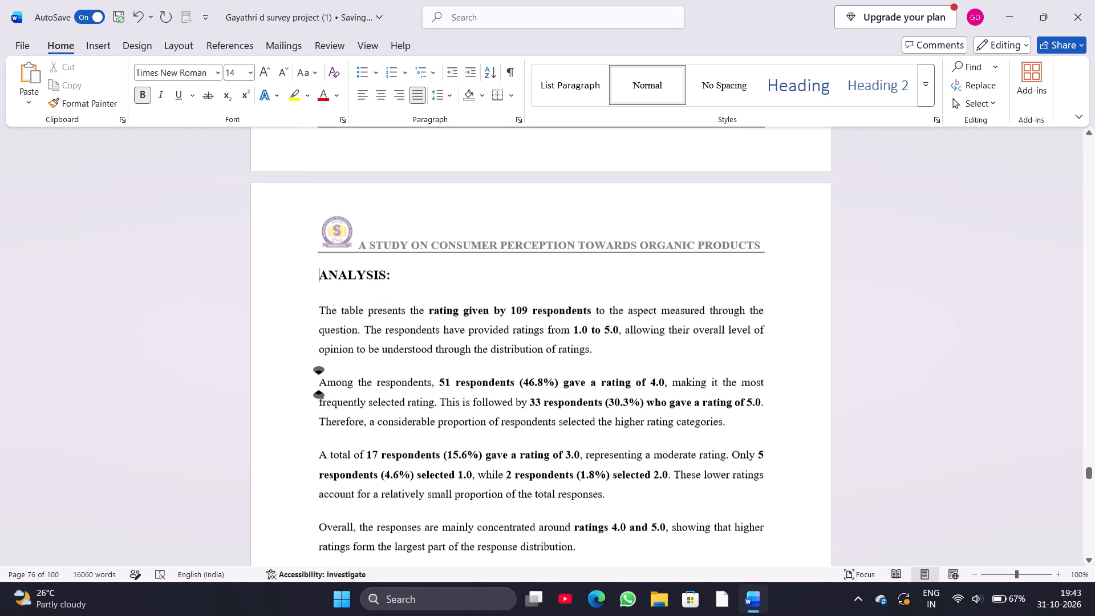
{"action": "scroll", "coordinate": [321, 329], "scroll_direction": "down", "scroll_amount": 2}
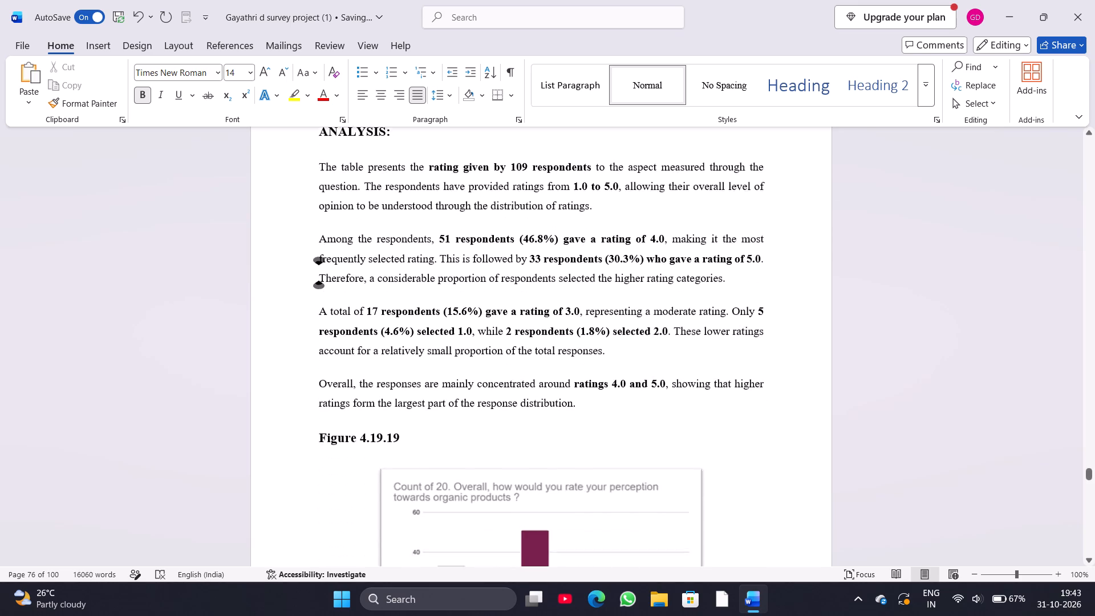
{"action": "scroll", "coordinate": [321, 329], "scroll_direction": "down", "scroll_amount": 3}
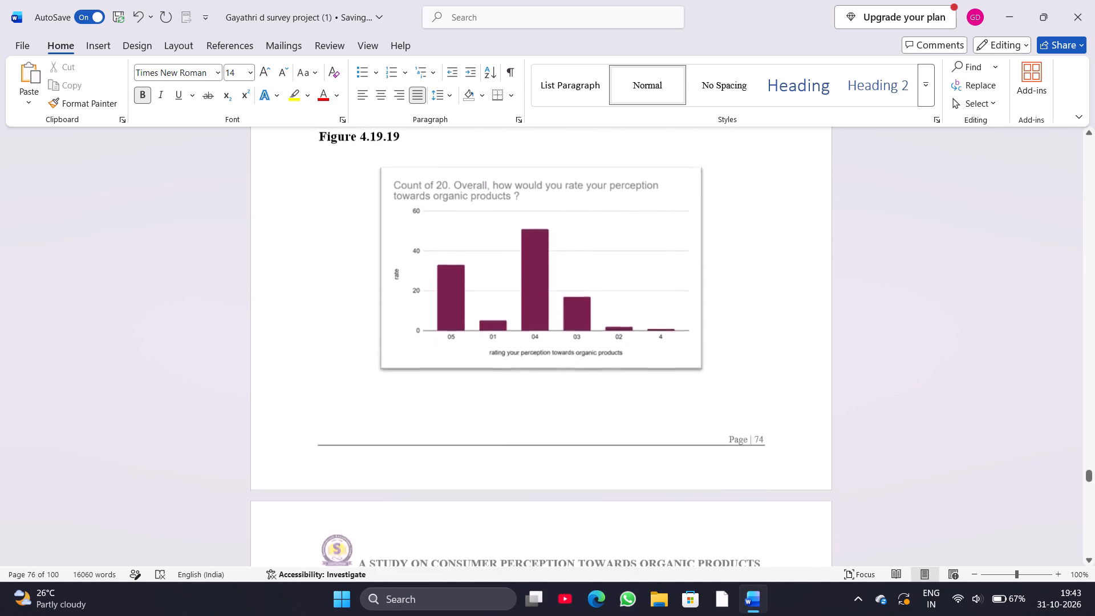
{"action": "scroll", "coordinate": [321, 329], "scroll_direction": "down", "scroll_amount": 7}
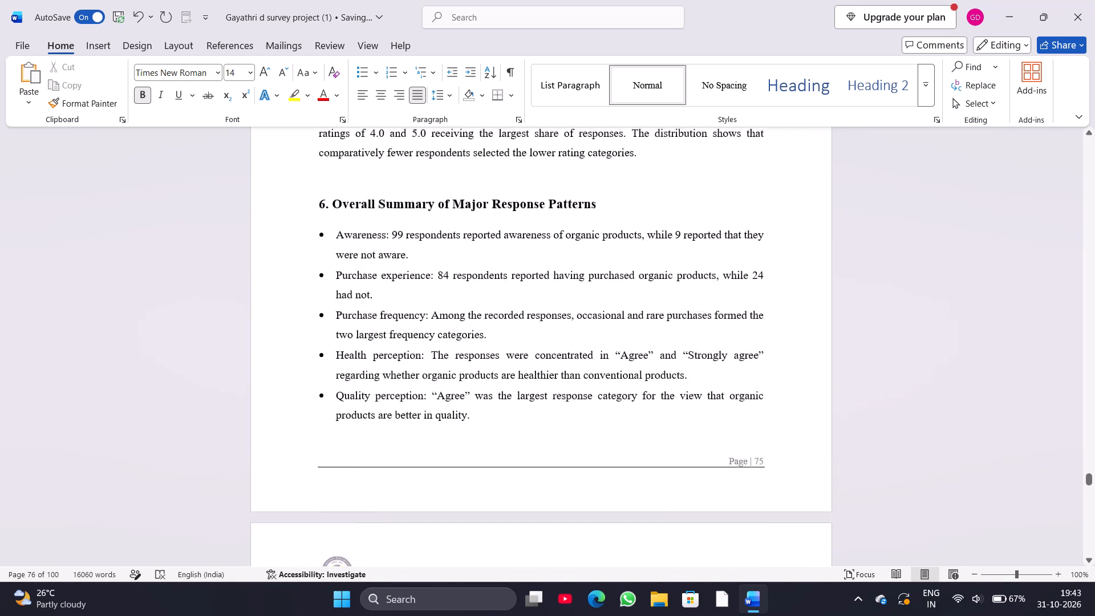
{"action": "scroll", "coordinate": [321, 329], "scroll_direction": "down", "scroll_amount": 1}
{"action": "scroll", "coordinate": [321, 329], "scroll_direction": "up", "scroll_amount": 2}
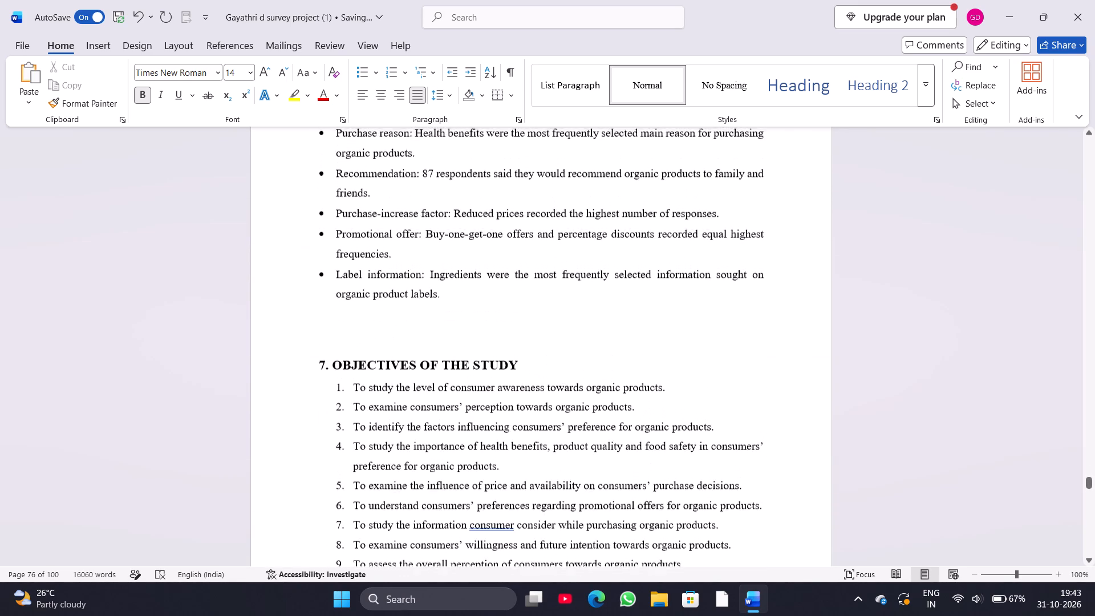
{"action": "scroll", "coordinate": [321, 329], "scroll_direction": "up", "scroll_amount": 7}
{"action": "scroll", "coordinate": [321, 329], "scroll_direction": "down", "scroll_amount": 2}
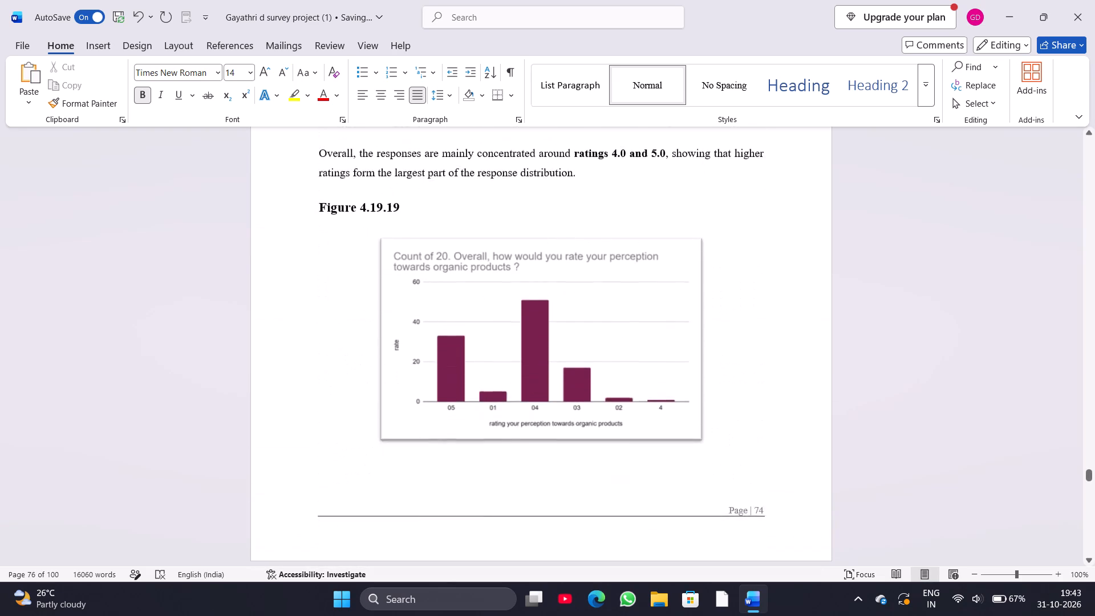
{"action": "scroll", "coordinate": [321, 329], "scroll_direction": "down", "scroll_amount": 6}
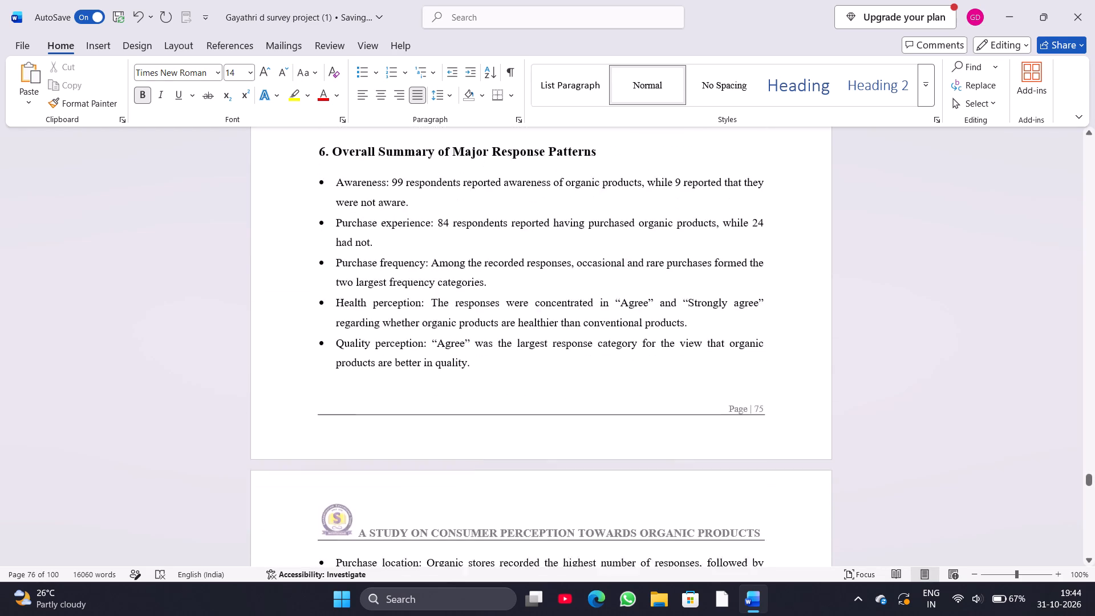
{"action": "scroll", "coordinate": [321, 329], "scroll_direction": "down", "scroll_amount": 6}
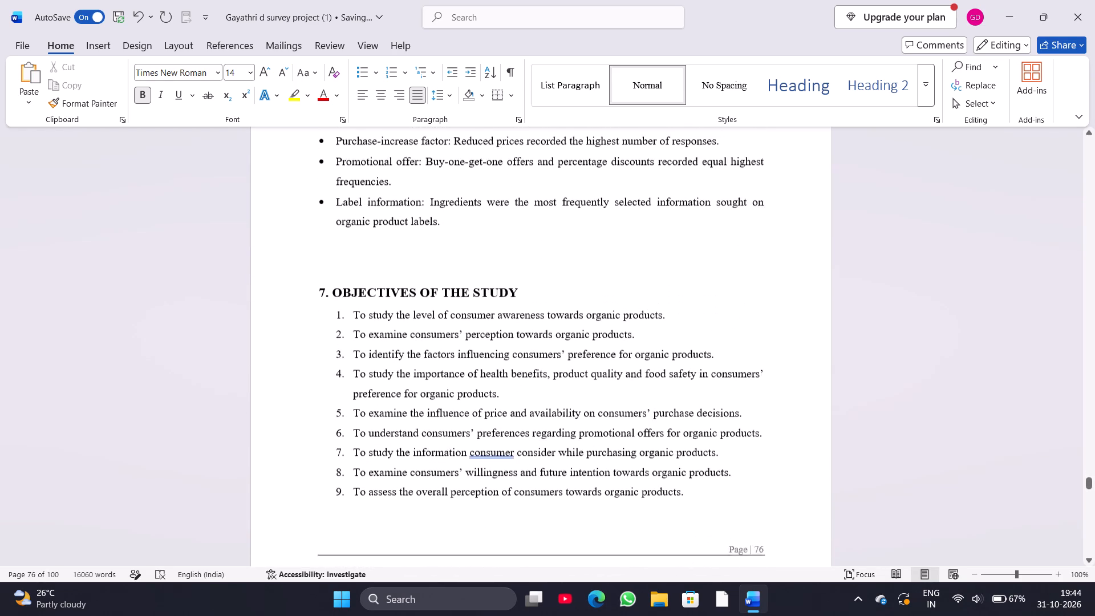
{"action": "scroll", "coordinate": [321, 329], "scroll_direction": "down", "scroll_amount": 5}
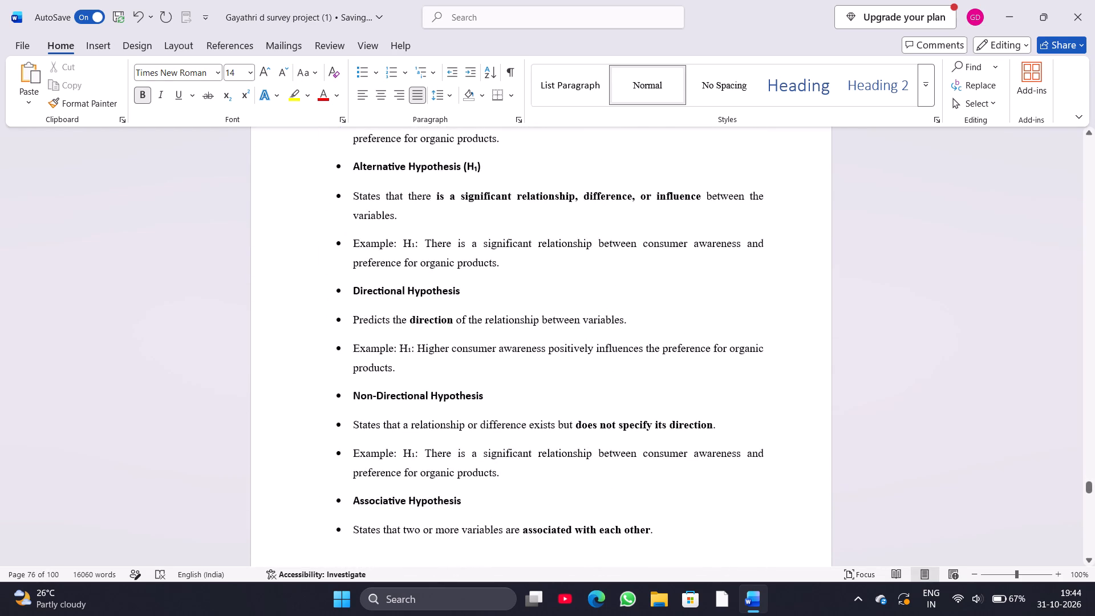
{"action": "scroll", "coordinate": [321, 329], "scroll_direction": "down", "scroll_amount": 7}
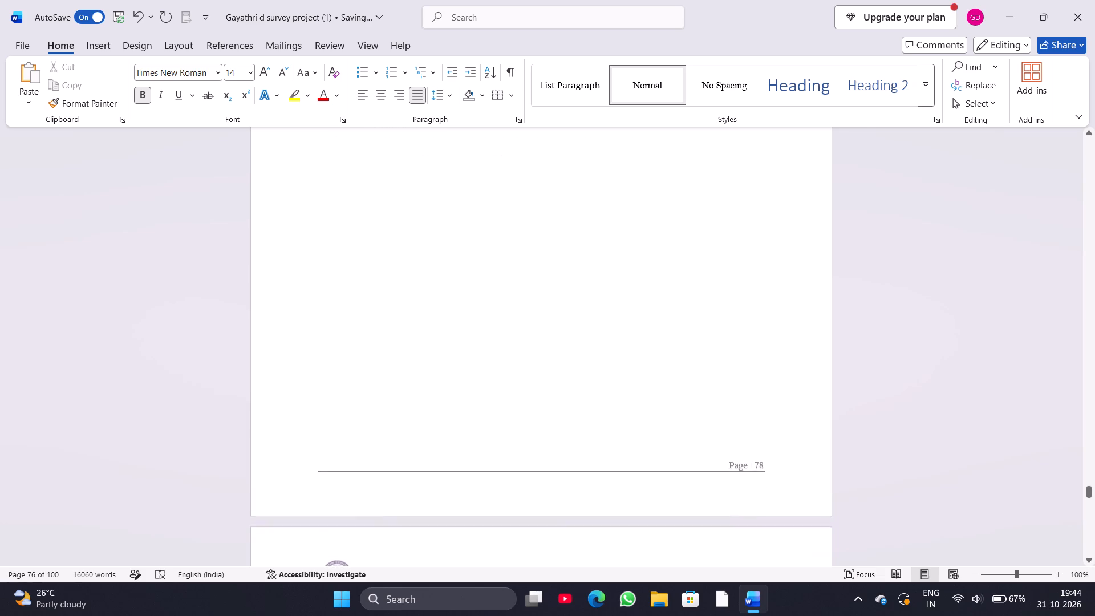
Remove the indent and the blank space before "8. Interpretation the result in plain language" so it directly follows the hypothesis list.
{"action": "scroll", "coordinate": [321, 329], "scroll_direction": "down", "scroll_amount": 2}
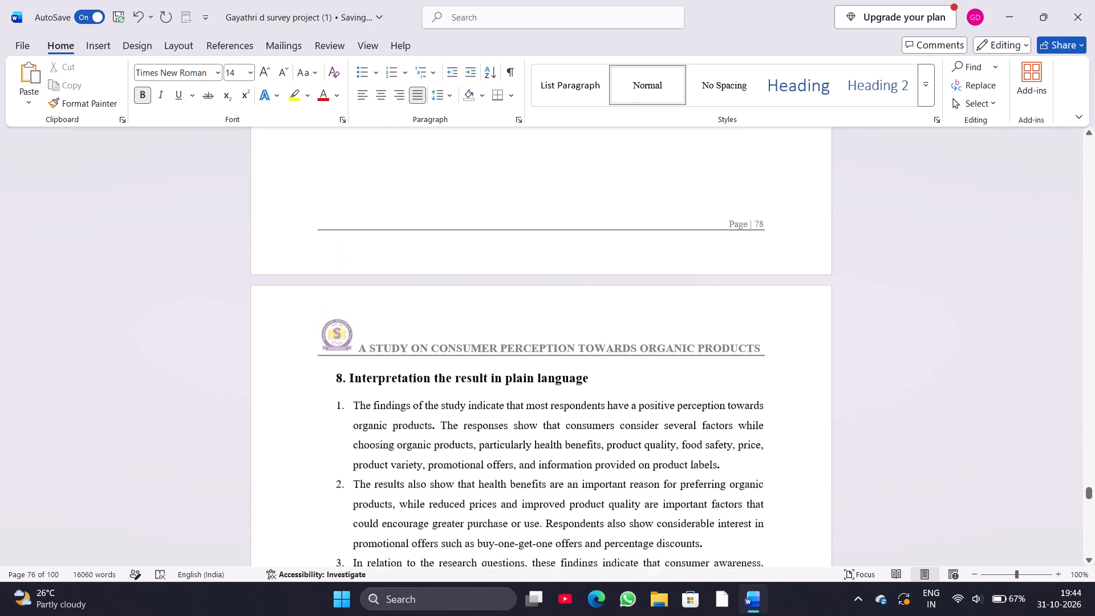
{"action": "left_click", "coordinate": [335, 348]}
{"action": "key", "text": "BackSpace"}
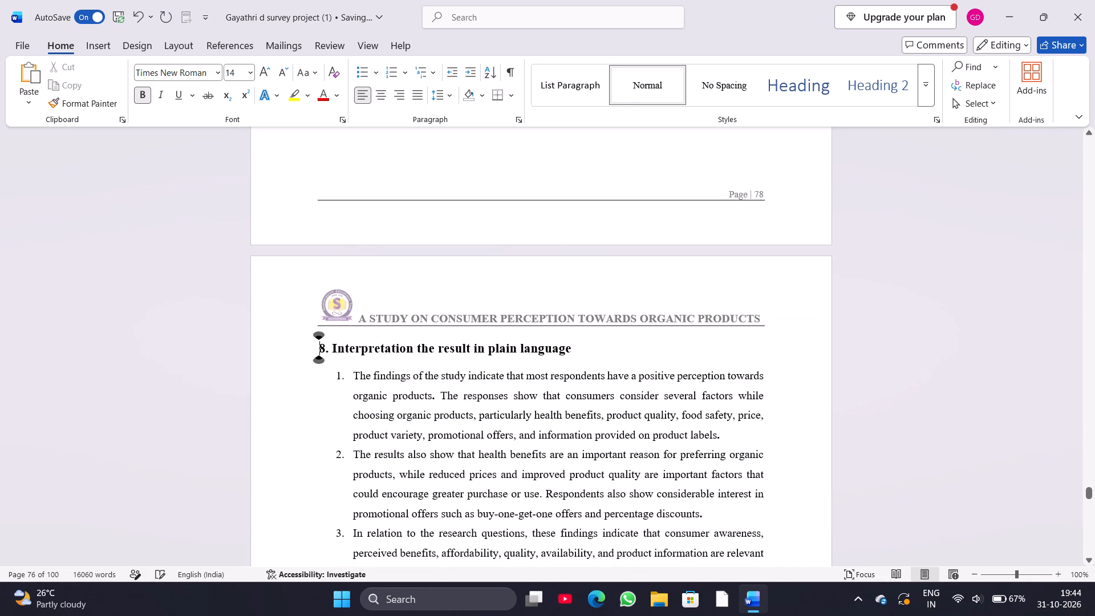
{"action": "key", "text": "BackSpace"}
{"action": "key", "text": "BackSpace"}
{"action": "key", "text": "BackSpace"}
{"action": "key", "text": "BackSpace"}
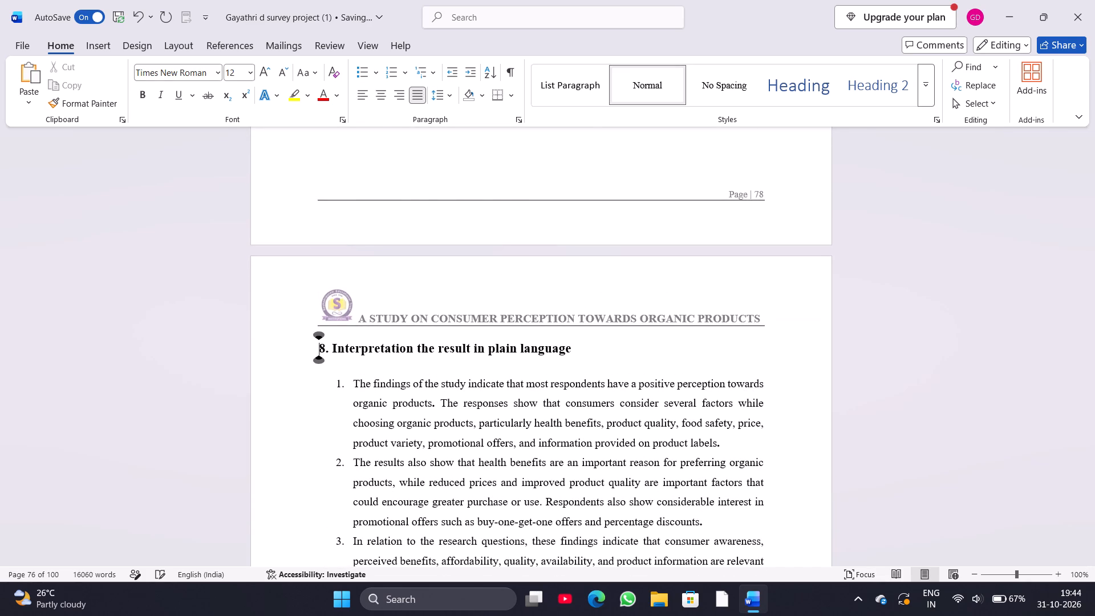
{"action": "key", "text": "BackSpace"}
Insert two line breaks between the Causal Hypothesis example and the "8. Interpretation the result in plain language" heading.
{"action": "scroll", "coordinate": [335, 348], "scroll_direction": "up", "scroll_amount": 1}
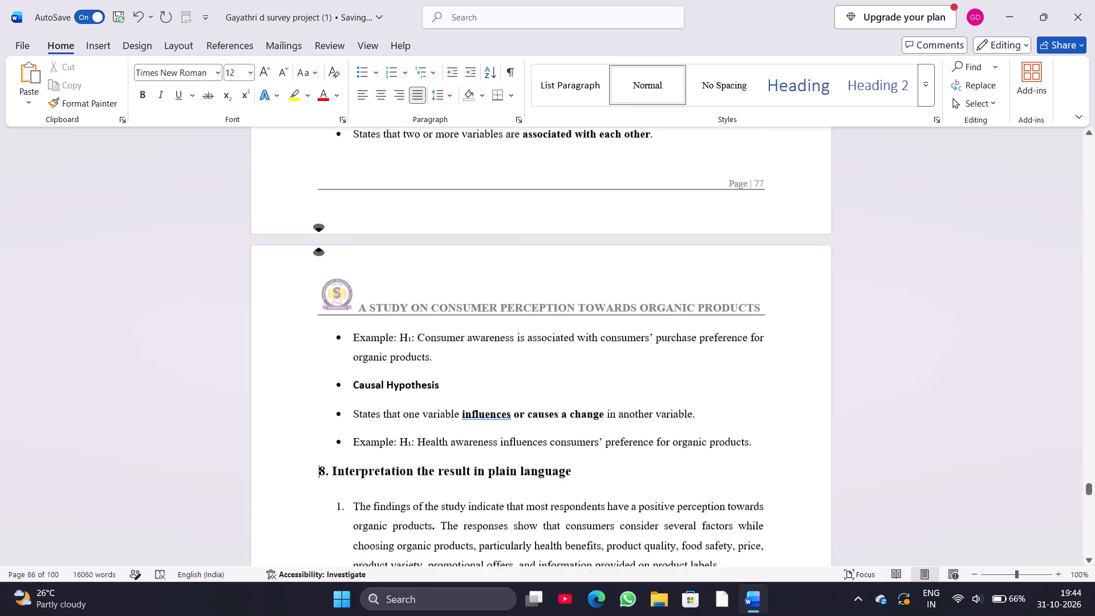
{"action": "scroll", "coordinate": [335, 348], "scroll_direction": "up", "scroll_amount": 1}
{"action": "key", "text": "Return"}
{"action": "key", "text": "Return"}
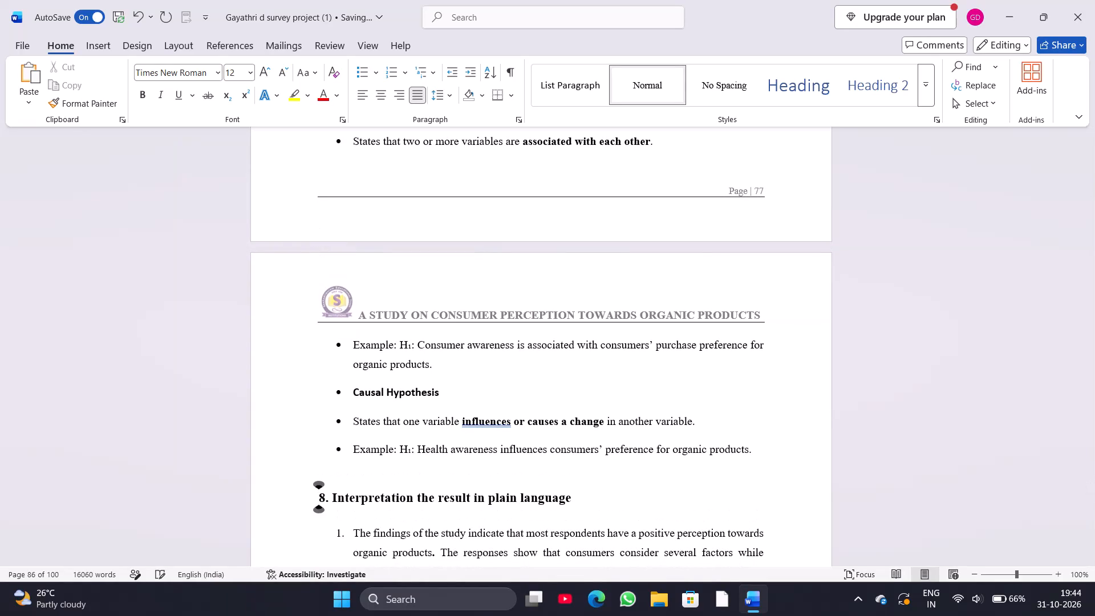
Remove the blank lines above the "CHAPTER 5" title so it sits at the top of its page.
{"action": "scroll", "coordinate": [335, 348], "scroll_direction": "down", "scroll_amount": 6}
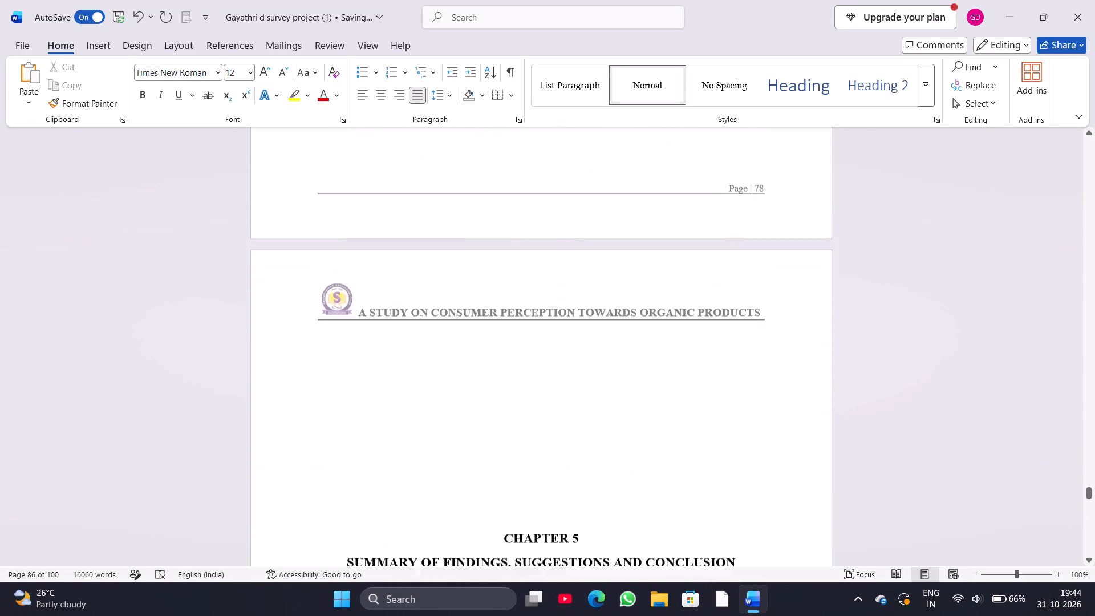
{"action": "scroll", "coordinate": [335, 348], "scroll_direction": "down", "scroll_amount": 1}
{"action": "left_click", "coordinate": [499, 418]}
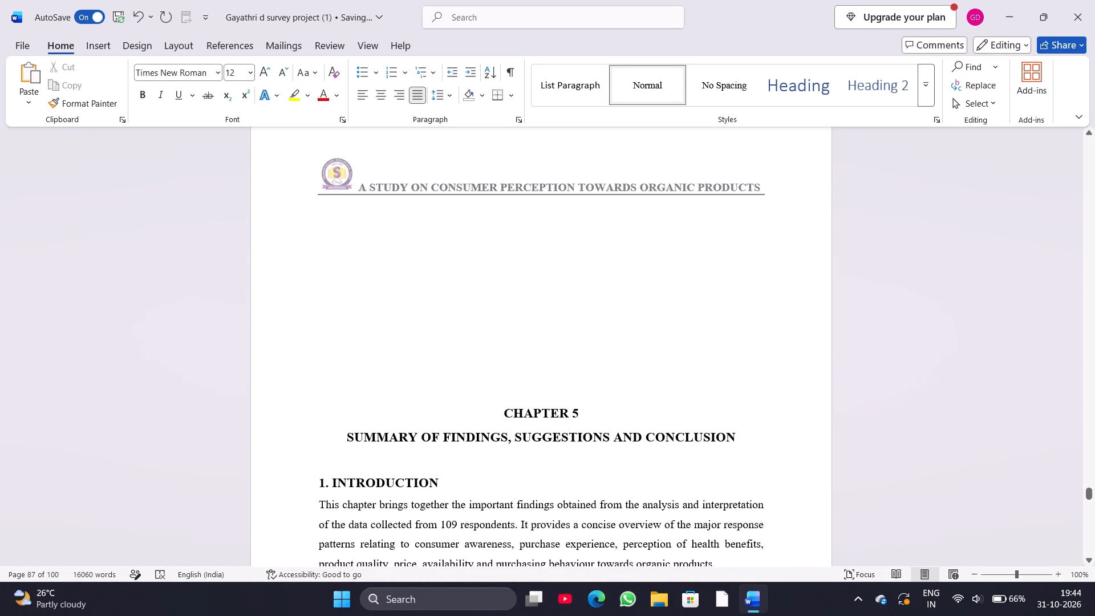
{"action": "key", "text": "BackSpace"}
{"action": "key", "text": "BackSpace"}
{"action": "key", "text": "BackSpace"}
{"action": "key", "text": "BackSpace"}
{"action": "key", "text": "BackSpace"}
{"action": "key", "text": "BackSpace"}
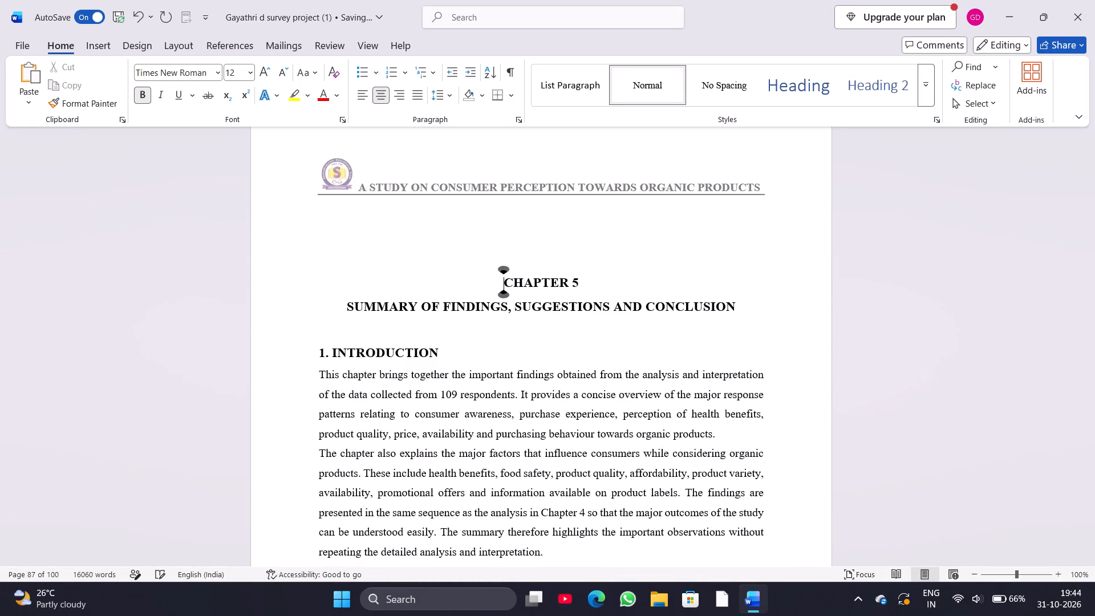
{"action": "key", "text": "BackSpace"}
{"action": "key", "text": "BackSpace"}
{"action": "key", "text": "BackSpace"}
Remove the blank lines above the "4. REFERENCES AND BIBLIOGRAPHY" heading so it starts directly below the page header.
{"action": "scroll", "coordinate": [499, 418], "scroll_direction": "down", "scroll_amount": 5}
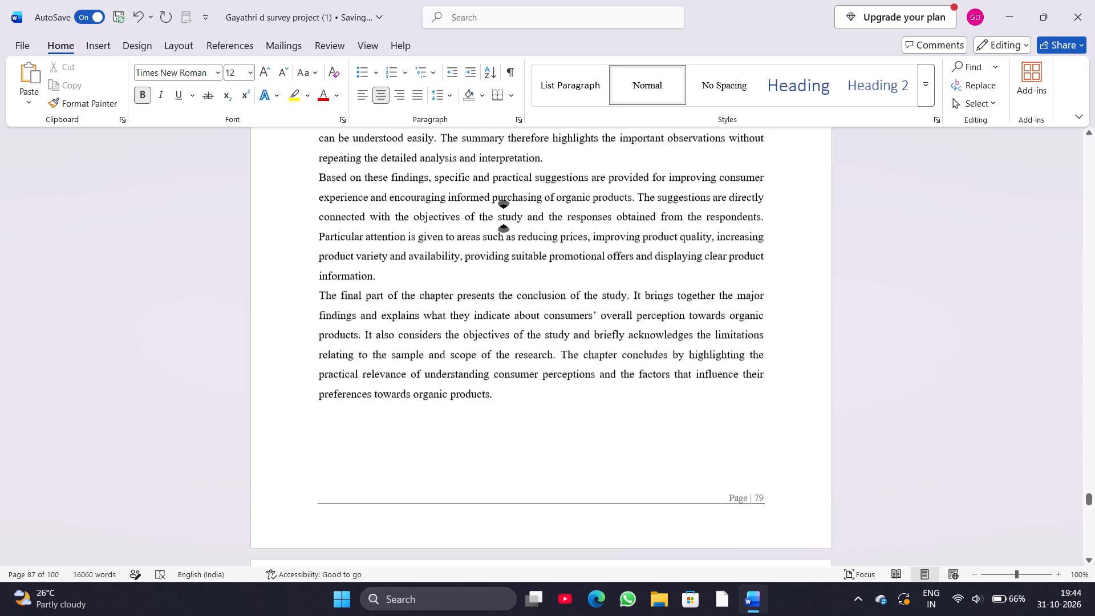
{"action": "scroll", "coordinate": [499, 418], "scroll_direction": "down", "scroll_amount": 8}
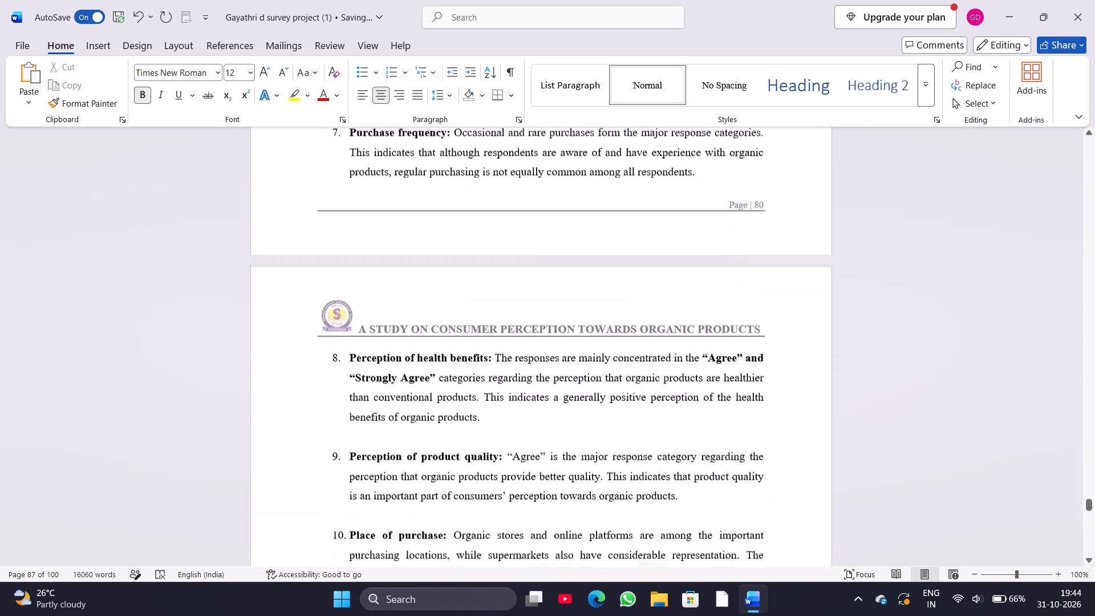
{"action": "scroll", "coordinate": [499, 418], "scroll_direction": "down", "scroll_amount": 10}
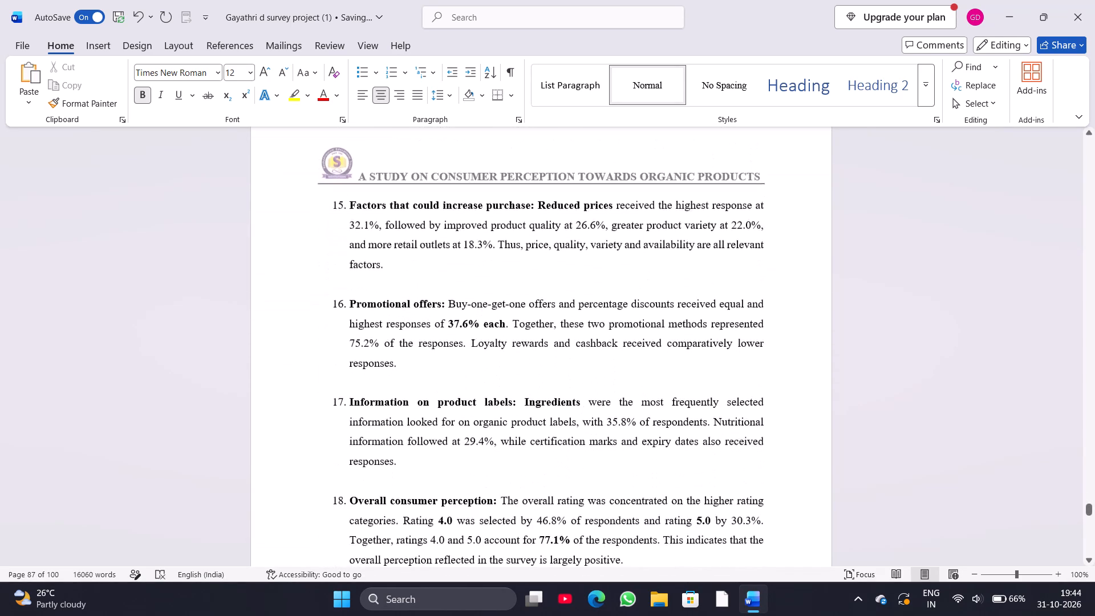
{"action": "scroll", "coordinate": [499, 418], "scroll_direction": "down", "scroll_amount": 8}
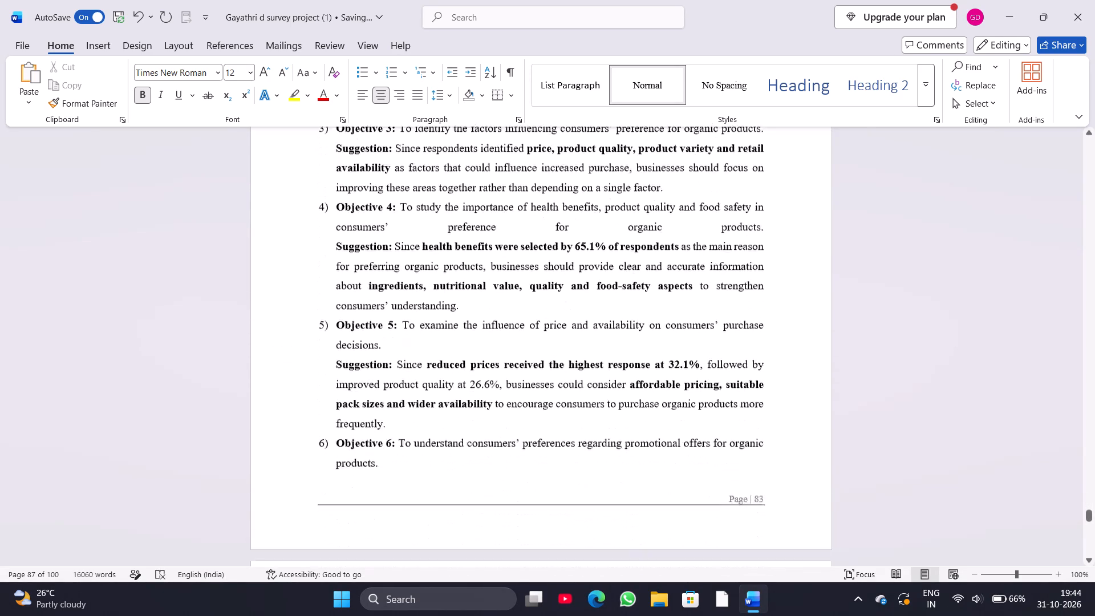
{"action": "scroll", "coordinate": [499, 418], "scroll_direction": "down", "scroll_amount": 7}
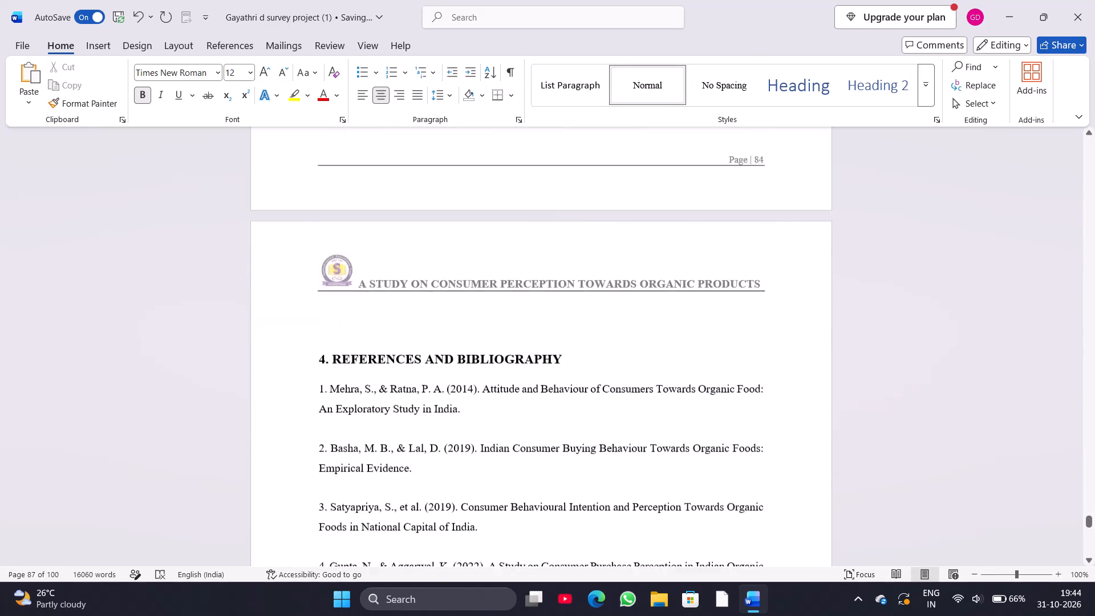
{"action": "scroll", "coordinate": [499, 418], "scroll_direction": "down", "scroll_amount": 1}
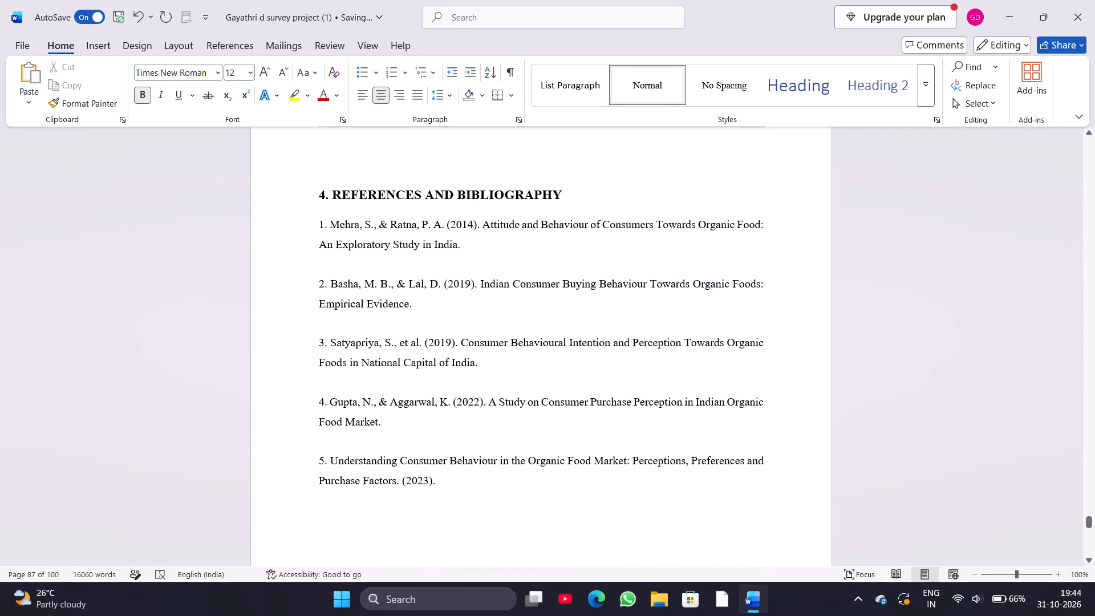
{"action": "left_click", "coordinate": [311, 193]}
{"action": "key", "text": "BackSpace"}
{"action": "key", "text": "BackSpace"}
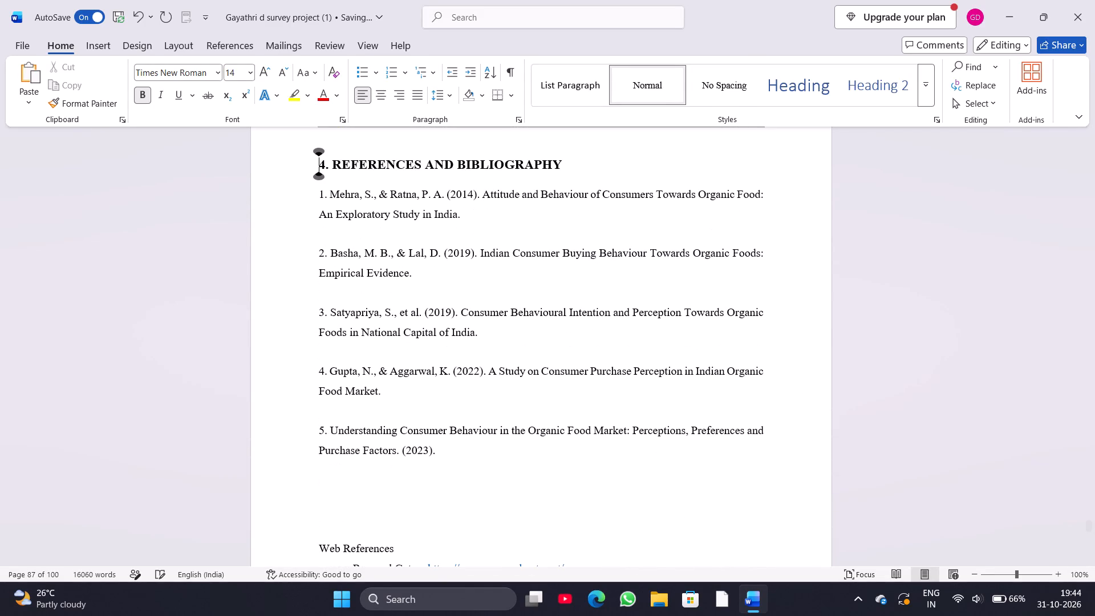
{"action": "scroll", "coordinate": [311, 193], "scroll_direction": "up", "scroll_amount": 1}
{"action": "key", "text": "BackSpace"}
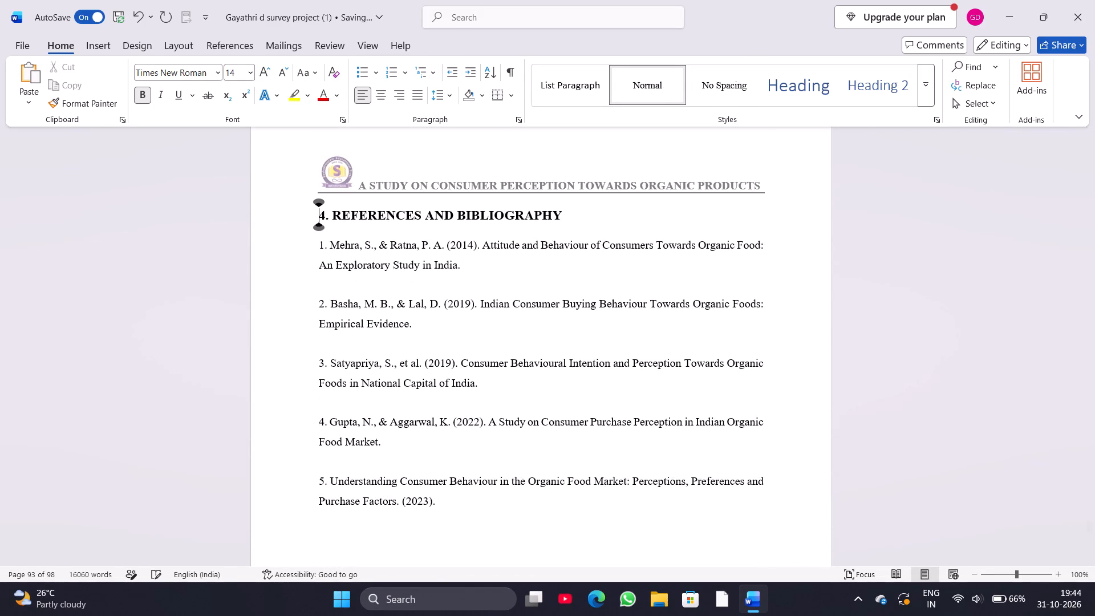
Remove the empty bullet below "Lecturer" under question 5 of the questionnaire.
{"action": "scroll", "coordinate": [311, 193], "scroll_direction": "down", "scroll_amount": 7}
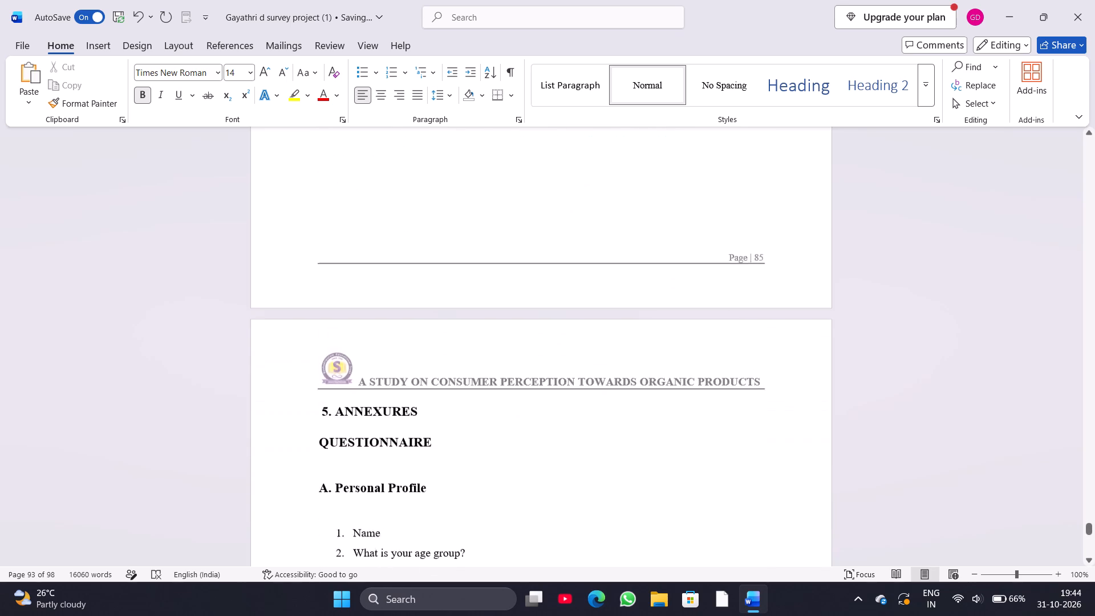
{"action": "scroll", "coordinate": [311, 193], "scroll_direction": "down", "scroll_amount": 5}
{"action": "scroll", "coordinate": [311, 193], "scroll_direction": "up", "scroll_amount": 1}
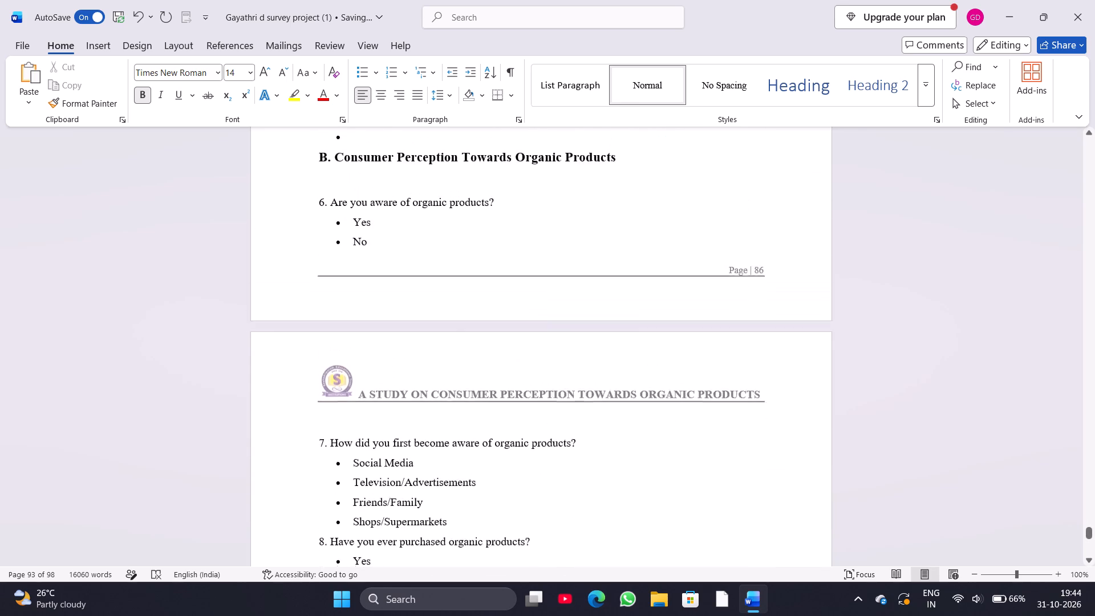
{"action": "scroll", "coordinate": [311, 193], "scroll_direction": "up", "scroll_amount": 3}
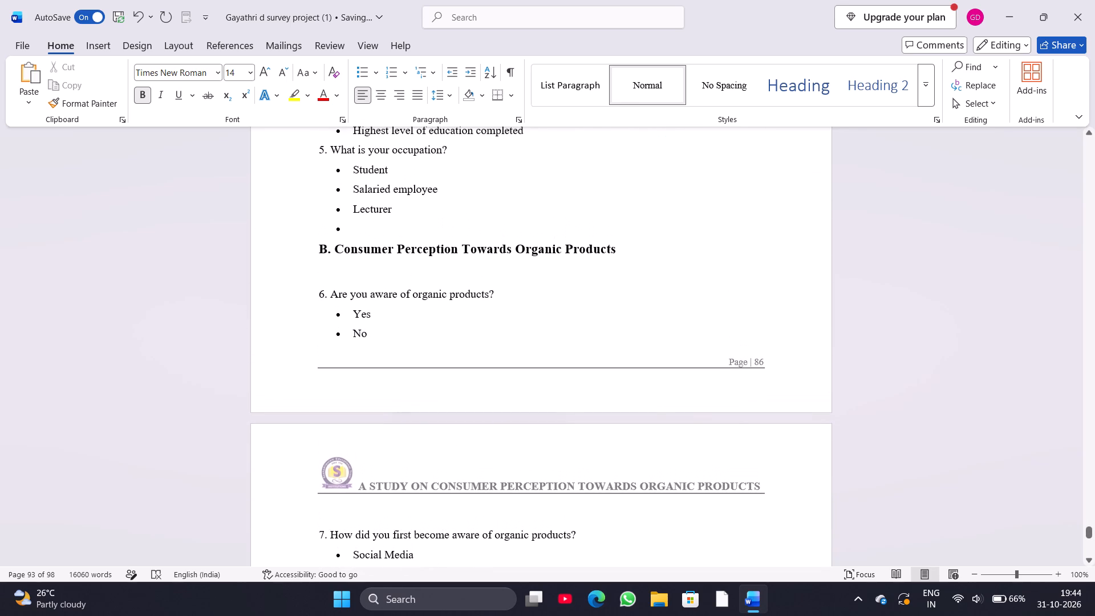
{"action": "left_click", "coordinate": [343, 229]}
{"action": "key", "text": "BackSpace"}
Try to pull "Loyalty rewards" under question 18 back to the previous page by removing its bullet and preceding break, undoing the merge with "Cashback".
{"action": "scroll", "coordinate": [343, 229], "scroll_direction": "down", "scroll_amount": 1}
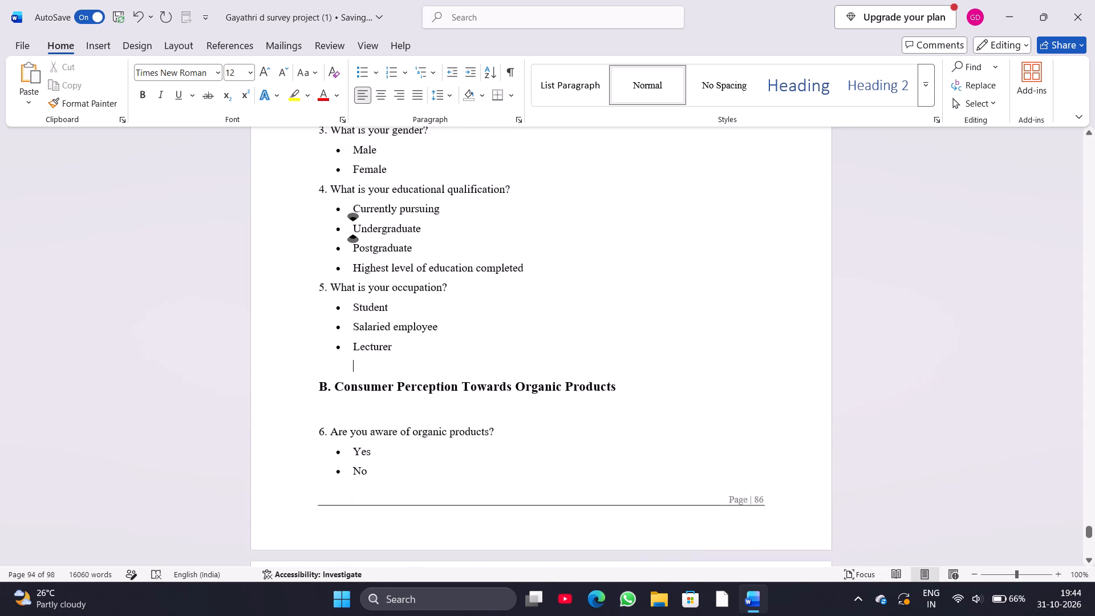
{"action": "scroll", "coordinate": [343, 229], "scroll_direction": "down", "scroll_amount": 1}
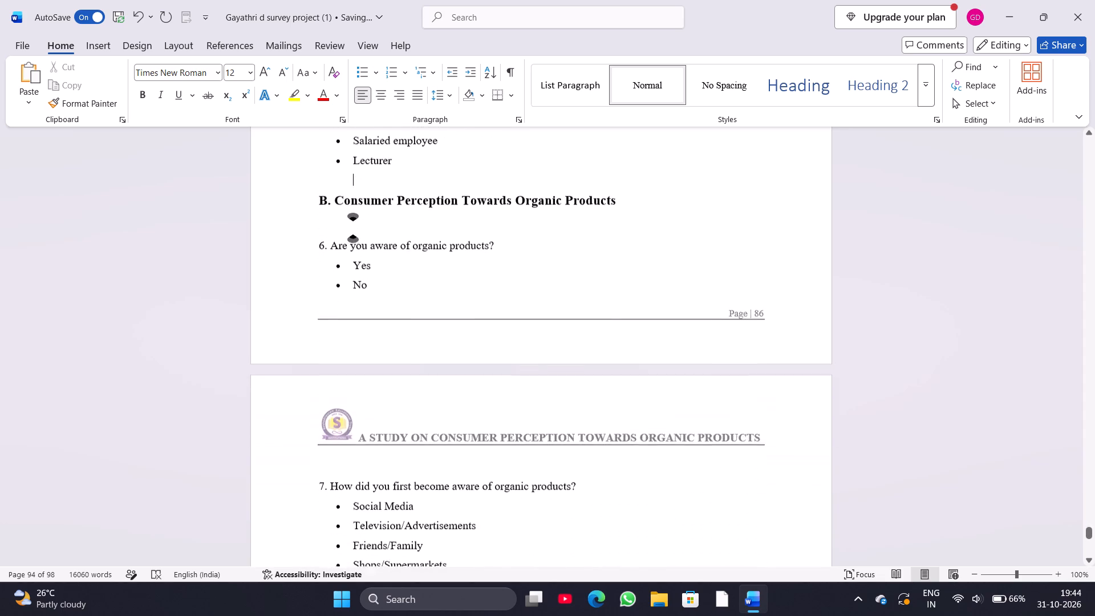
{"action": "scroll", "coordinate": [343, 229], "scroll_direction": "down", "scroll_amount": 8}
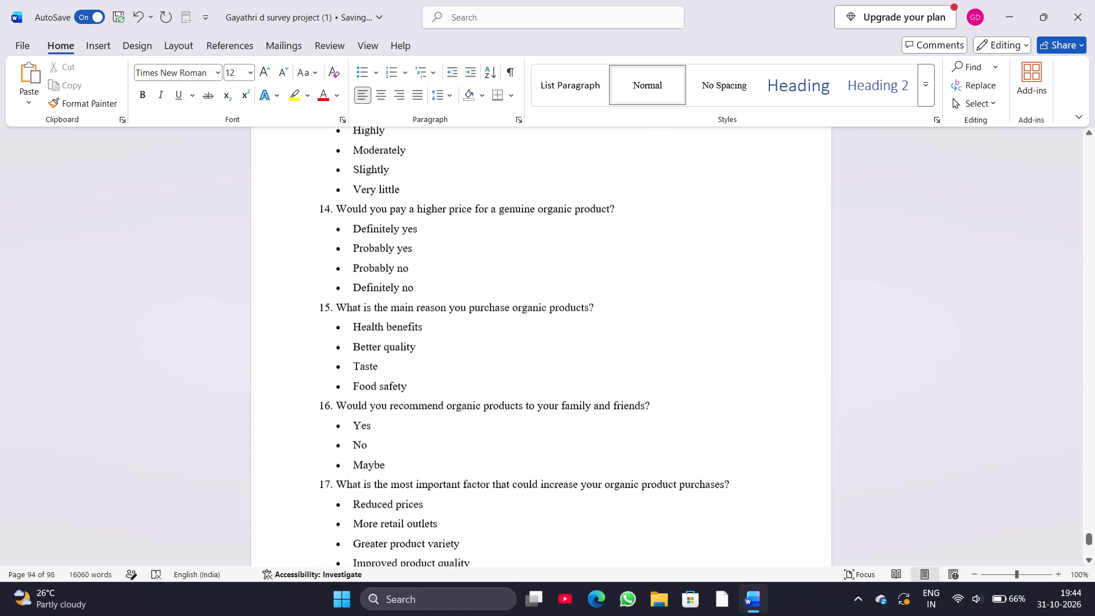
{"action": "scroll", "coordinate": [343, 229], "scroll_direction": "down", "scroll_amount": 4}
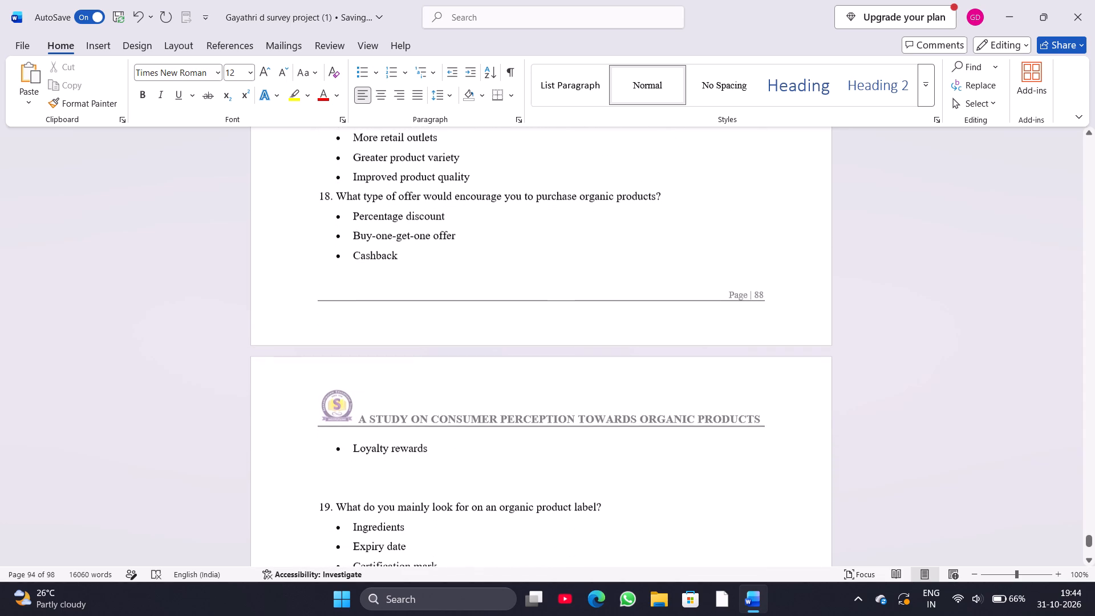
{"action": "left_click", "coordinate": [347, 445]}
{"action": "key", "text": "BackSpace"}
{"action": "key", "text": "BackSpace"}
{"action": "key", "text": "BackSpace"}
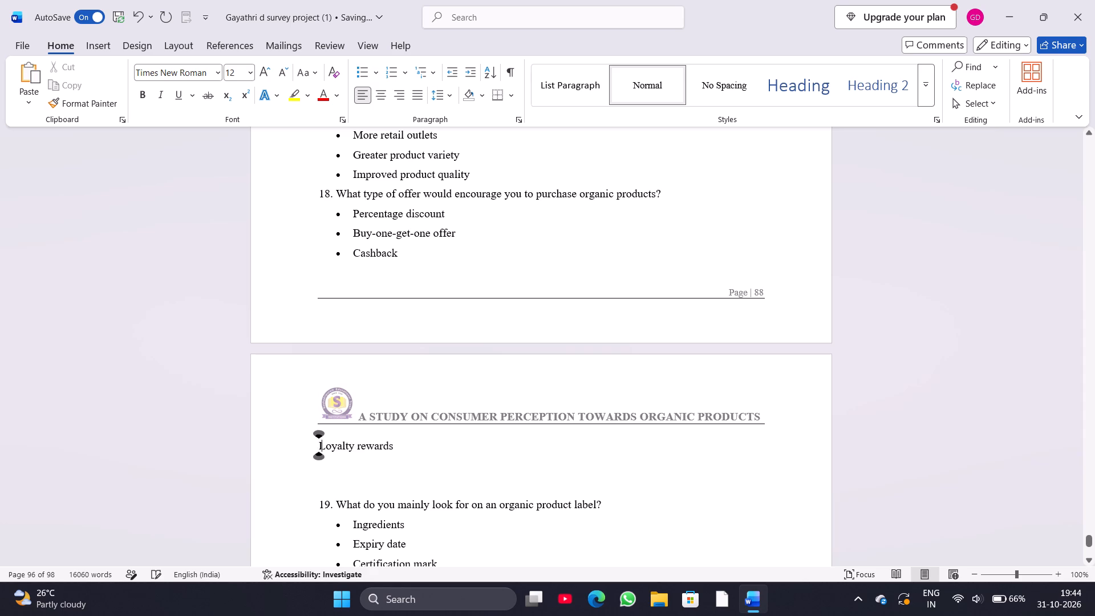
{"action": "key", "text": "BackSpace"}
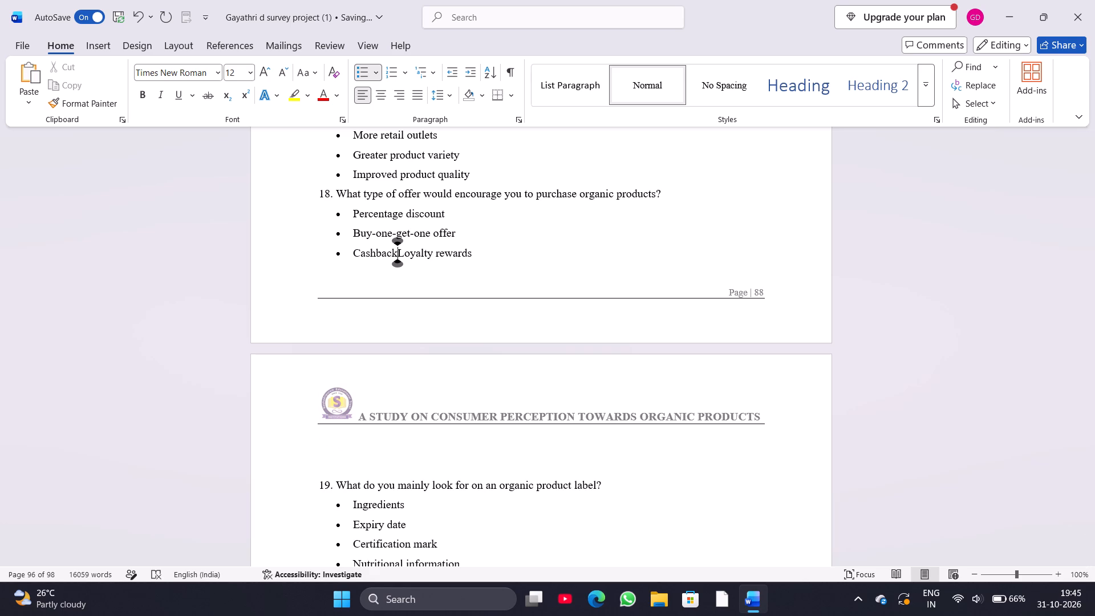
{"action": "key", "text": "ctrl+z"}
Remove the blank lines above question 13 so it starts directly below the page header.
{"action": "scroll", "coordinate": [347, 445], "scroll_direction": "up", "scroll_amount": 6}
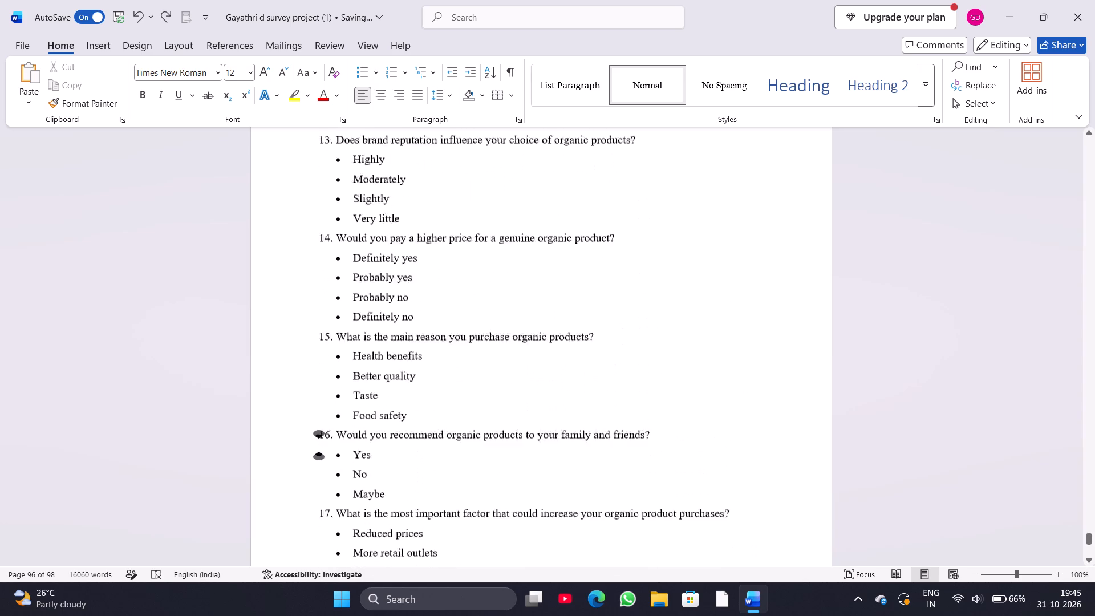
{"action": "left_click", "coordinate": [319, 302]}
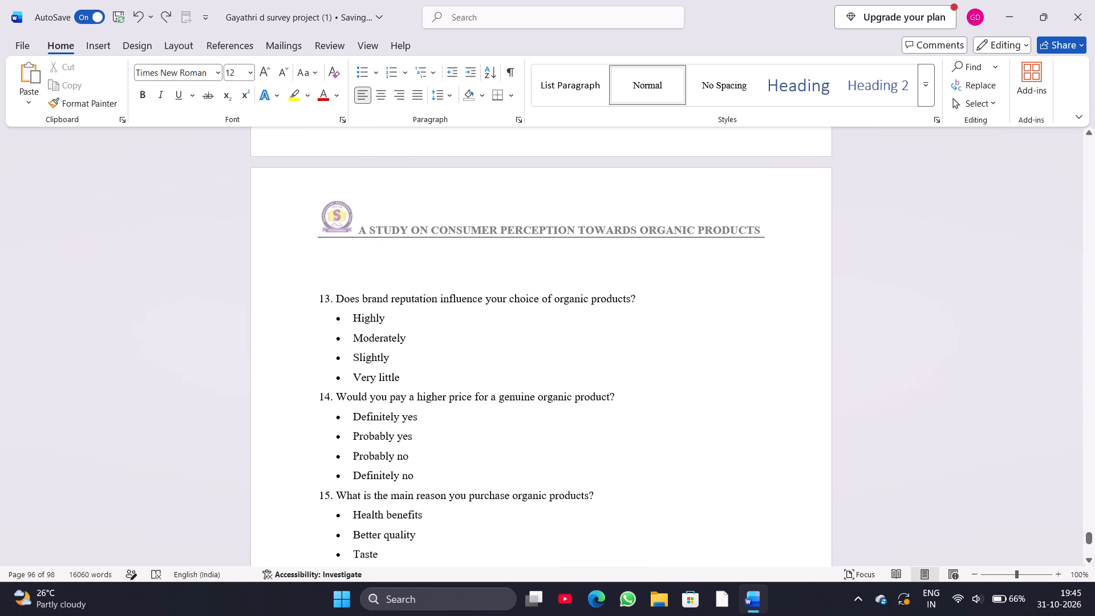
{"action": "key", "text": "BackSpace"}
{"action": "key", "text": "BackSpace"}
Apply a round bullet to "Loyalty rewards" so it matches the other options of question 18.
{"action": "scroll", "coordinate": [319, 302], "scroll_direction": "down", "scroll_amount": 2}
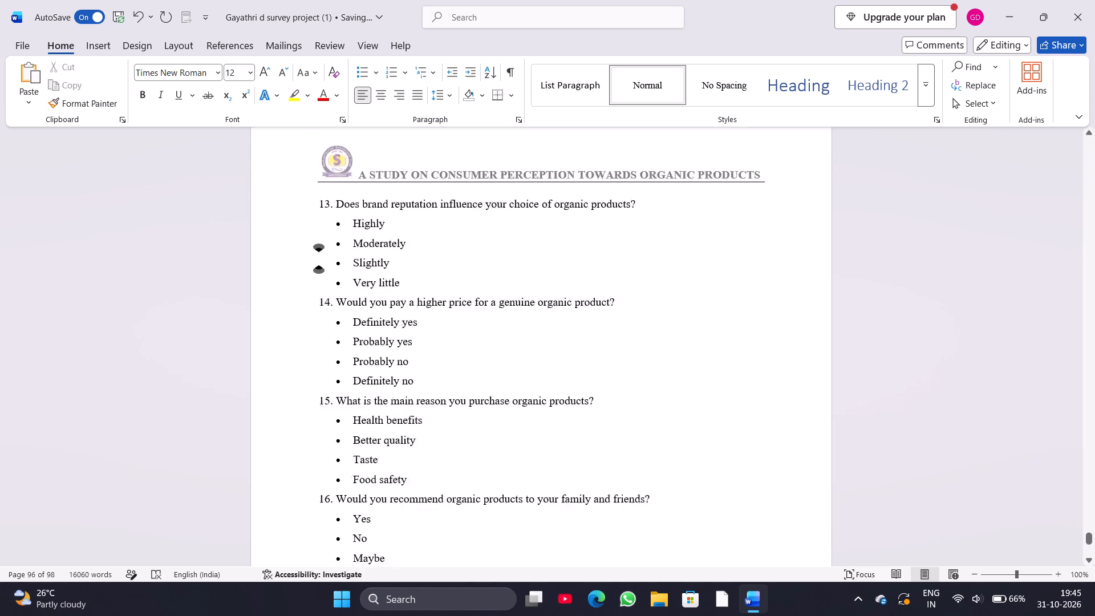
{"action": "scroll", "coordinate": [319, 302], "scroll_direction": "down", "scroll_amount": 4}
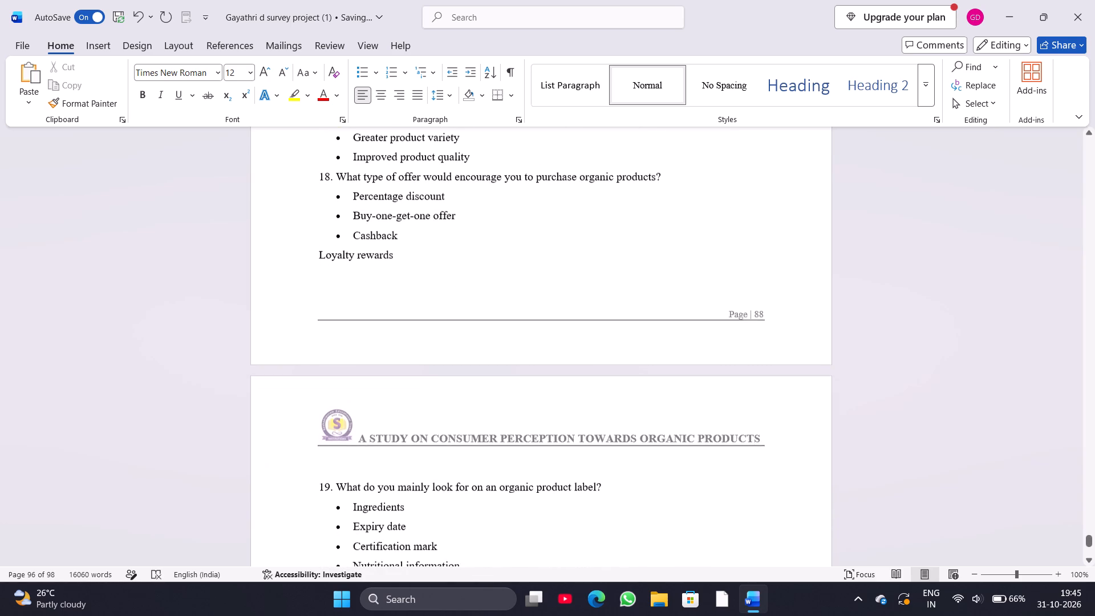
{"action": "scroll", "coordinate": [319, 302], "scroll_direction": "down", "scroll_amount": 1}
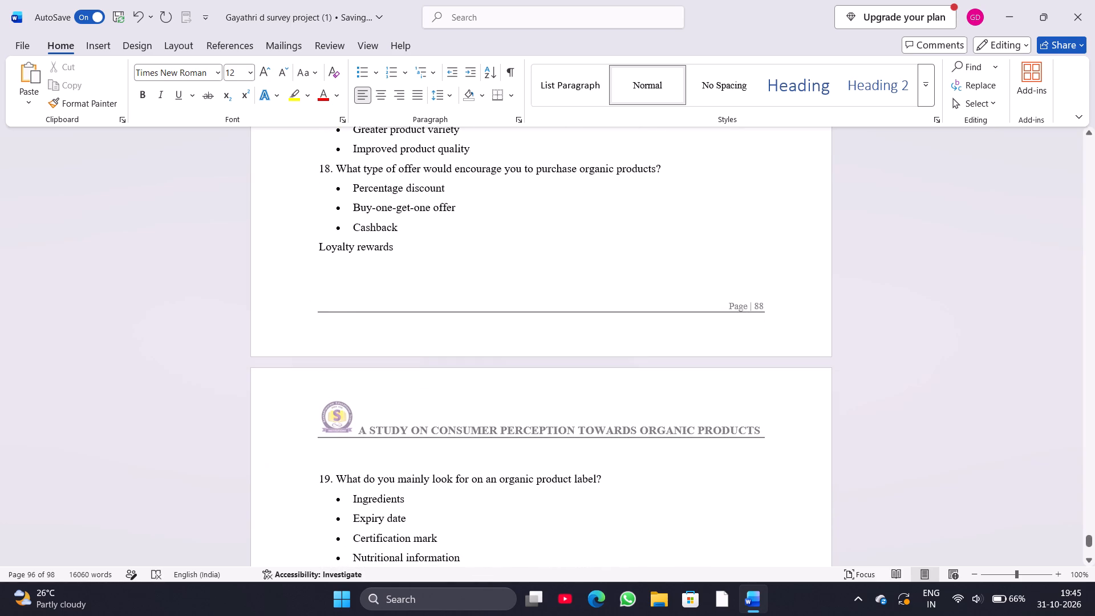
{"action": "left_click", "coordinate": [321, 246]}
{"action": "left_click", "coordinate": [372, 73]}
{"action": "left_click", "coordinate": [402, 117]}
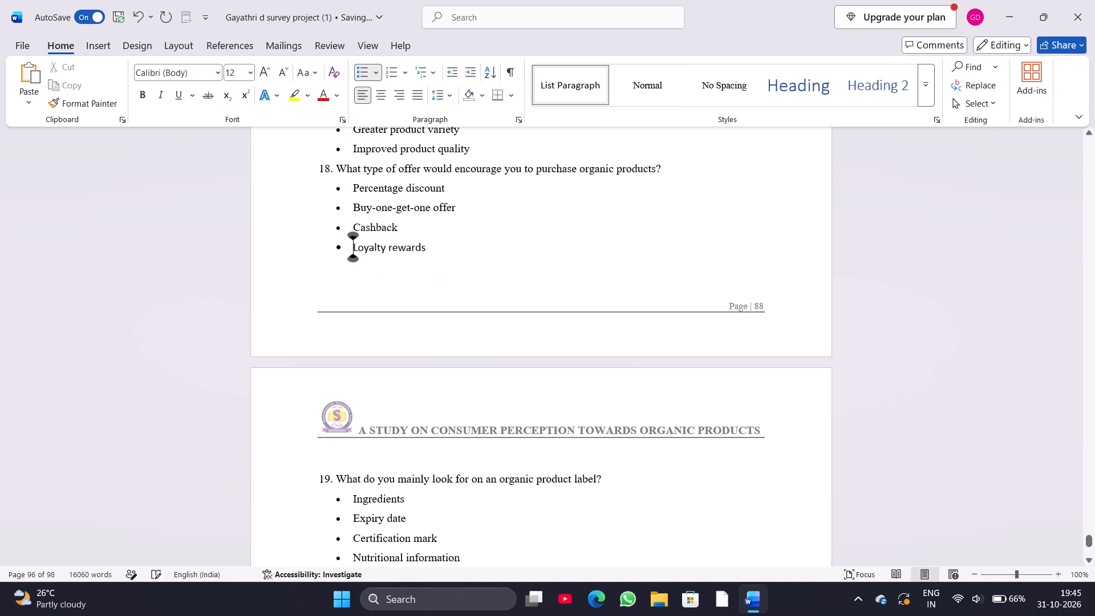
Remove the blank line above question 19 at the start of its page.
{"action": "scroll", "coordinate": [371, 303], "scroll_direction": "down", "scroll_amount": 1}
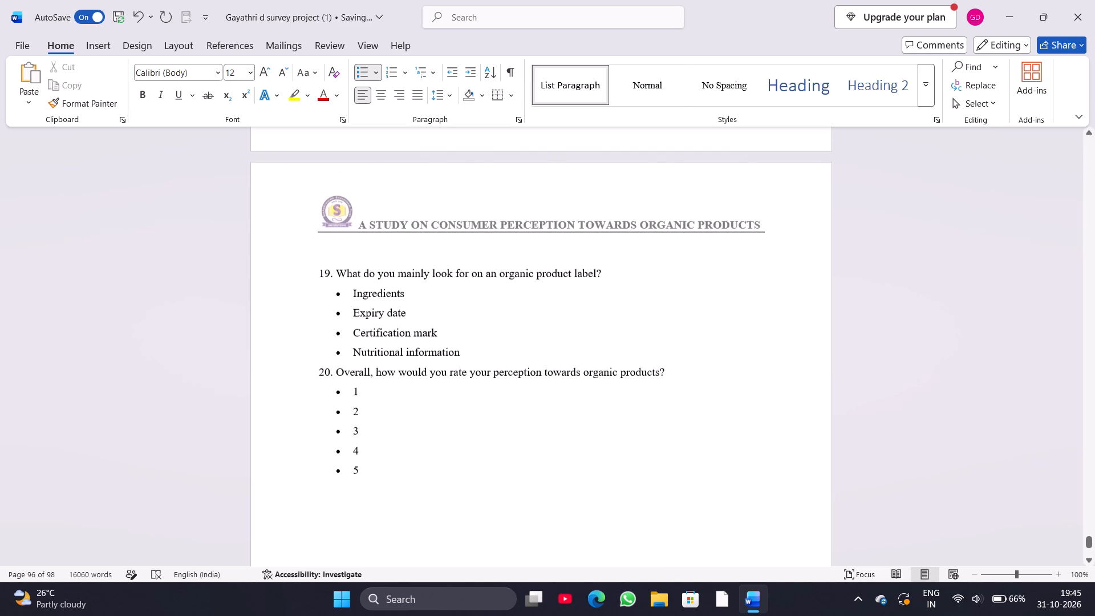
{"action": "left_click", "coordinate": [317, 277]}
{"action": "key", "text": "BackSpace"}
Review the report through to the final log sheet table and back to the front pages, examining the contents table's page numbers.
{"action": "scroll", "coordinate": [317, 277], "scroll_direction": "down", "scroll_amount": 3}
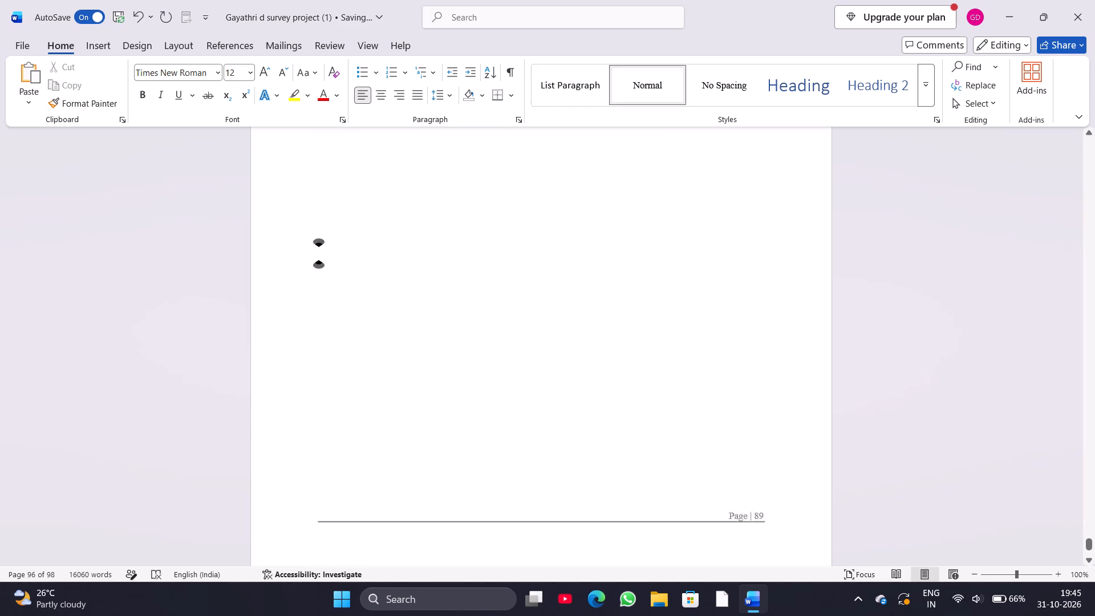
{"action": "scroll", "coordinate": [317, 277], "scroll_direction": "down", "scroll_amount": 8}
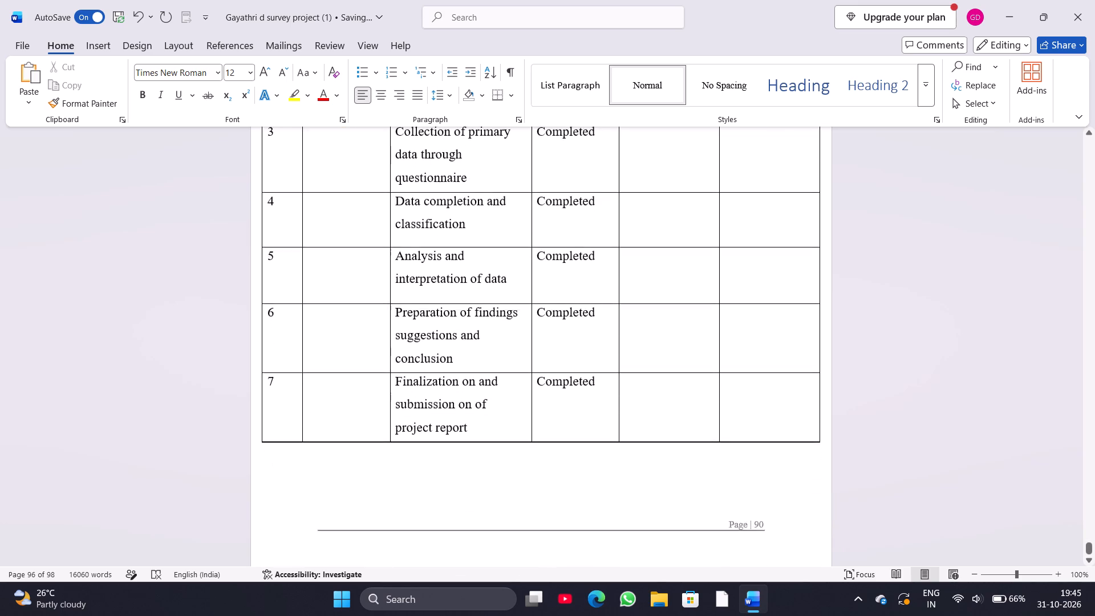
{"action": "scroll", "coordinate": [317, 277], "scroll_direction": "down", "scroll_amount": 2}
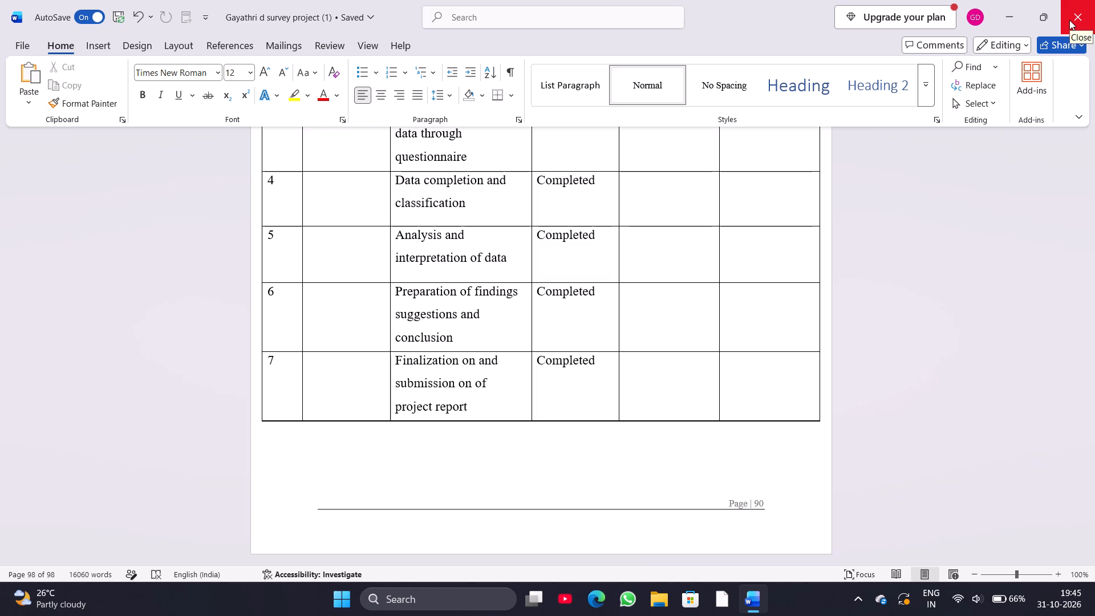
{"action": "scroll", "coordinate": [773, 319], "scroll_direction": "up", "scroll_amount": 15}
{"action": "scroll", "coordinate": [773, 319], "scroll_direction": "up", "scroll_amount": 11}
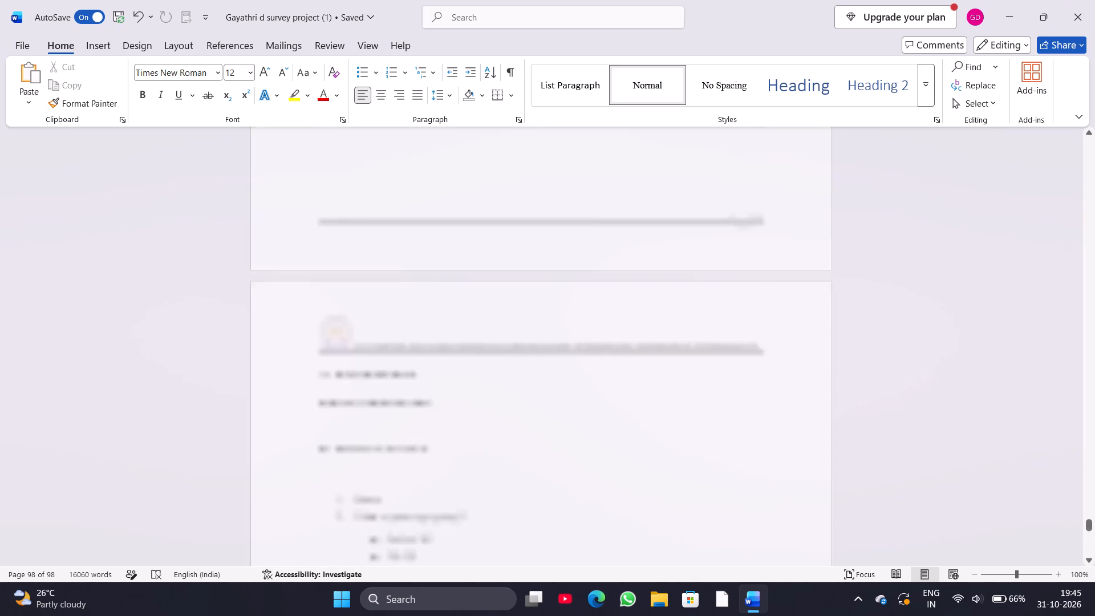
{"action": "scroll", "coordinate": [773, 319], "scroll_direction": "up", "scroll_amount": 20}
{"action": "scroll", "coordinate": [773, 319], "scroll_direction": "up", "scroll_amount": 20}
{"action": "scroll", "coordinate": [773, 319], "scroll_direction": "up", "scroll_amount": 20}
{"action": "scroll", "coordinate": [773, 319], "scroll_direction": "up", "scroll_amount": 10}
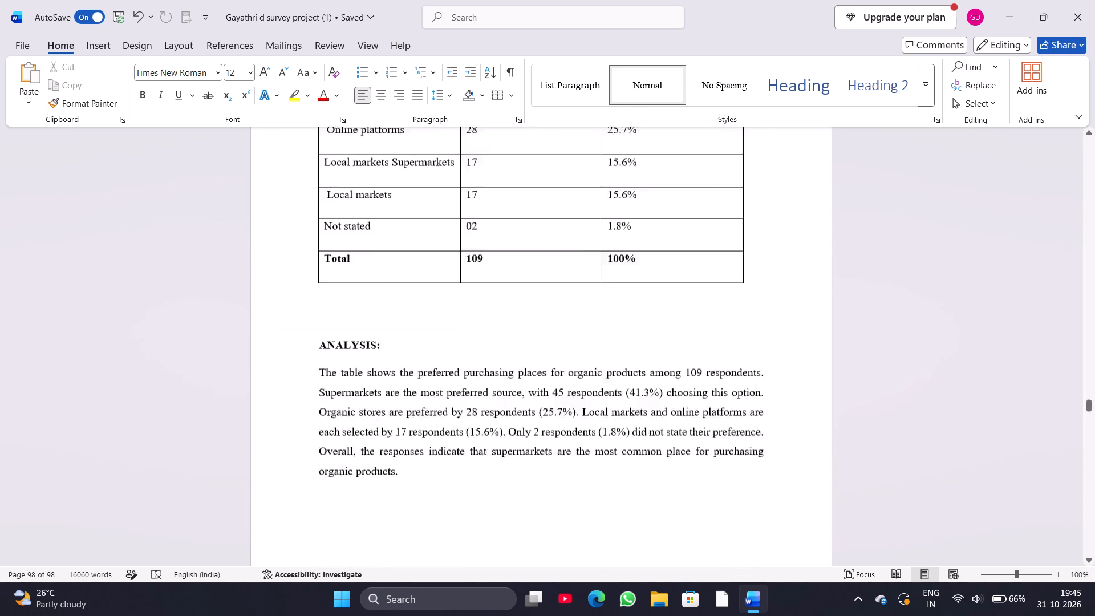
{"action": "scroll", "coordinate": [773, 319], "scroll_direction": "up", "scroll_amount": 19}
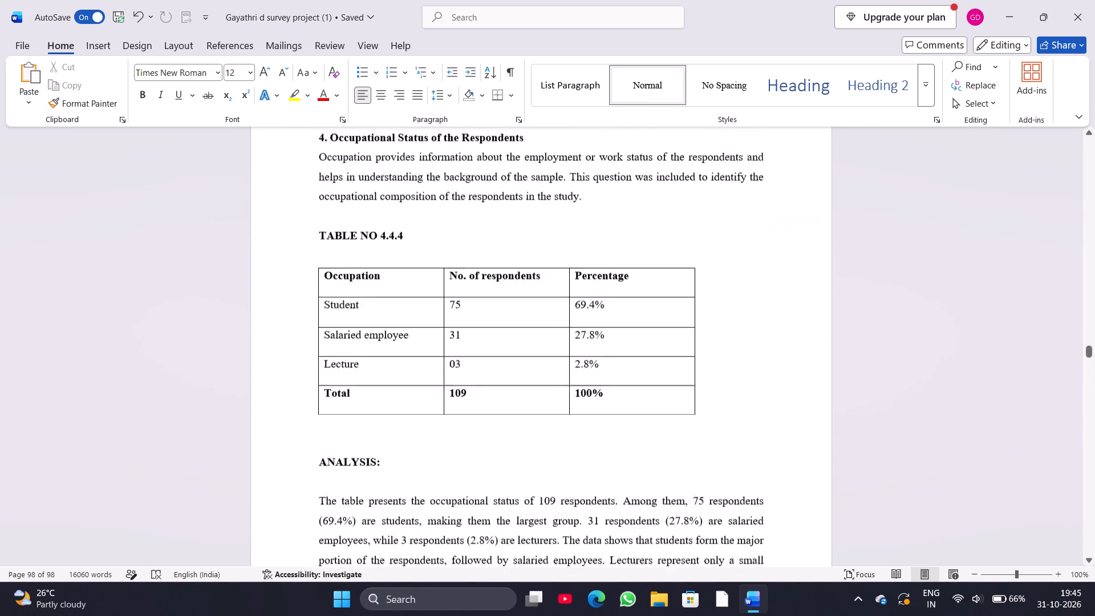
{"action": "scroll", "coordinate": [773, 319], "scroll_direction": "up", "scroll_amount": 12}
{"action": "scroll", "coordinate": [773, 319], "scroll_direction": "up", "scroll_amount": 20}
{"action": "scroll", "coordinate": [773, 319], "scroll_direction": "up", "scroll_amount": 20}
{"action": "scroll", "coordinate": [773, 319], "scroll_direction": "up", "scroll_amount": 20}
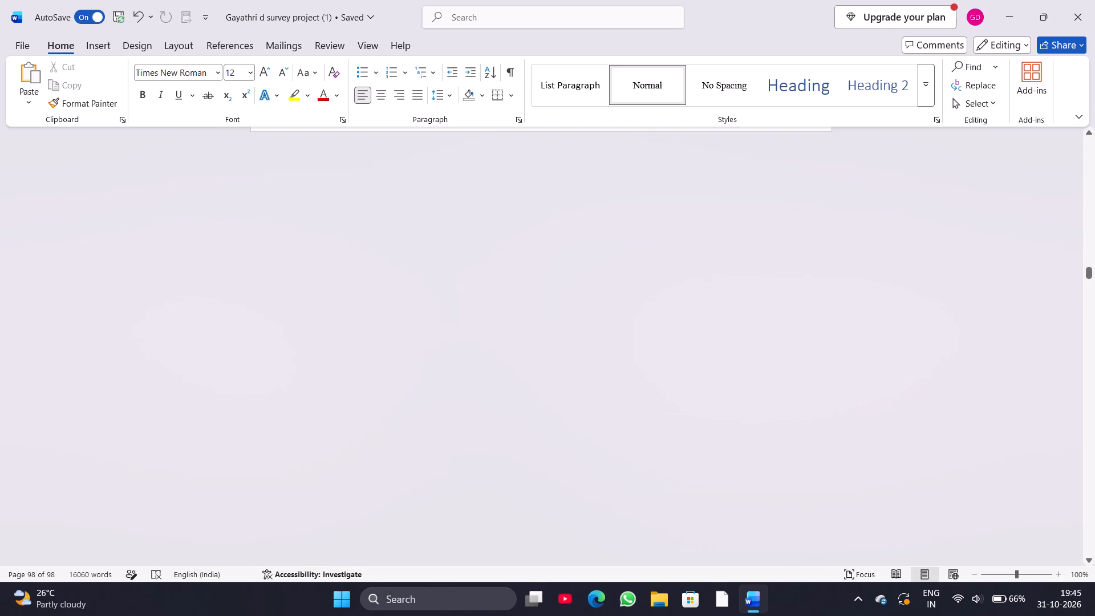
{"action": "scroll", "coordinate": [773, 319], "scroll_direction": "up", "scroll_amount": 10}
{"action": "scroll", "coordinate": [773, 319], "scroll_direction": "up", "scroll_amount": 20}
{"action": "scroll", "coordinate": [773, 319], "scroll_direction": "up", "scroll_amount": 20}
{"action": "scroll", "coordinate": [773, 319], "scroll_direction": "up", "scroll_amount": 20}
{"action": "scroll", "coordinate": [773, 319], "scroll_direction": "down", "scroll_amount": 6}
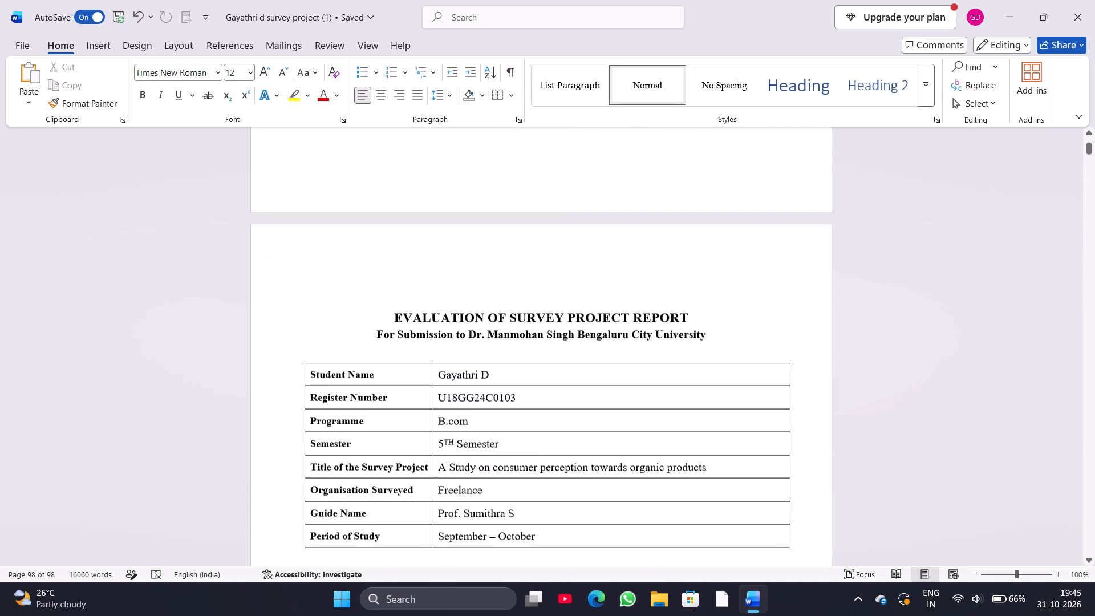
{"action": "scroll", "coordinate": [773, 319], "scroll_direction": "down", "scroll_amount": 14}
{"action": "scroll", "coordinate": [773, 319], "scroll_direction": "down", "scroll_amount": 8}
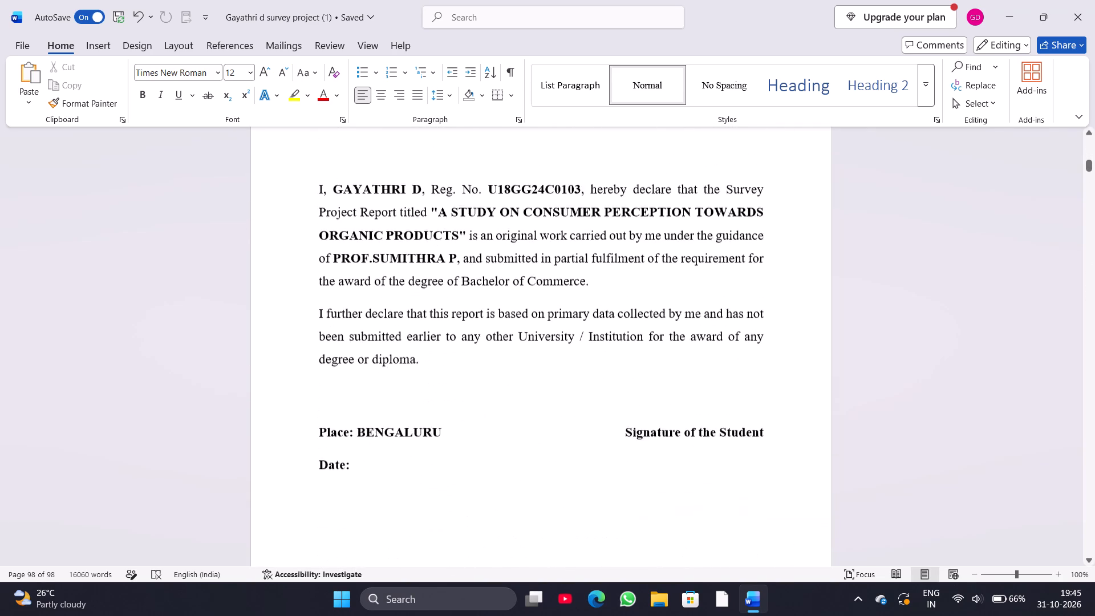
{"action": "scroll", "coordinate": [773, 319], "scroll_direction": "down", "scroll_amount": 5}
{"action": "scroll", "coordinate": [773, 319], "scroll_direction": "up", "scroll_amount": 8}
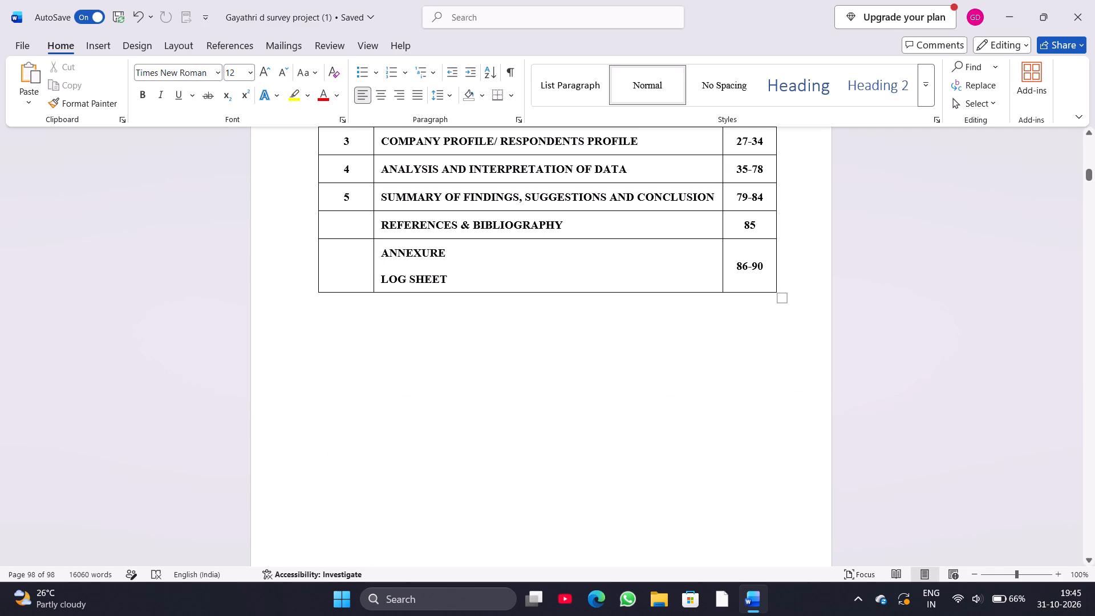
{"action": "scroll", "coordinate": [773, 319], "scroll_direction": "up", "scroll_amount": 1}
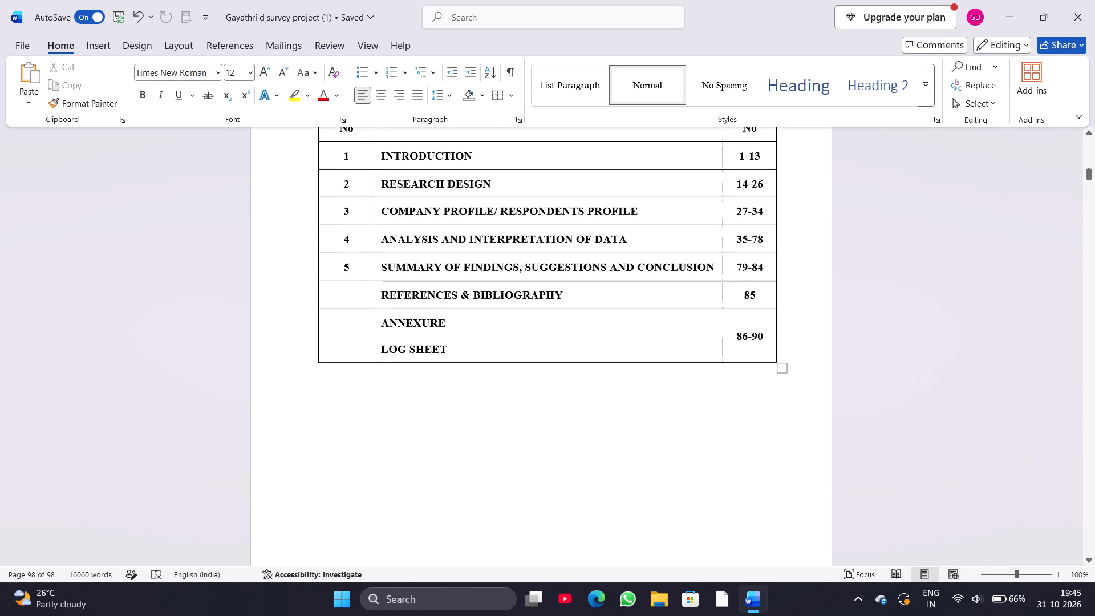
{"action": "scroll", "coordinate": [773, 319], "scroll_direction": "up", "scroll_amount": 1}
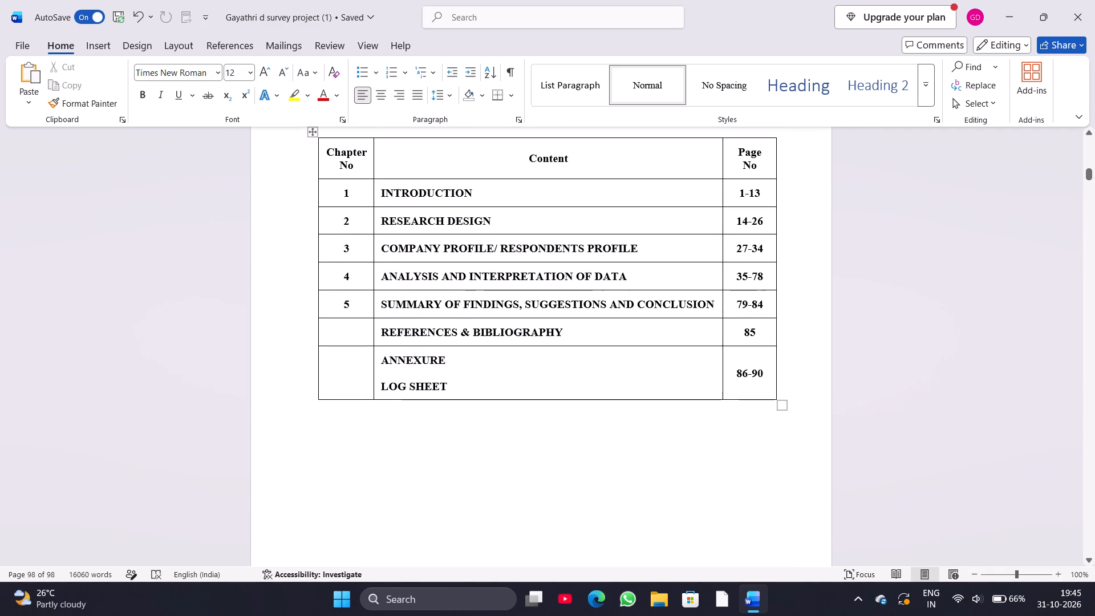
{"action": "scroll", "coordinate": [773, 319], "scroll_direction": "up", "scroll_amount": 1}
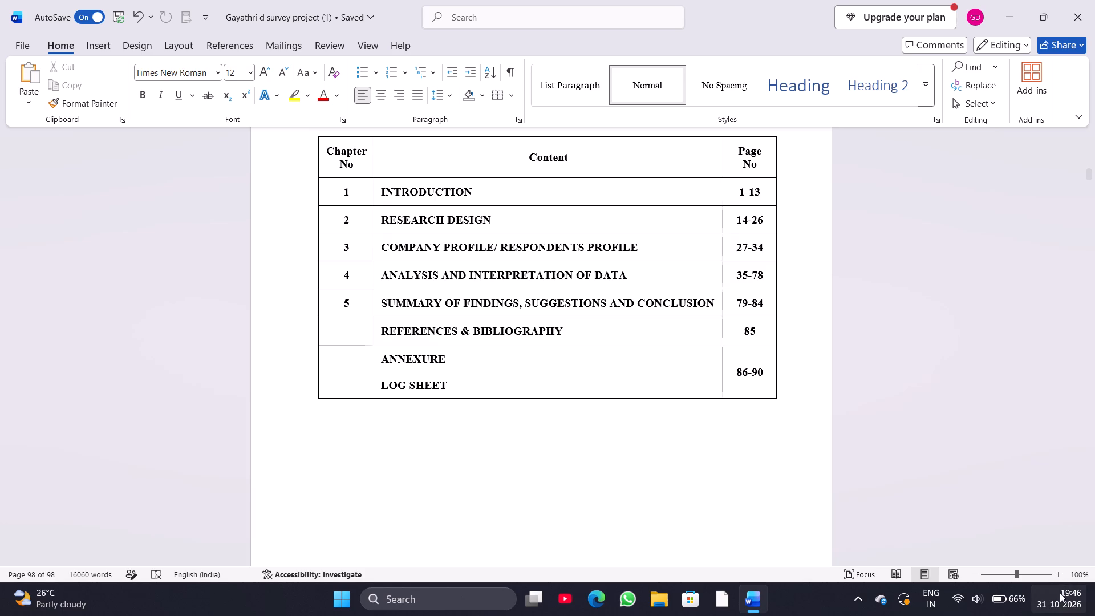
Review the report in a multi-page overview from the front pages through to Chapter 5, examining page layout, chapter starts and page numbers.
{"action": "triple_click", "coordinate": [972, 574]}
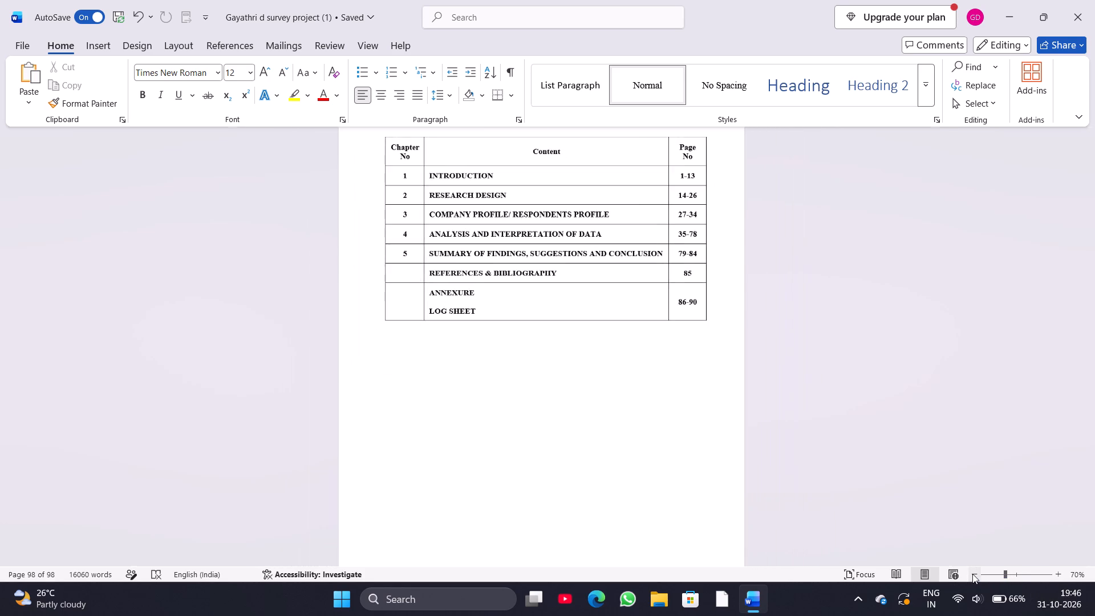
{"action": "double_click", "coordinate": [972, 574]}
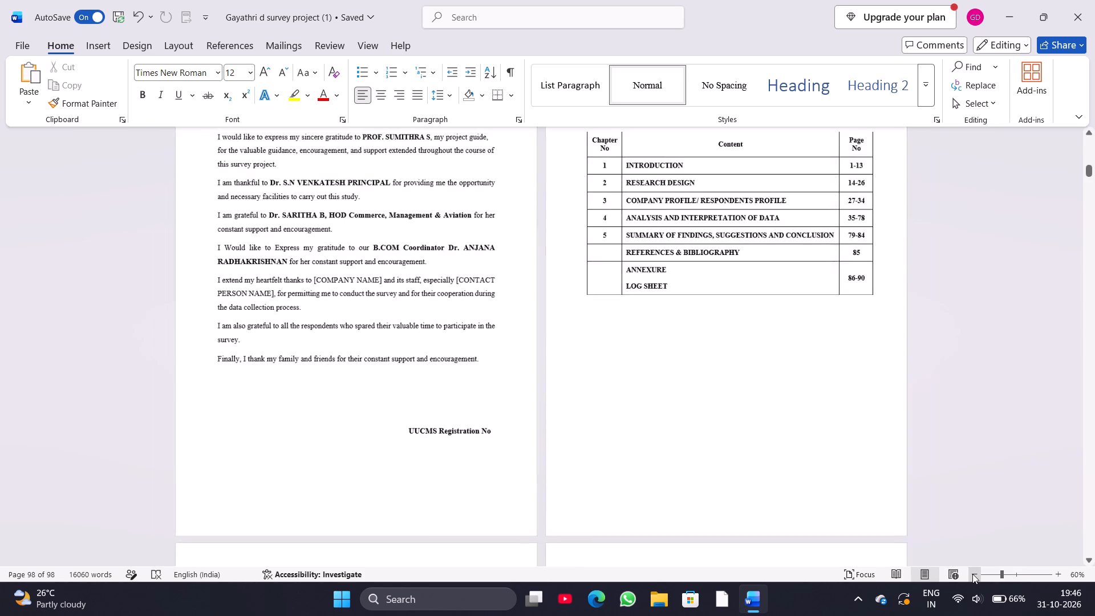
{"action": "left_click", "coordinate": [972, 574]}
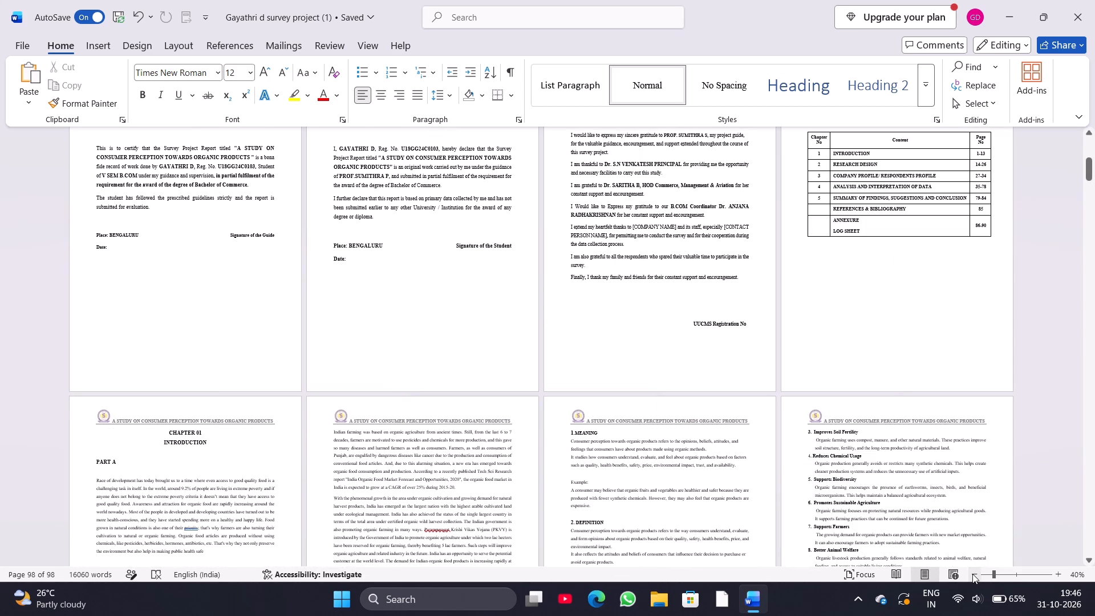
{"action": "left_click", "coordinate": [972, 574]}
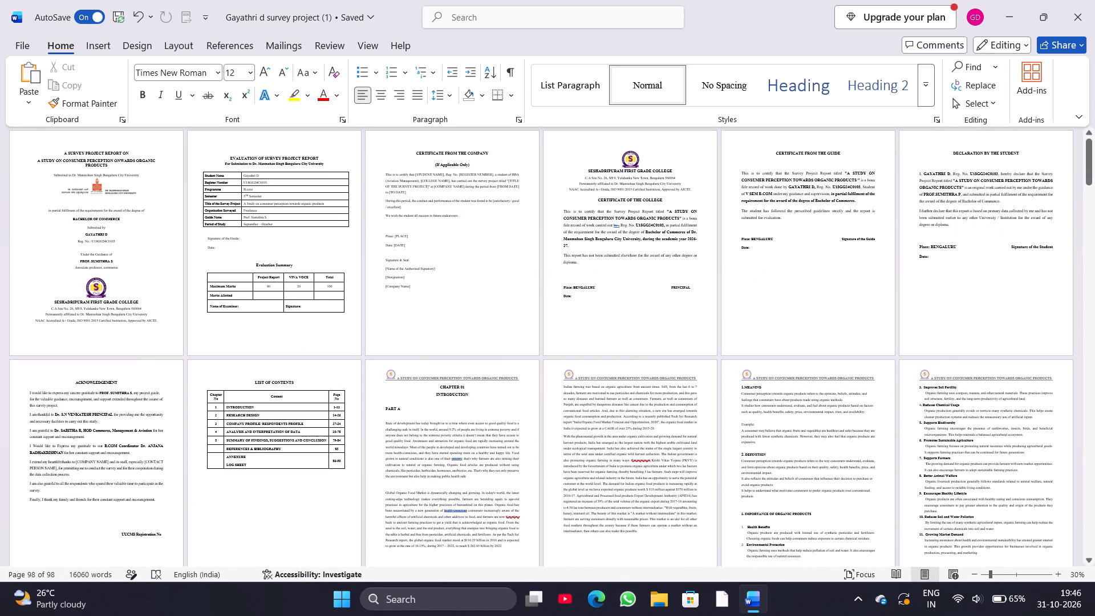
{"action": "scroll", "coordinate": [702, 388], "scroll_direction": "down", "scroll_amount": 8}
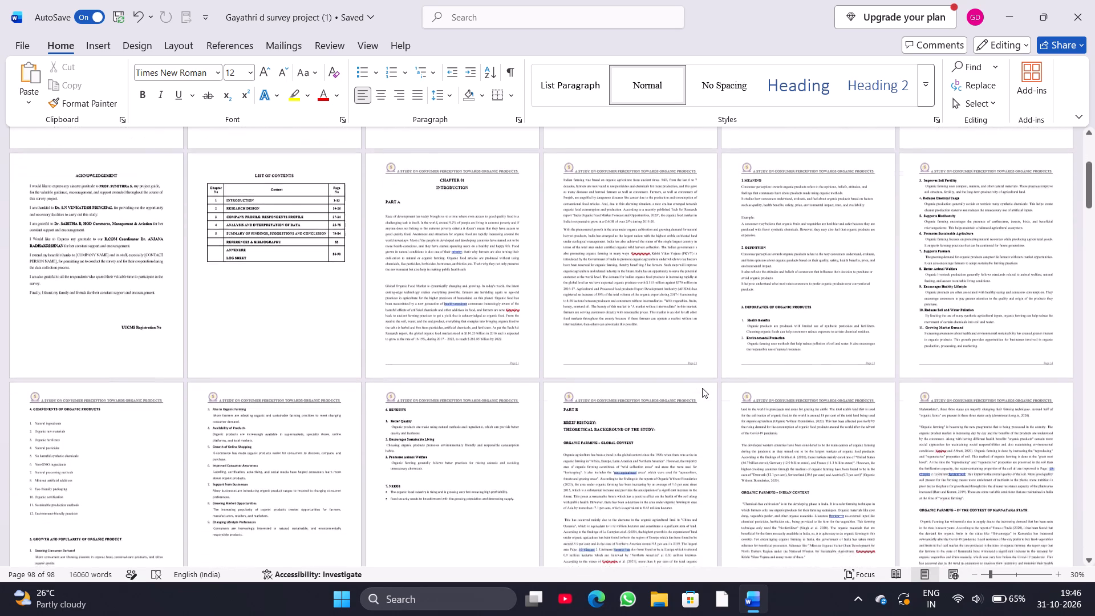
{"action": "scroll", "coordinate": [702, 388], "scroll_direction": "down", "scroll_amount": 5}
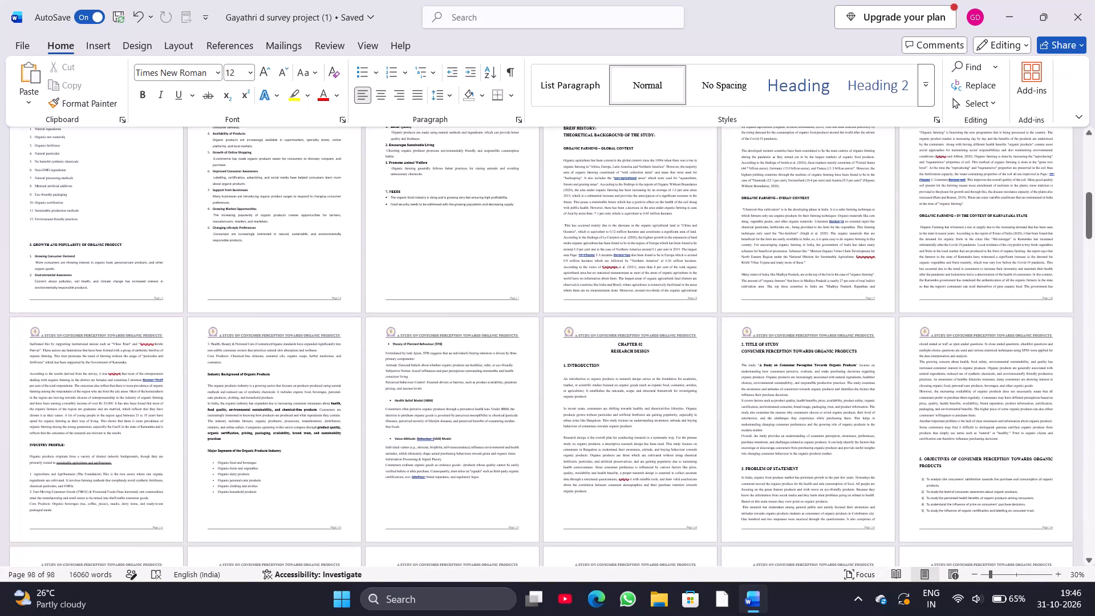
{"action": "scroll", "coordinate": [702, 388], "scroll_direction": "down", "scroll_amount": 1}
{"action": "left_click", "coordinate": [1053, 572]}
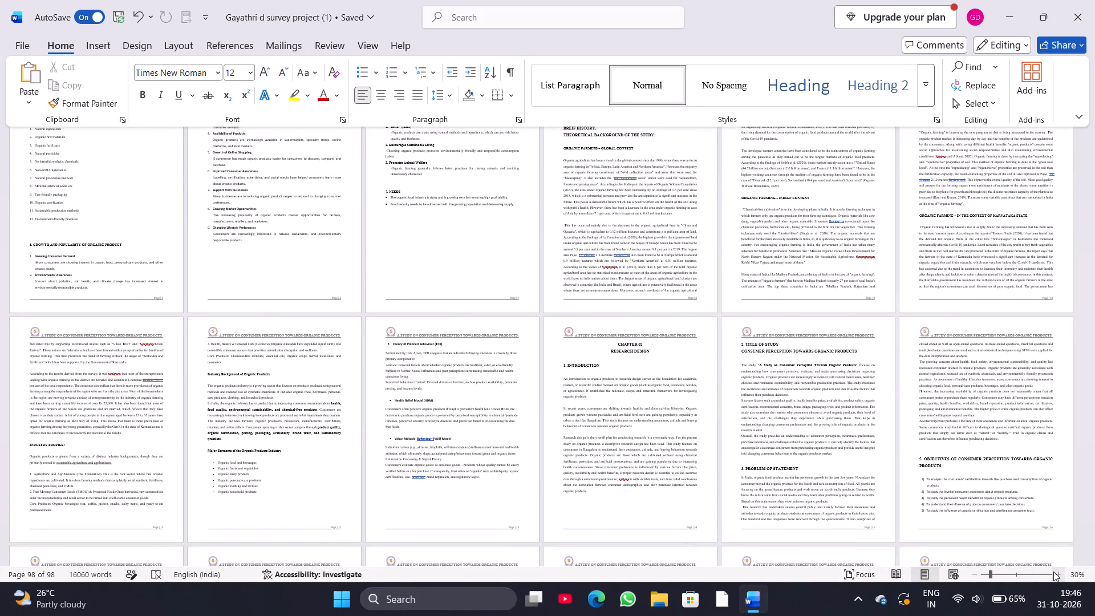
{"action": "scroll", "coordinate": [947, 514], "scroll_direction": "down", "scroll_amount": 2}
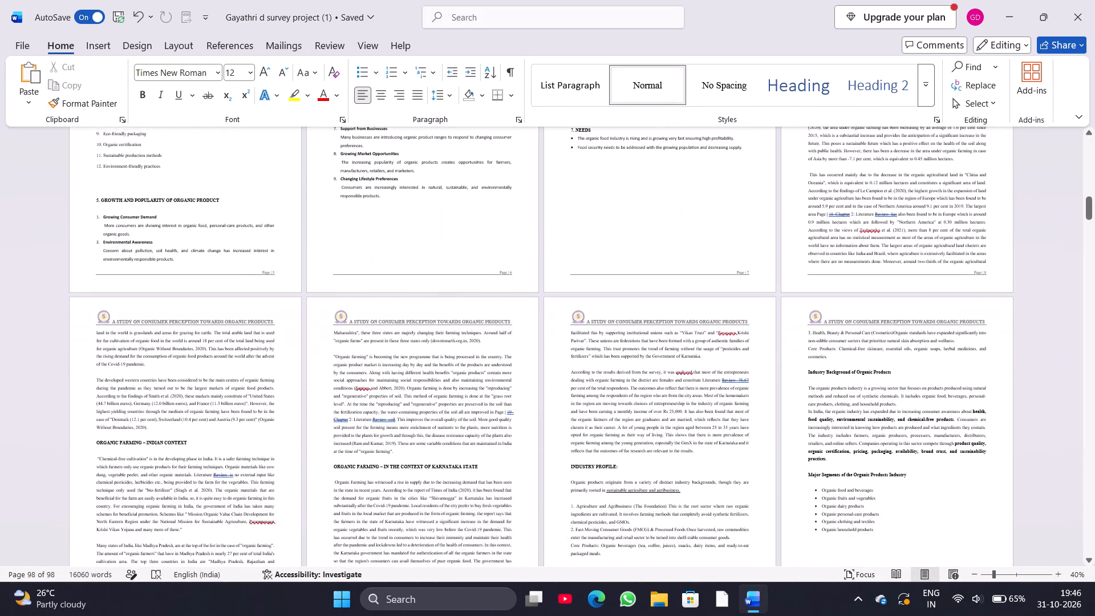
{"action": "scroll", "coordinate": [947, 514], "scroll_direction": "down", "scroll_amount": 3}
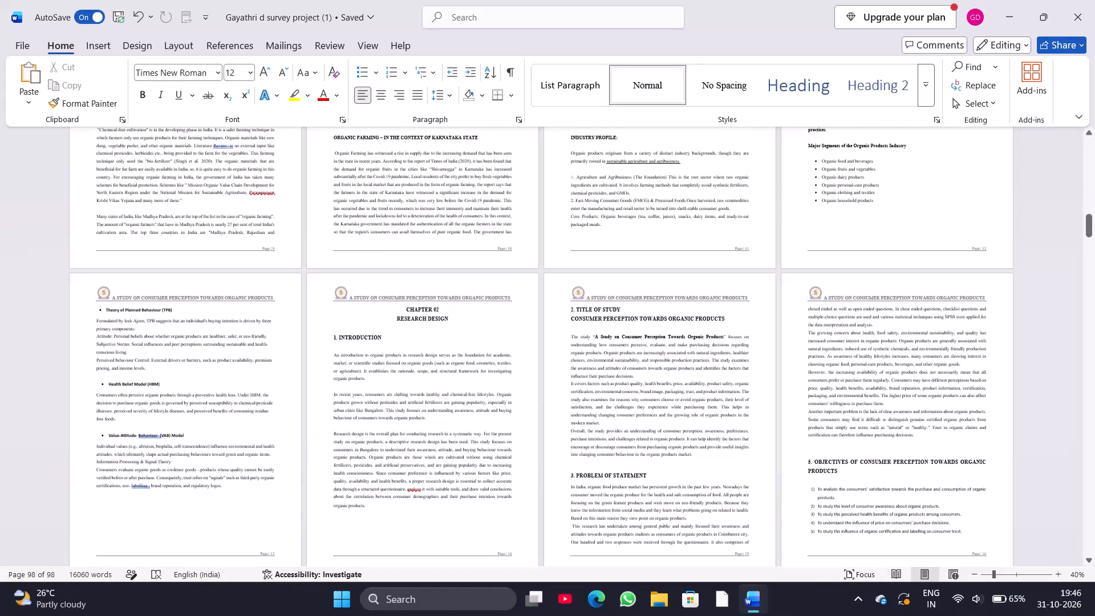
{"action": "scroll", "coordinate": [947, 514], "scroll_direction": "down", "scroll_amount": 3}
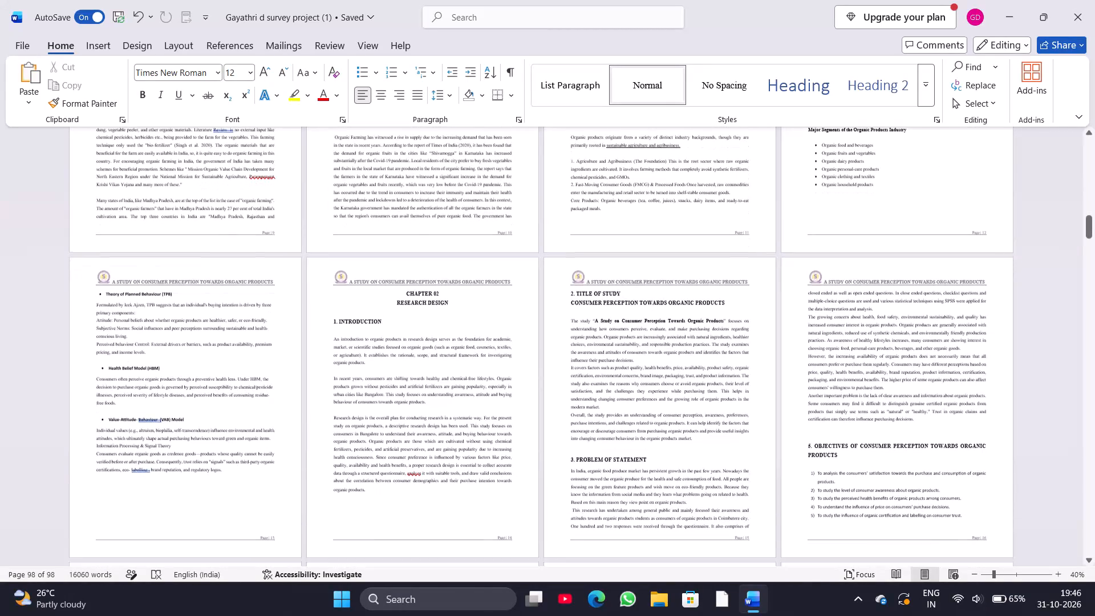
{"action": "scroll", "coordinate": [947, 514], "scroll_direction": "down", "scroll_amount": 7}
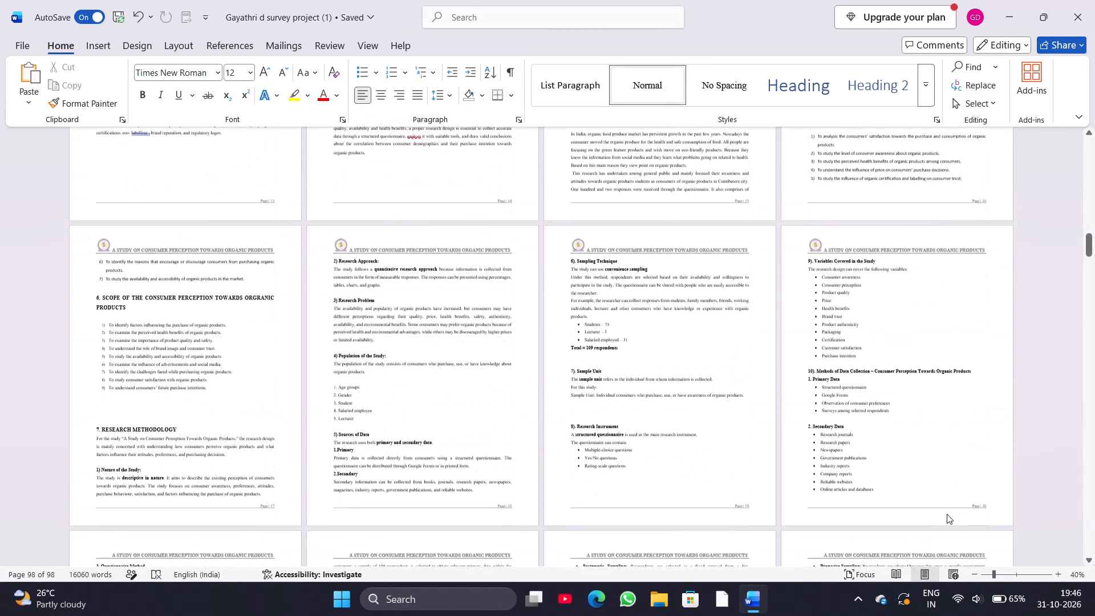
{"action": "scroll", "coordinate": [947, 514], "scroll_direction": "down", "scroll_amount": 7}
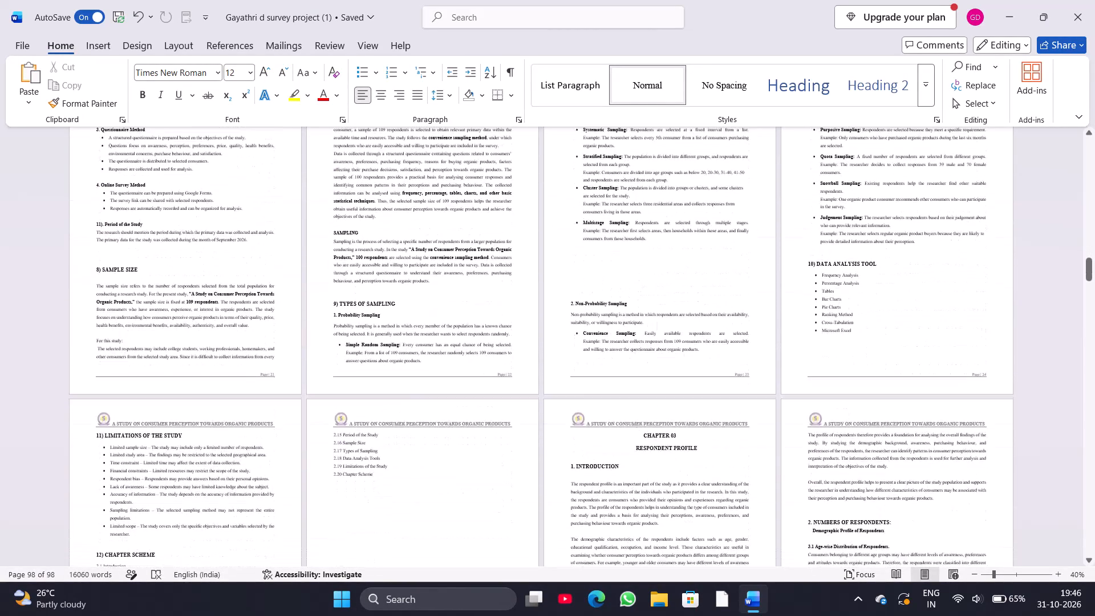
{"action": "scroll", "coordinate": [947, 514], "scroll_direction": "down", "scroll_amount": 4}
{"action": "scroll", "coordinate": [947, 514], "scroll_direction": "up", "scroll_amount": 1}
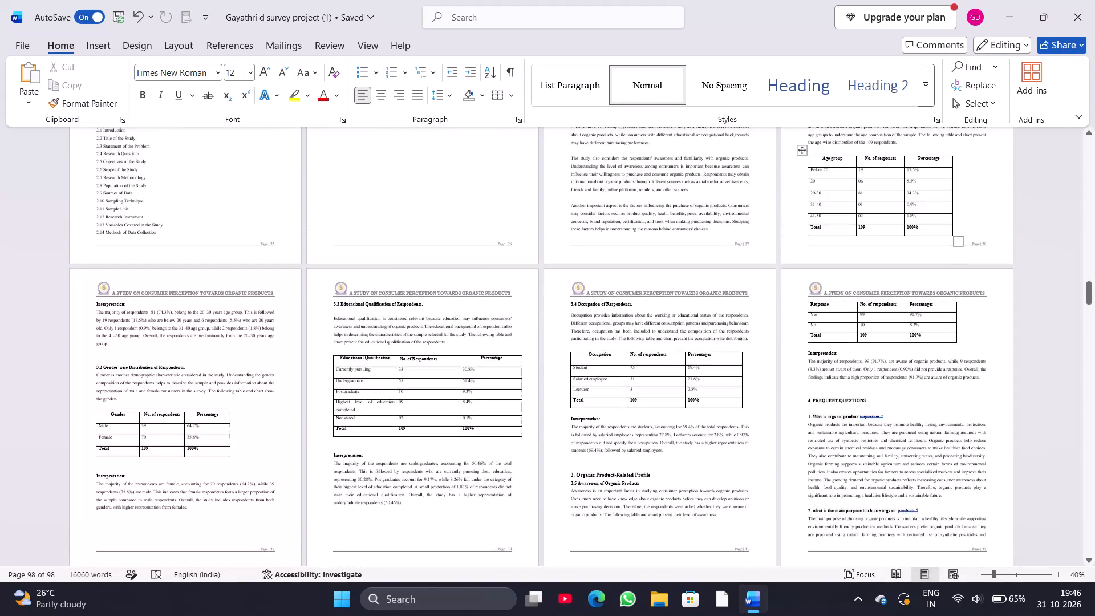
{"action": "scroll", "coordinate": [947, 514], "scroll_direction": "up", "scroll_amount": 1}
{"action": "scroll", "coordinate": [947, 514], "scroll_direction": "down", "scroll_amount": 6}
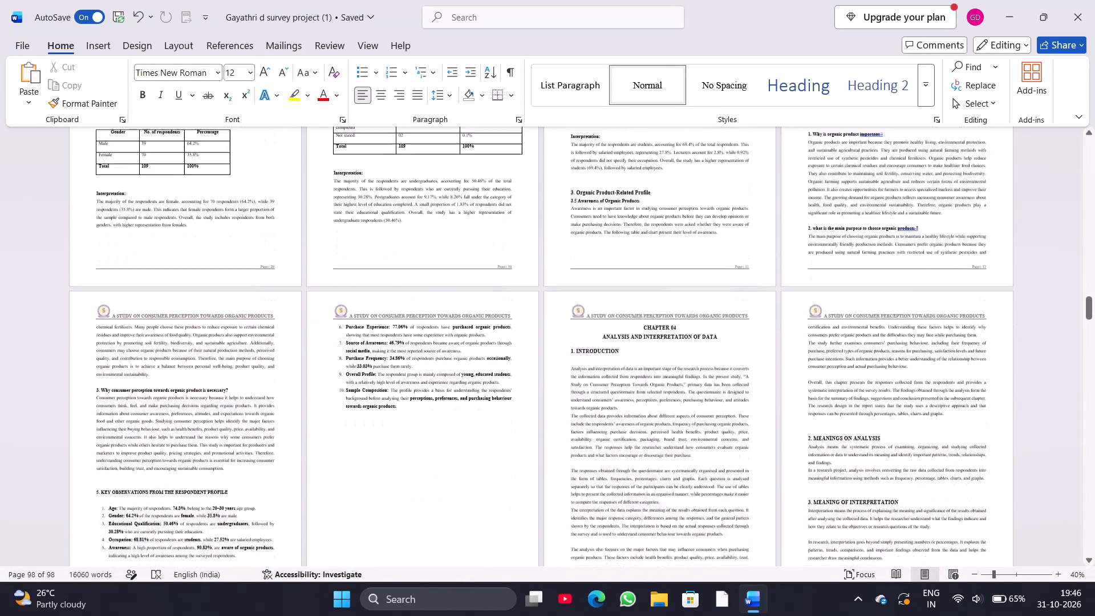
{"action": "scroll", "coordinate": [947, 514], "scroll_direction": "down", "scroll_amount": 2}
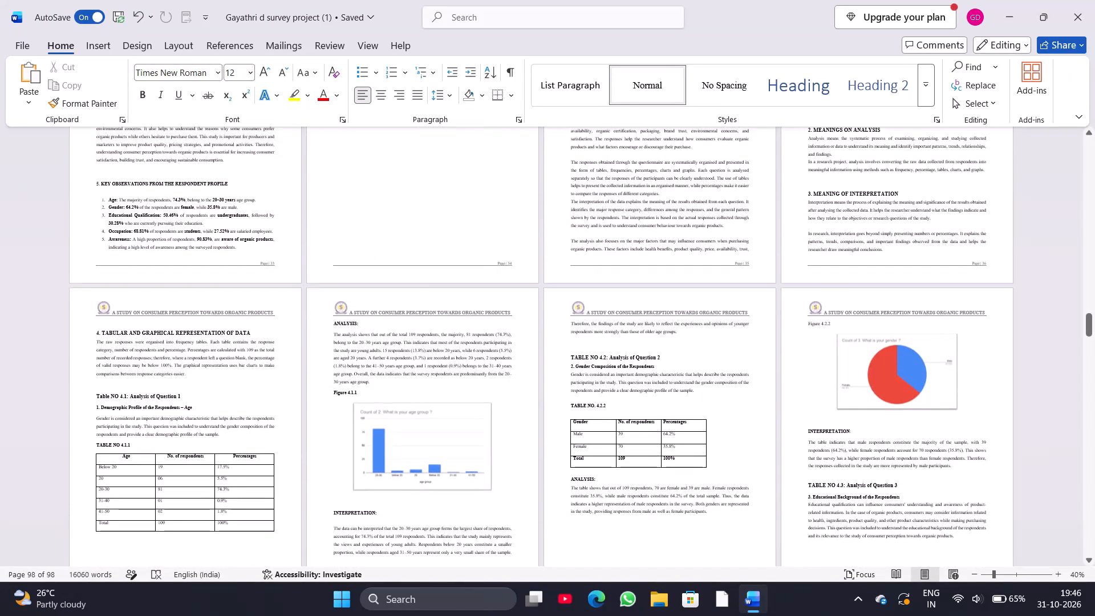
{"action": "scroll", "coordinate": [947, 514], "scroll_direction": "down", "scroll_amount": 18}
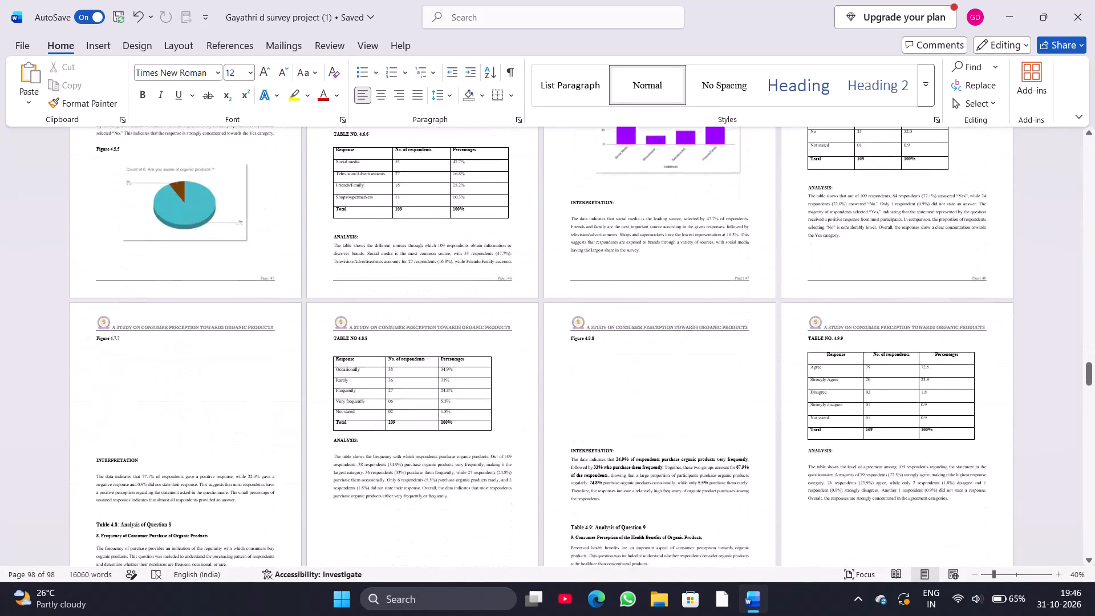
{"action": "scroll", "coordinate": [947, 514], "scroll_direction": "down", "scroll_amount": 19}
{"action": "scroll", "coordinate": [947, 514], "scroll_direction": "down", "scroll_amount": 3}
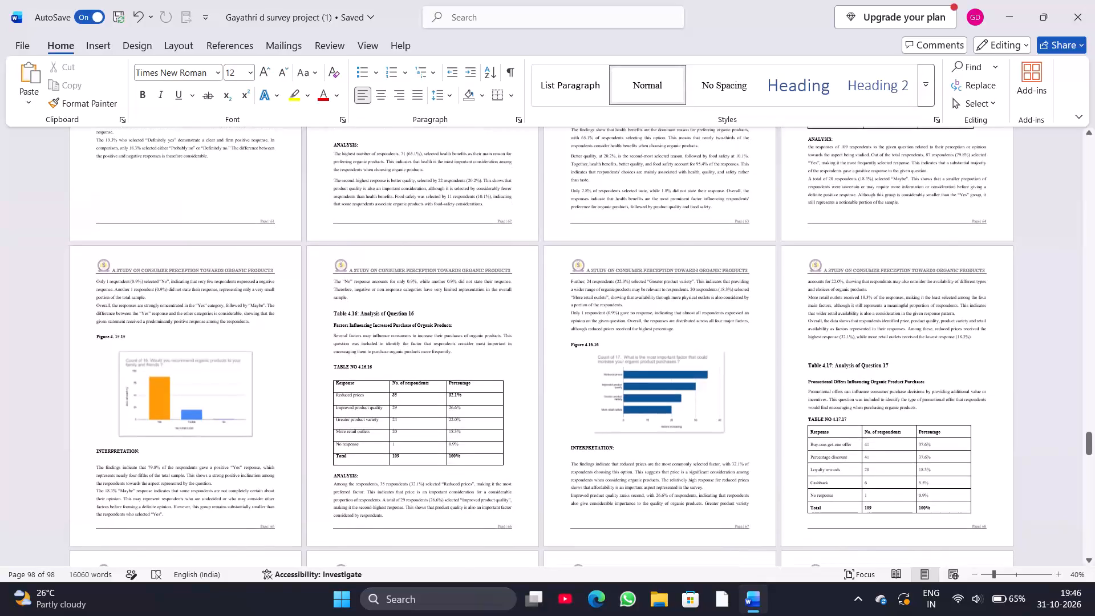
{"action": "scroll", "coordinate": [947, 514], "scroll_direction": "down", "scroll_amount": 3}
{"action": "scroll", "coordinate": [947, 514], "scroll_direction": "down", "scroll_amount": 20}
{"action": "scroll", "coordinate": [947, 514], "scroll_direction": "down", "scroll_amount": 15}
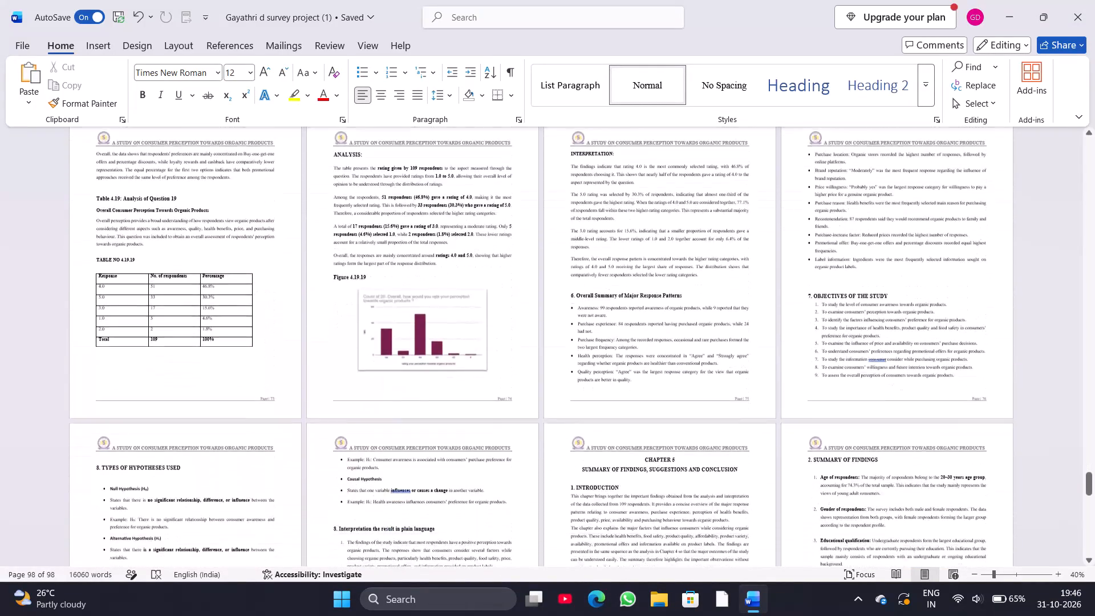
Review the remaining pages in the multi-page overview from the end of Chapter 5 through the questionnaire to the log sheet, examining their layout.
{"action": "scroll", "coordinate": [947, 514], "scroll_direction": "down", "scroll_amount": 4}
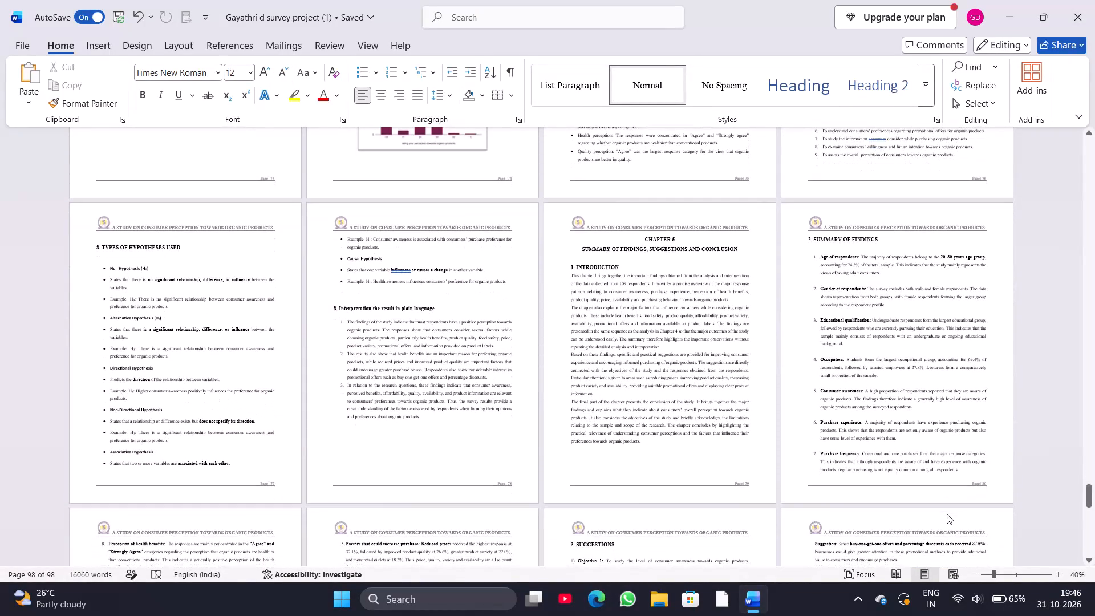
{"action": "scroll", "coordinate": [947, 514], "scroll_direction": "down", "scroll_amount": 6}
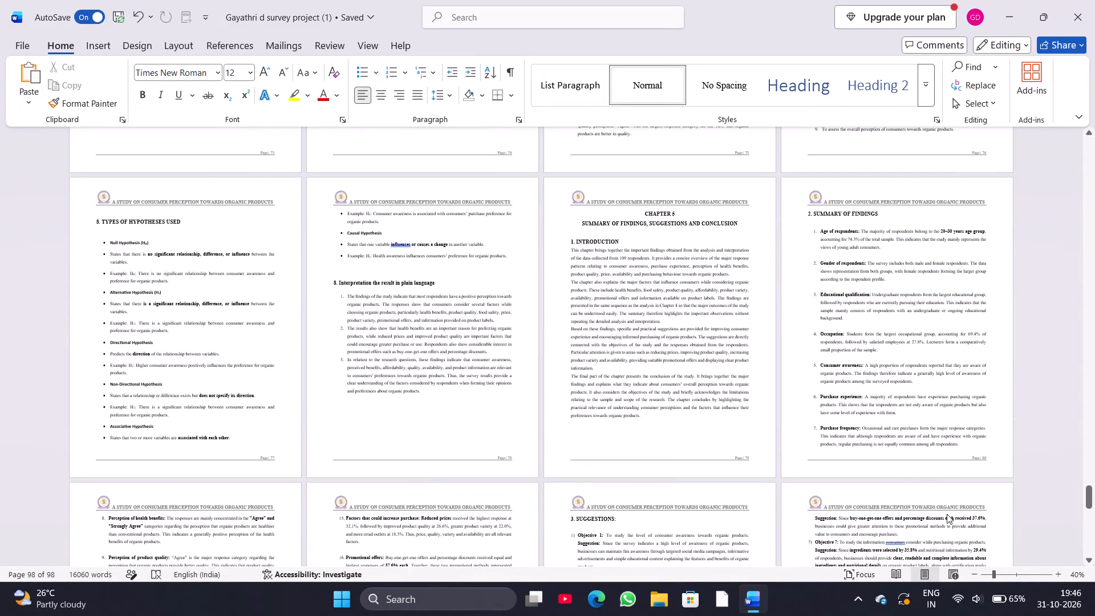
{"action": "scroll", "coordinate": [947, 514], "scroll_direction": "down", "scroll_amount": 8}
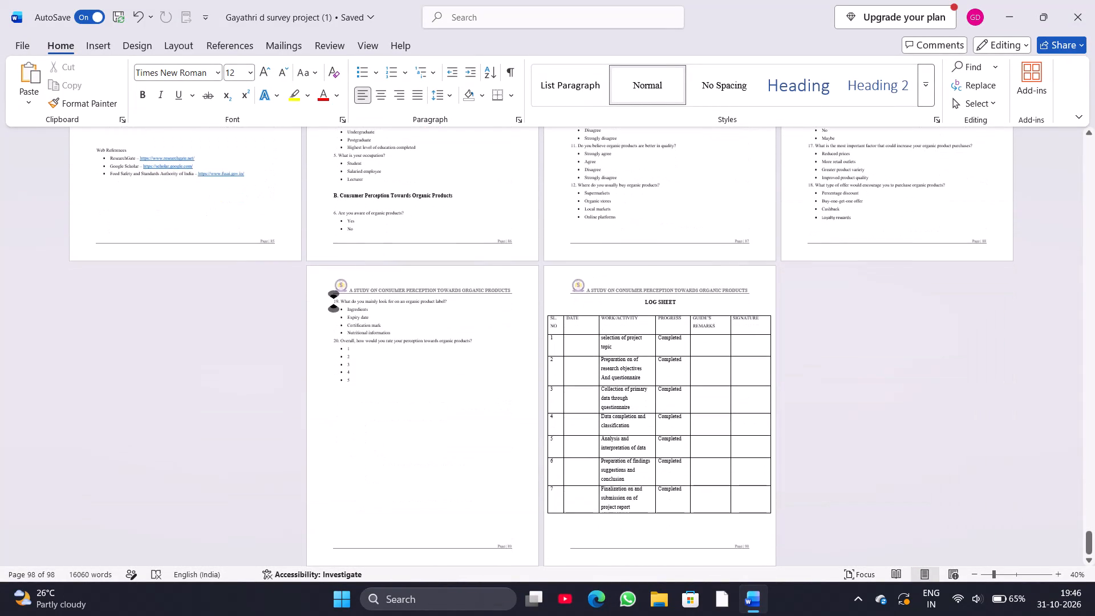
{"action": "scroll", "coordinate": [947, 514], "scroll_direction": "up", "scroll_amount": 3}
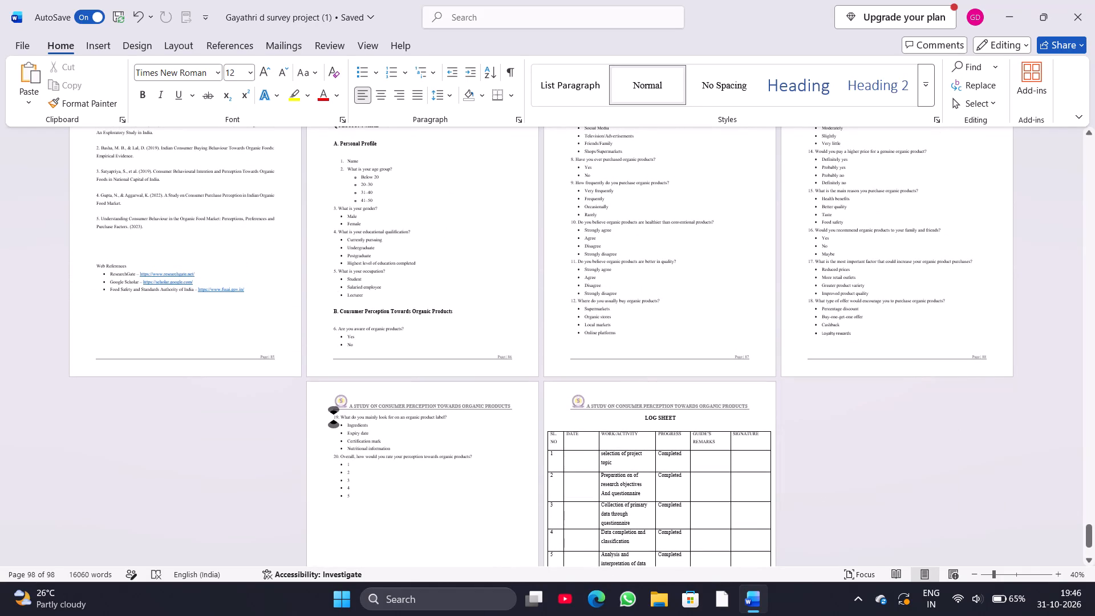
{"action": "scroll", "coordinate": [945, 517], "scroll_direction": "down", "scroll_amount": 3}
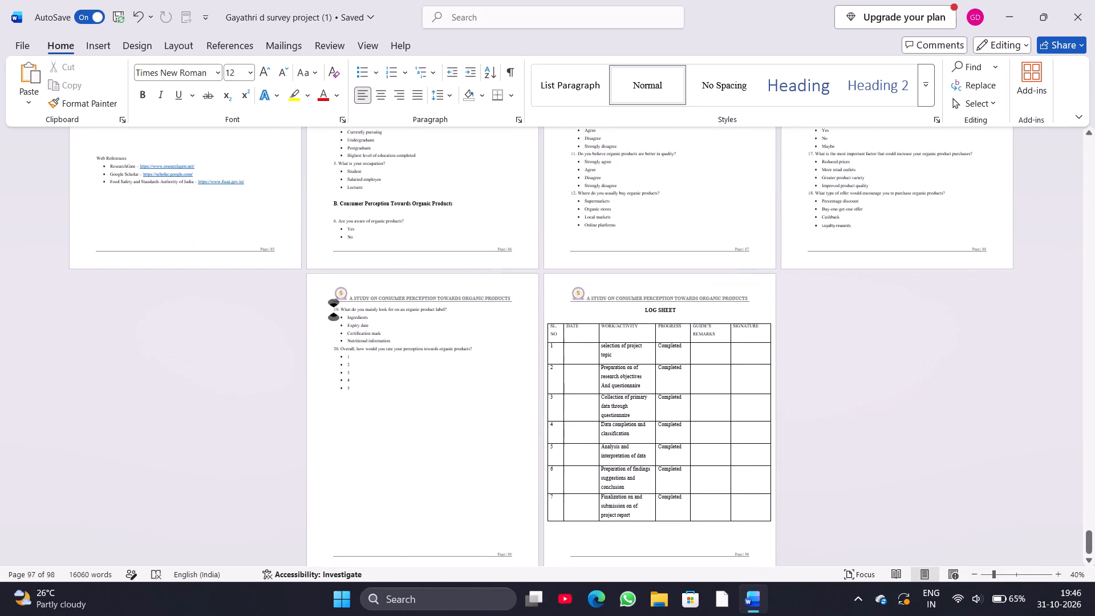
Close the project report document.
{"action": "left_click", "coordinate": [1072, 21]}
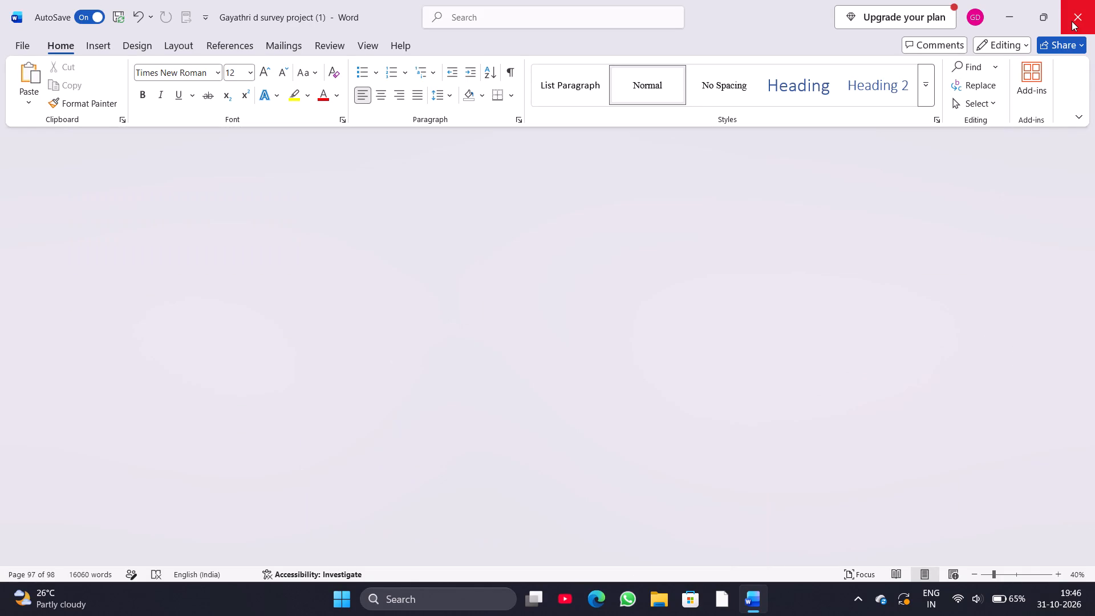
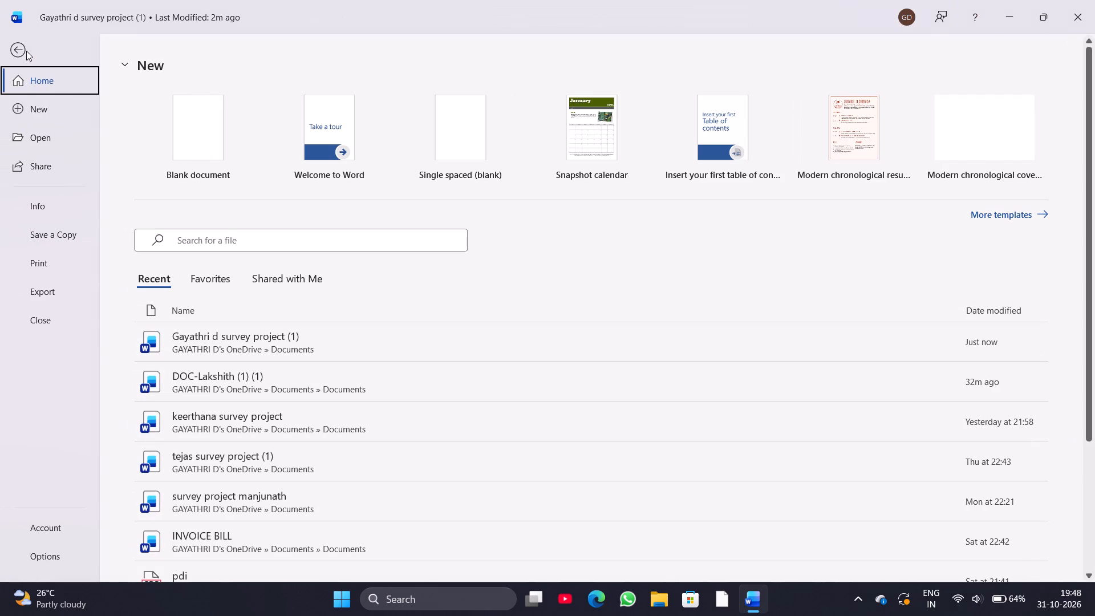
Export the survey report as a PDF to the Documents folder under its existing file name, replacing the earlier PDF.
{"action": "left_click", "coordinate": [47, 289]}
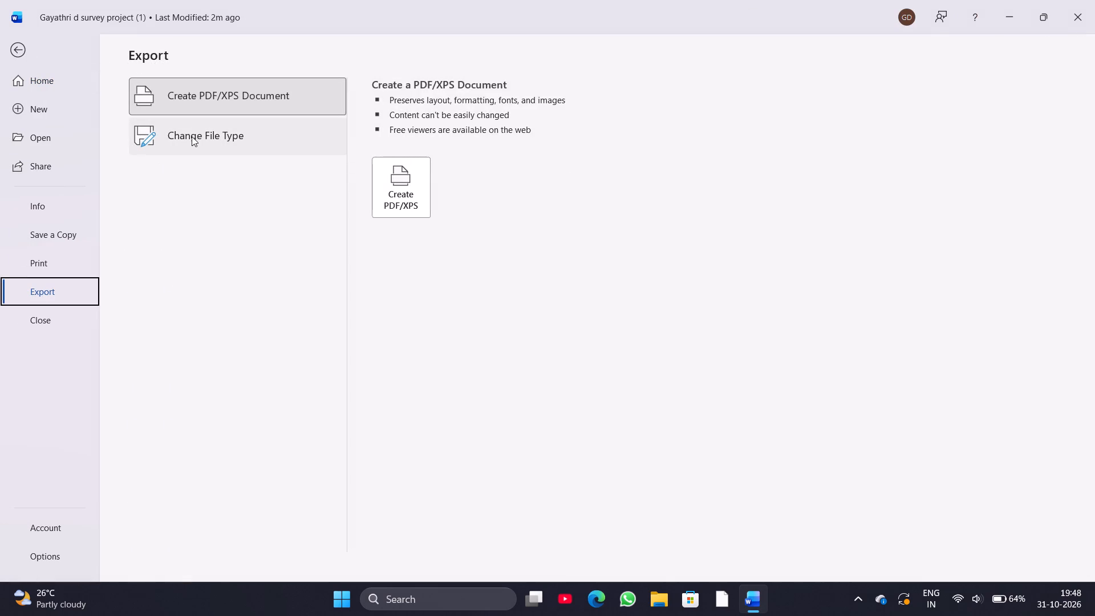
{"action": "left_click", "coordinate": [238, 95]}
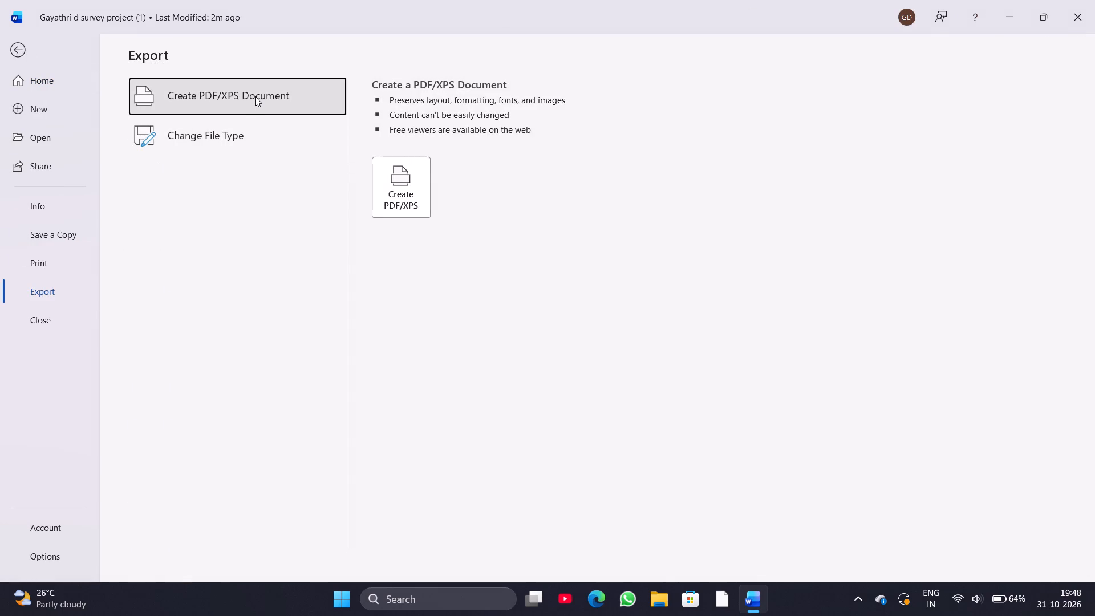
{"action": "double_click", "coordinate": [255, 96]}
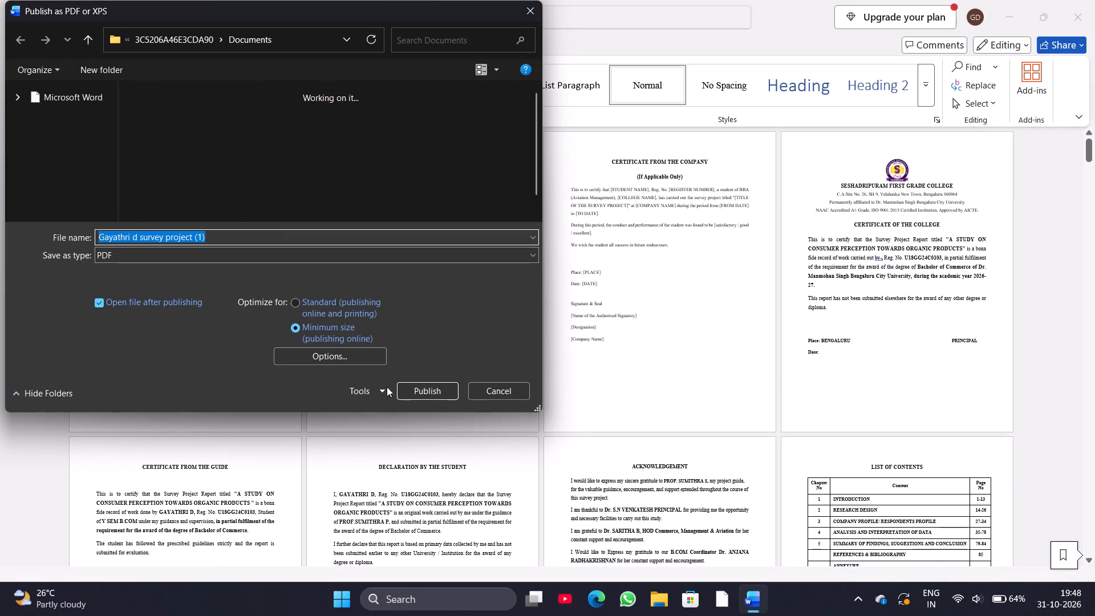
{"action": "left_click", "coordinate": [401, 386]}
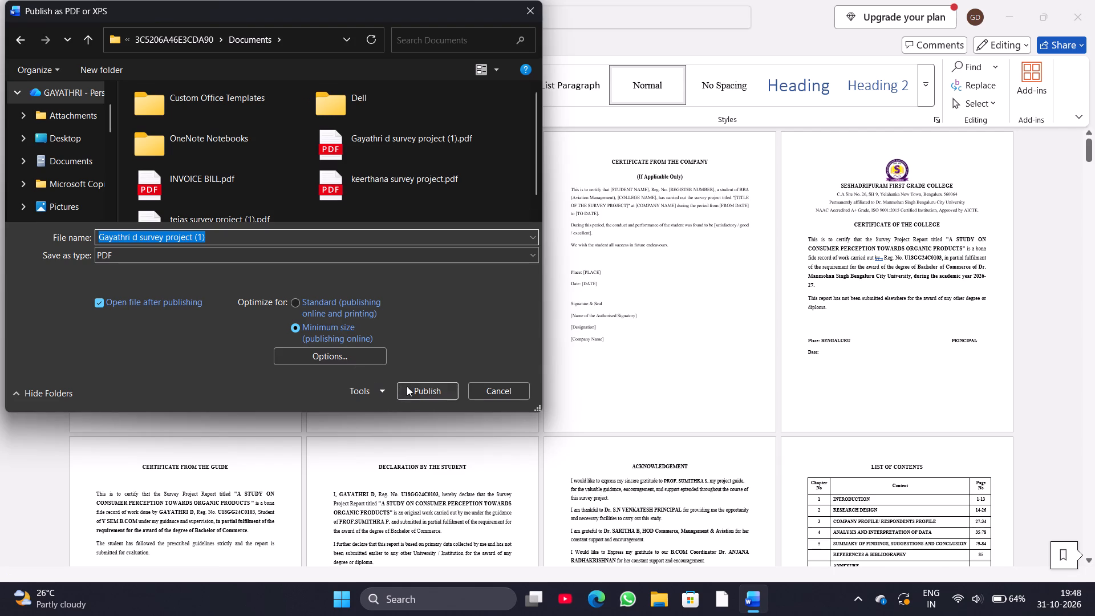
{"action": "left_click", "coordinate": [411, 388]}
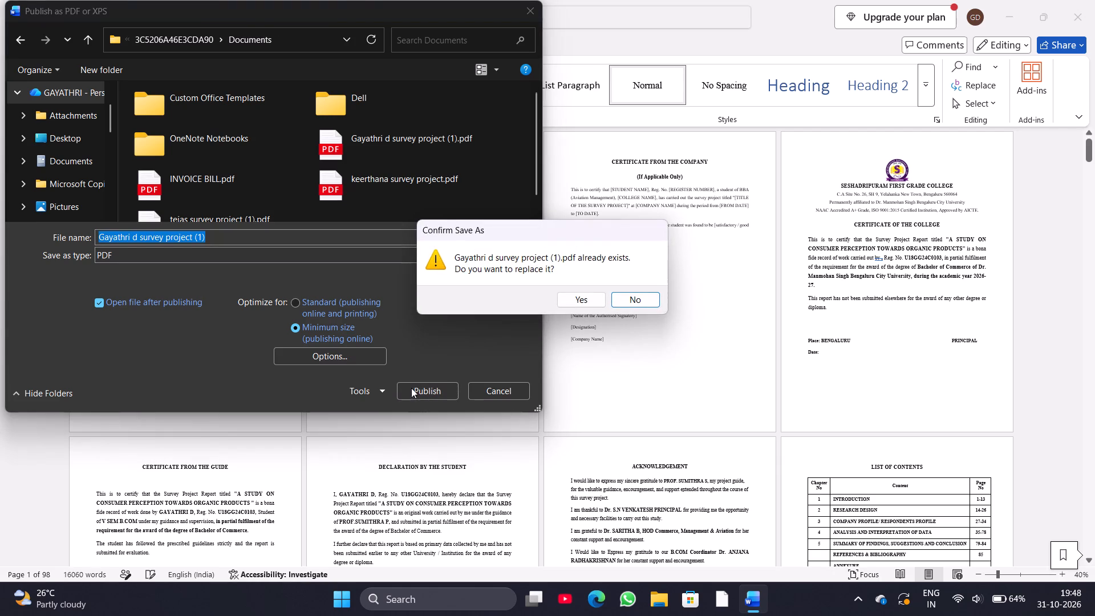
{"action": "left_click", "coordinate": [588, 300]}
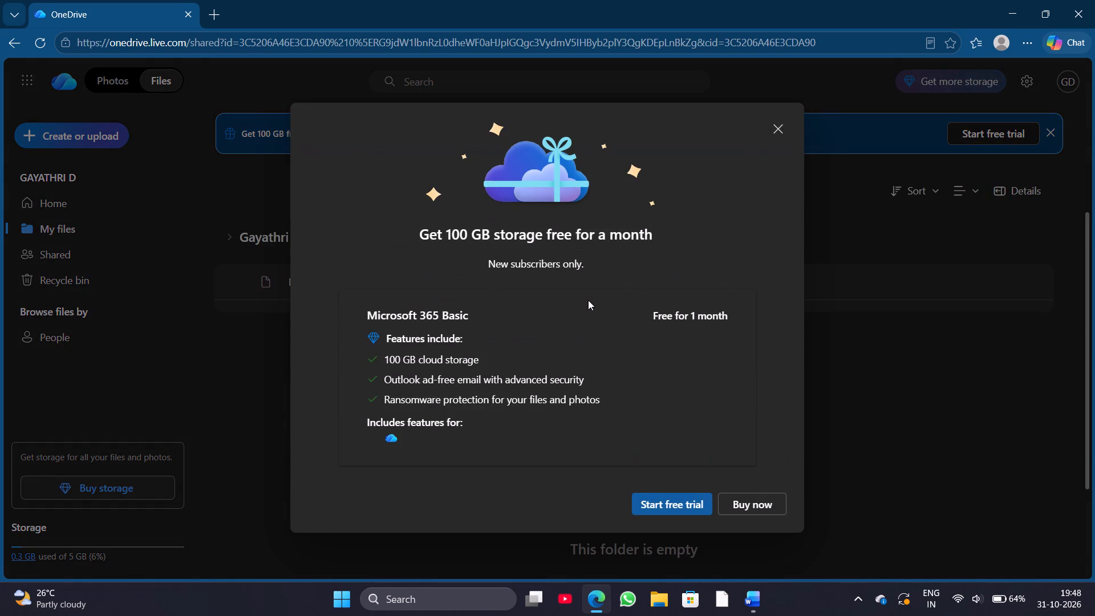
Dismiss the 100 GB storage trial offer on the OneDrive page in the browser.
{"action": "left_click", "coordinate": [780, 126]}
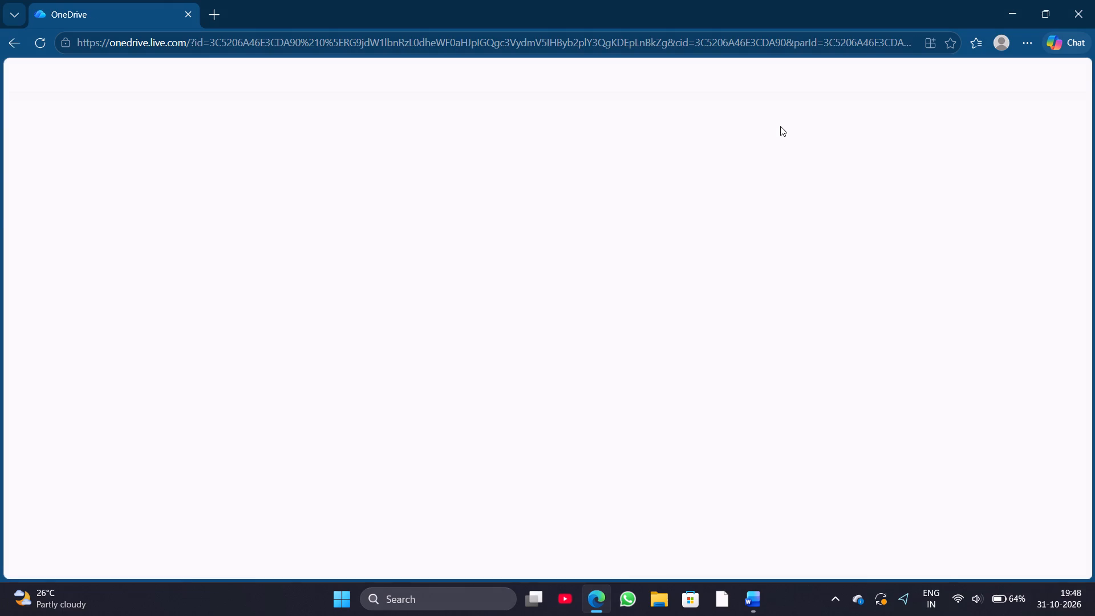
Close the OneDrive page in the browser, and close the survey project report in Word.
{"action": "left_click", "coordinate": [192, 14]}
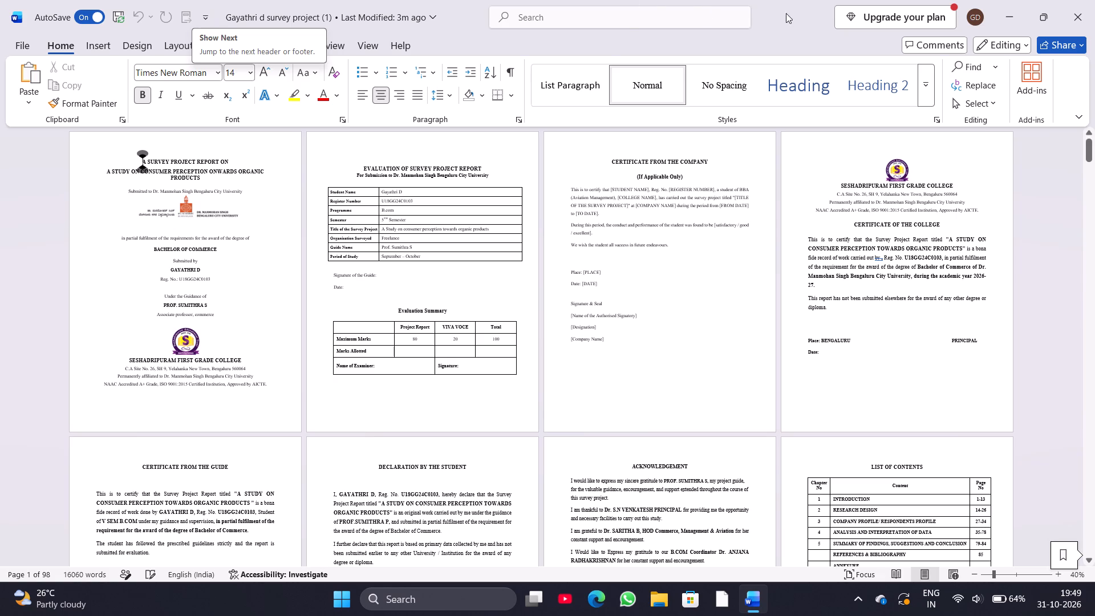
{"action": "left_click", "coordinate": [1085, 7]}
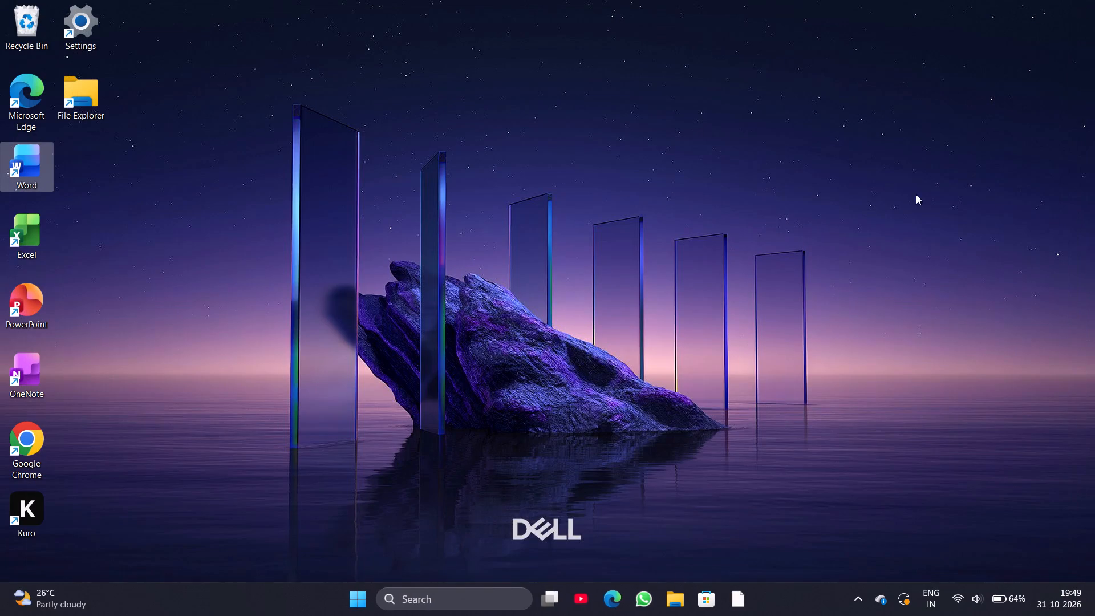
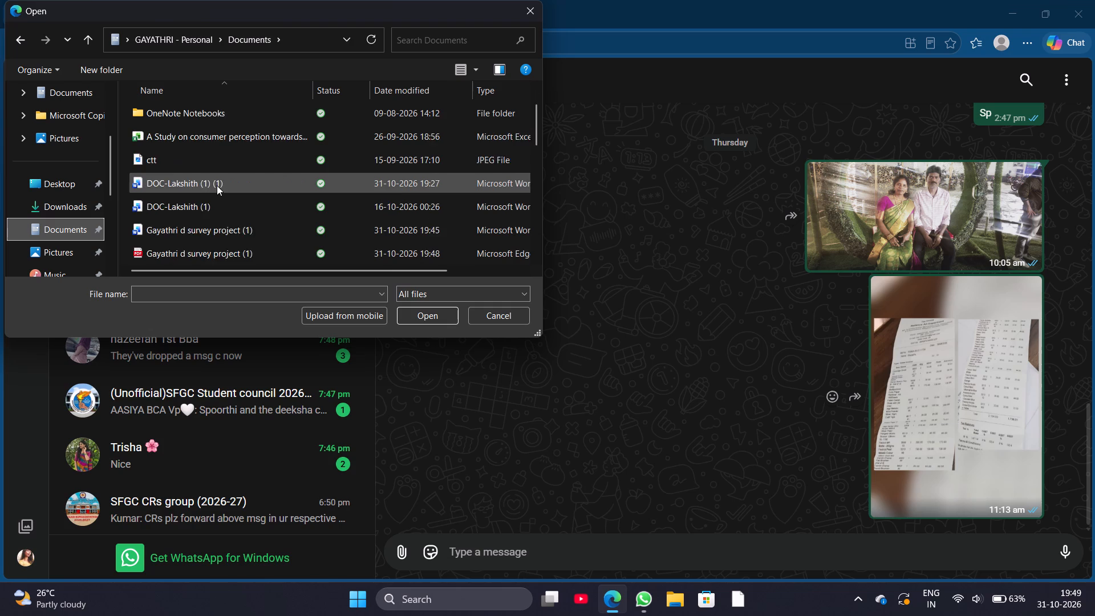
Choose the newly exported survey project (1) PDF from the Documents folder as the attachment for the open WhatsApp chat.
{"action": "scroll", "coordinate": [217, 185], "scroll_direction": "down", "scroll_amount": 2}
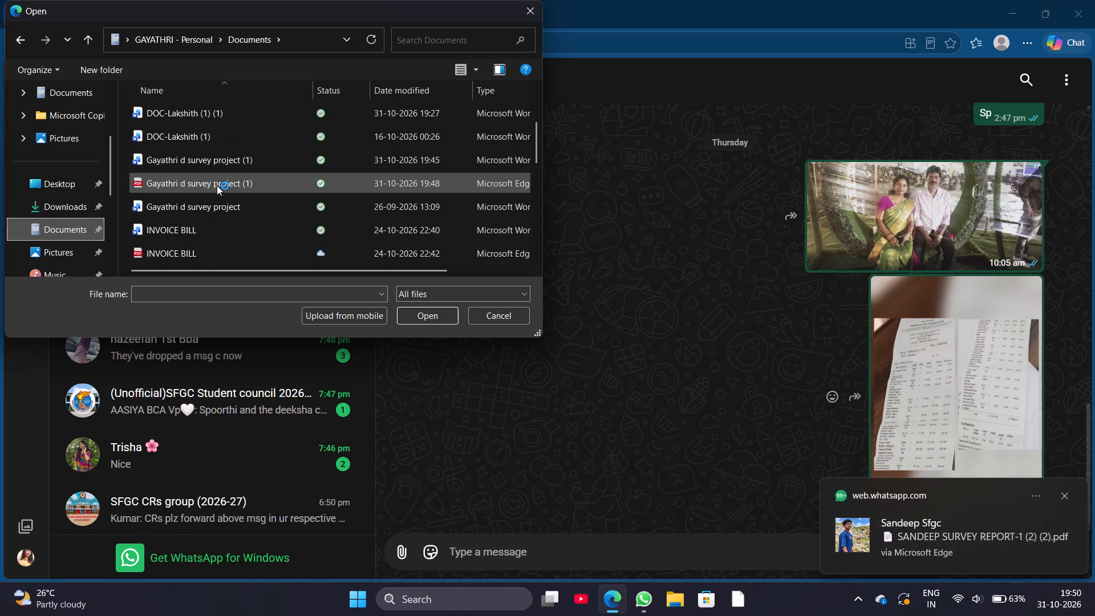
{"action": "left_click", "coordinate": [217, 185]}
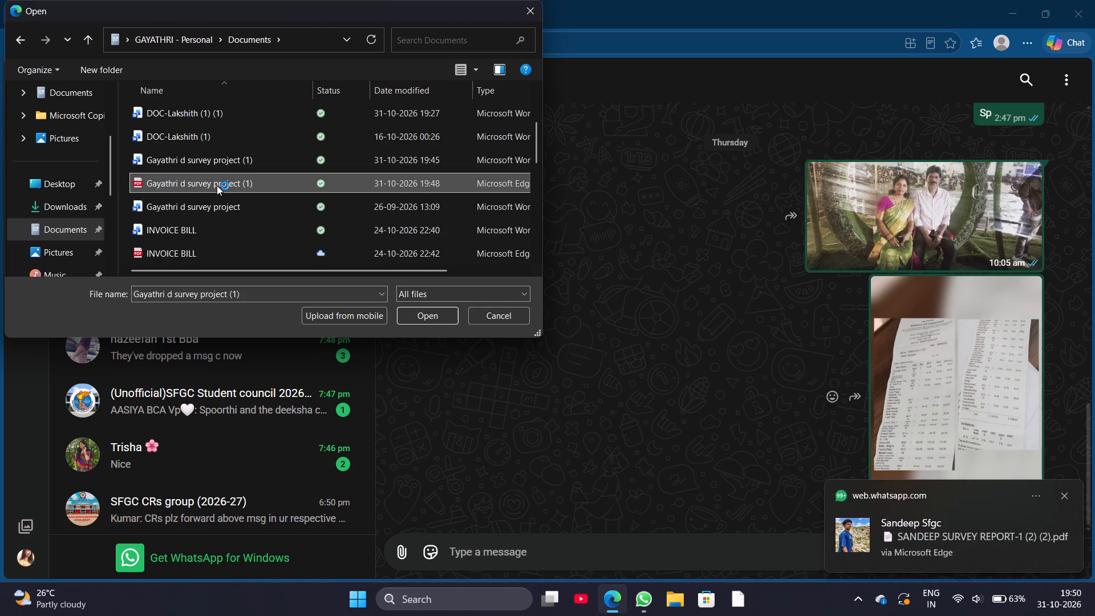